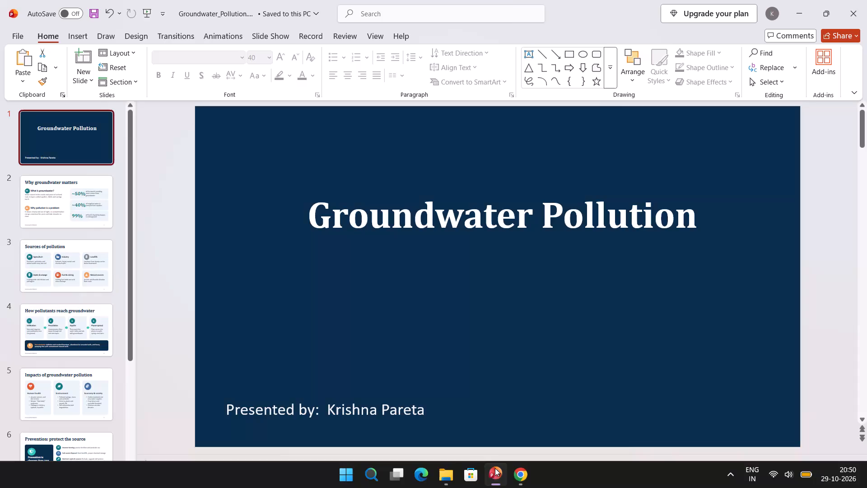
# Open the Groundwater Pollution – 29 Oct 2026, 8.28 pm presentation from the Downloads folder and enable editing.
pyautogui.click(24, 34)
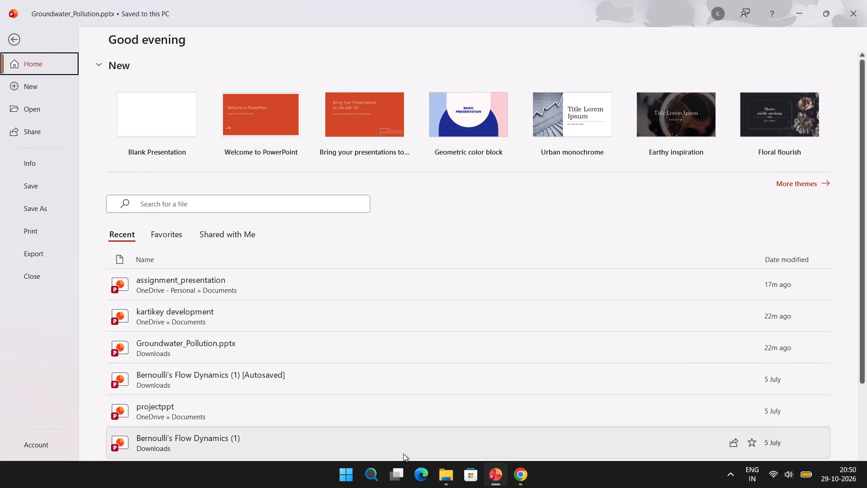
pyautogui.click(447, 474)
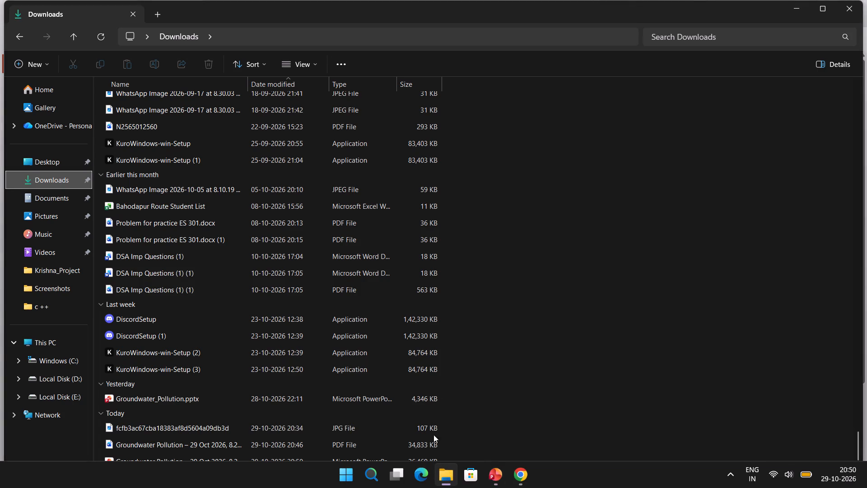
pyautogui.scroll(-8, 309, 365)
pyautogui.doubleClick(228, 460)
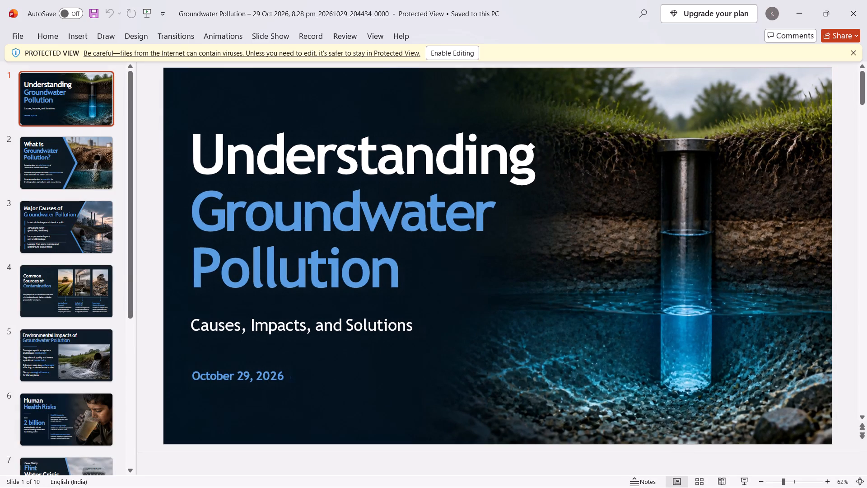
pyautogui.click(444, 55)
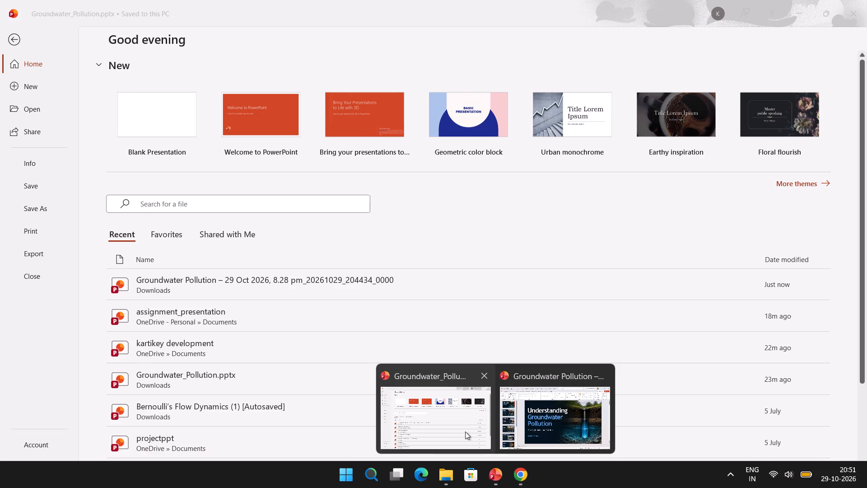
# Return to the open Groundwater_Pollution.pptx presentation and display its slides.
pyautogui.click(465, 432)
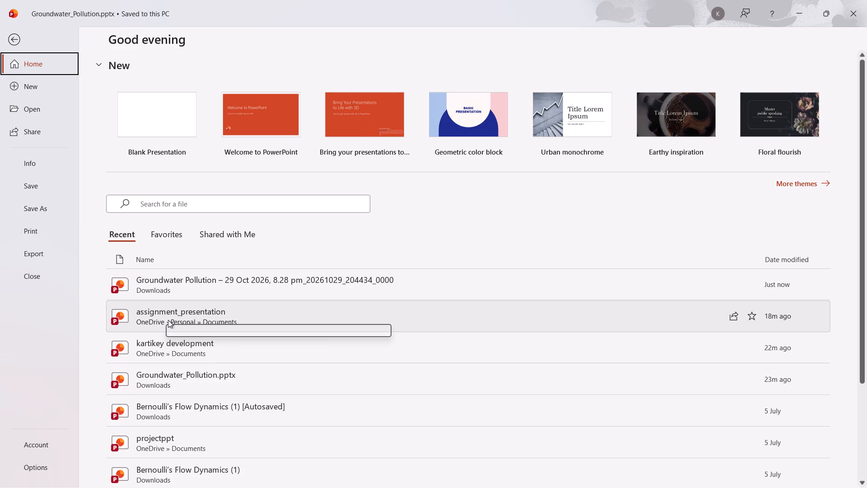
pyautogui.click(186, 381)
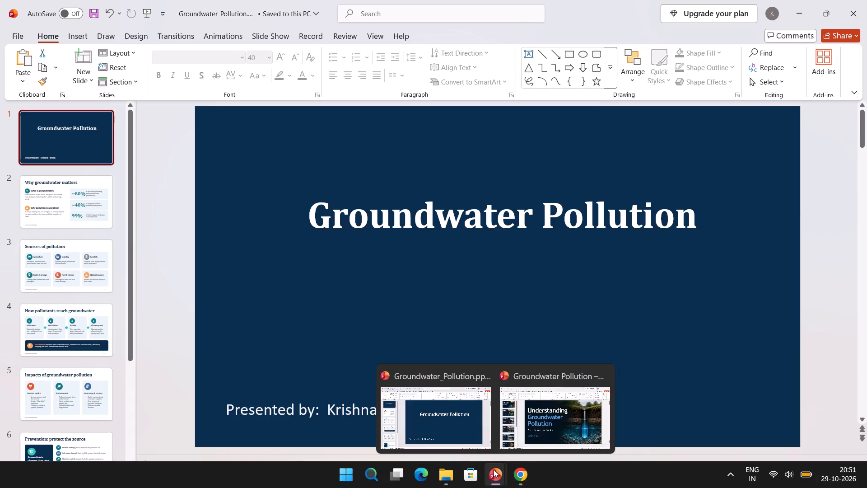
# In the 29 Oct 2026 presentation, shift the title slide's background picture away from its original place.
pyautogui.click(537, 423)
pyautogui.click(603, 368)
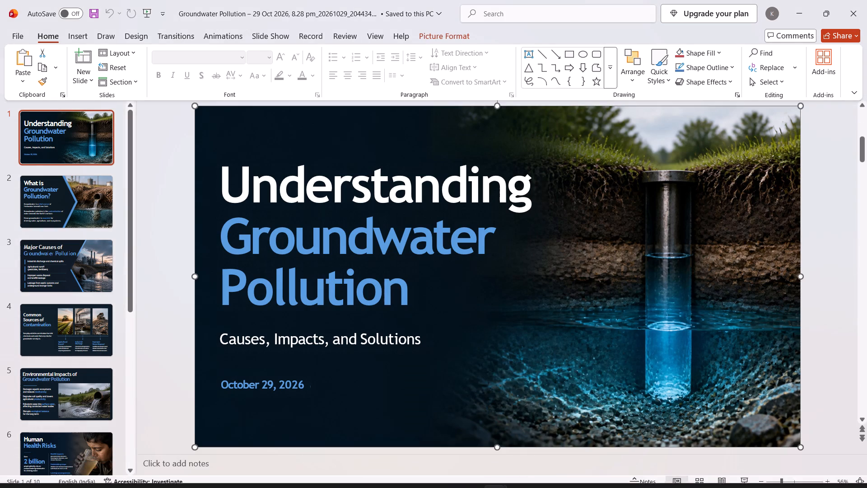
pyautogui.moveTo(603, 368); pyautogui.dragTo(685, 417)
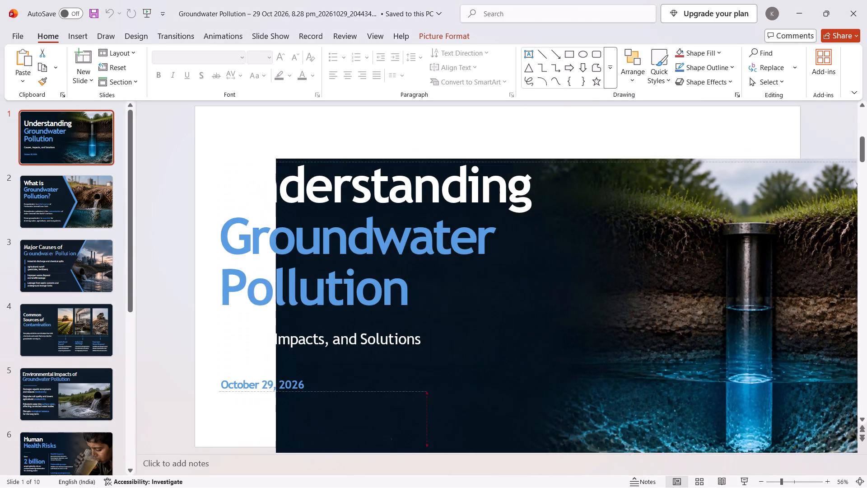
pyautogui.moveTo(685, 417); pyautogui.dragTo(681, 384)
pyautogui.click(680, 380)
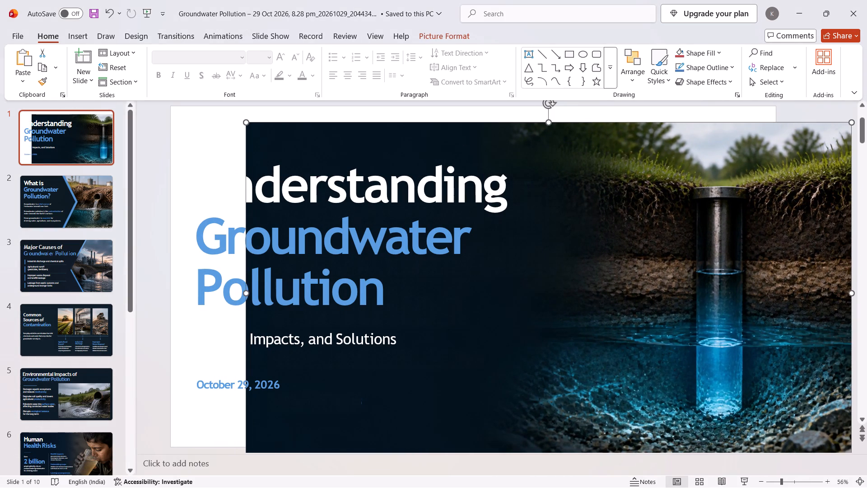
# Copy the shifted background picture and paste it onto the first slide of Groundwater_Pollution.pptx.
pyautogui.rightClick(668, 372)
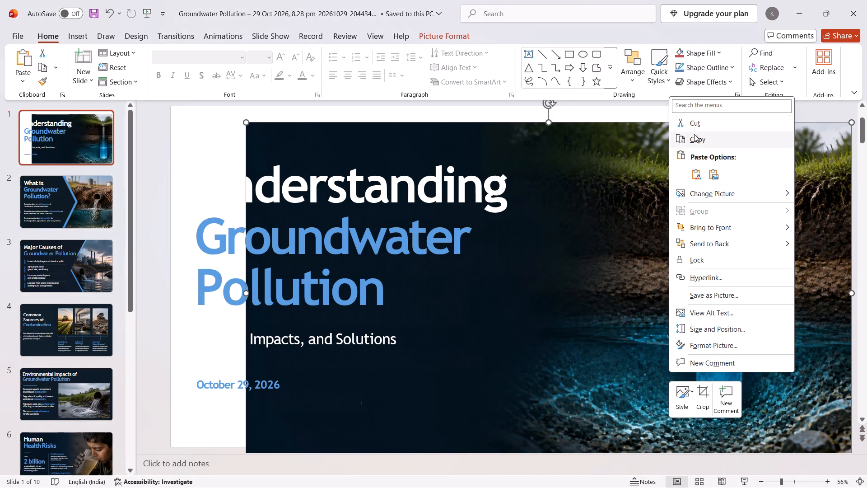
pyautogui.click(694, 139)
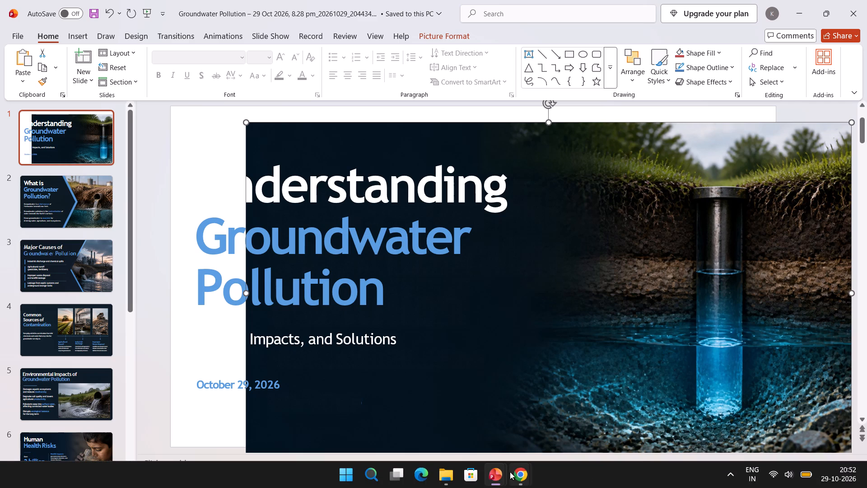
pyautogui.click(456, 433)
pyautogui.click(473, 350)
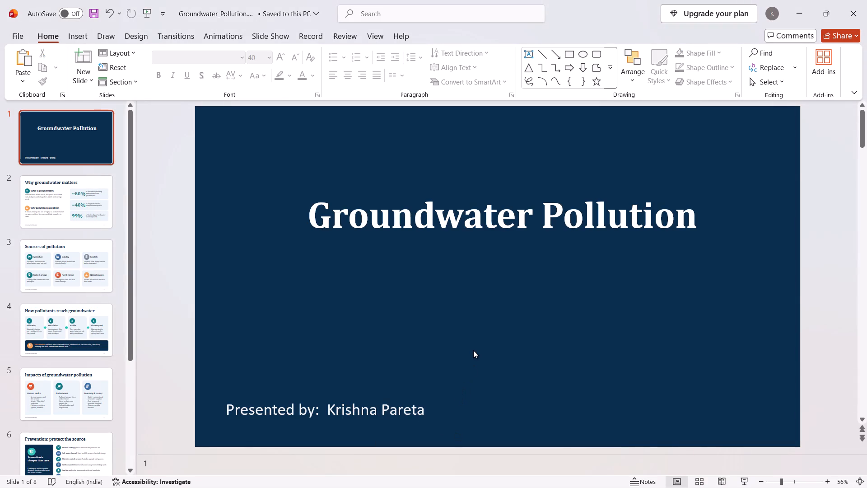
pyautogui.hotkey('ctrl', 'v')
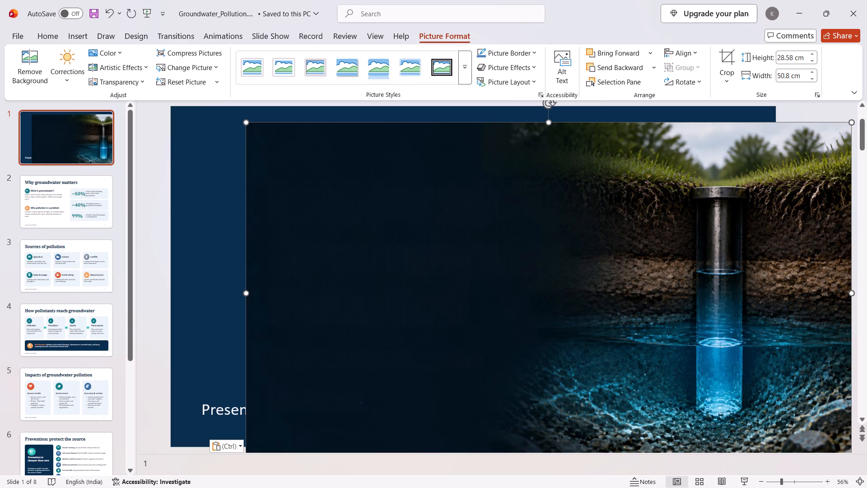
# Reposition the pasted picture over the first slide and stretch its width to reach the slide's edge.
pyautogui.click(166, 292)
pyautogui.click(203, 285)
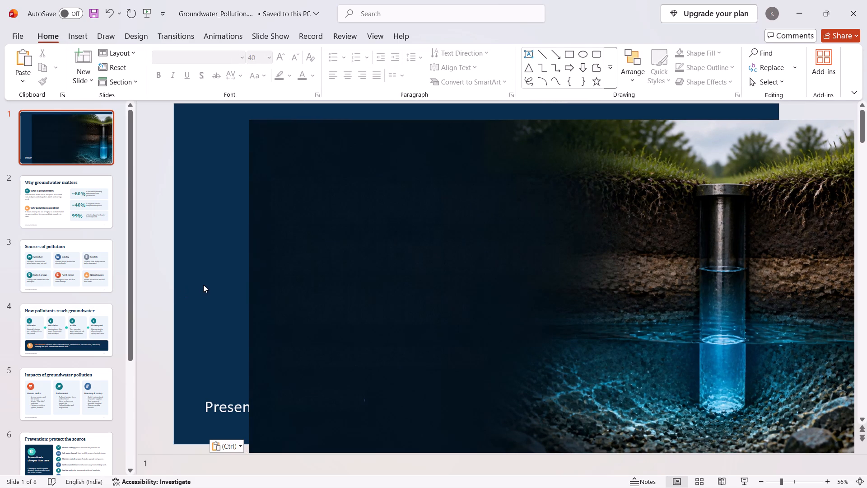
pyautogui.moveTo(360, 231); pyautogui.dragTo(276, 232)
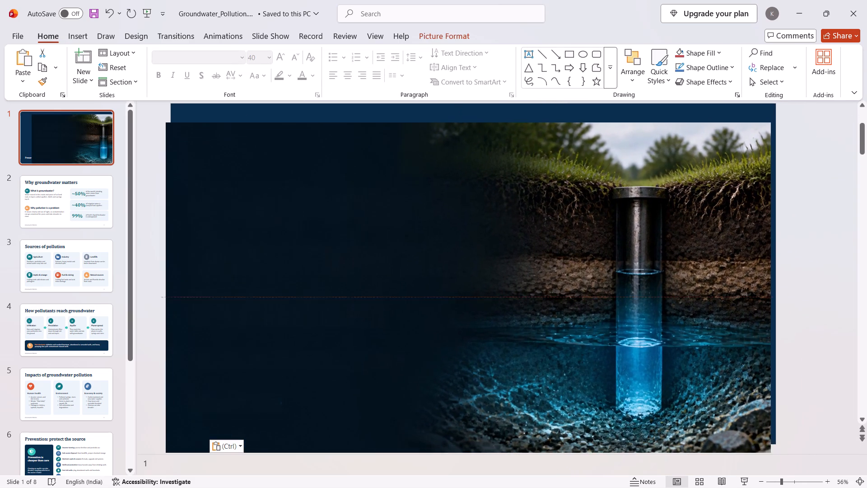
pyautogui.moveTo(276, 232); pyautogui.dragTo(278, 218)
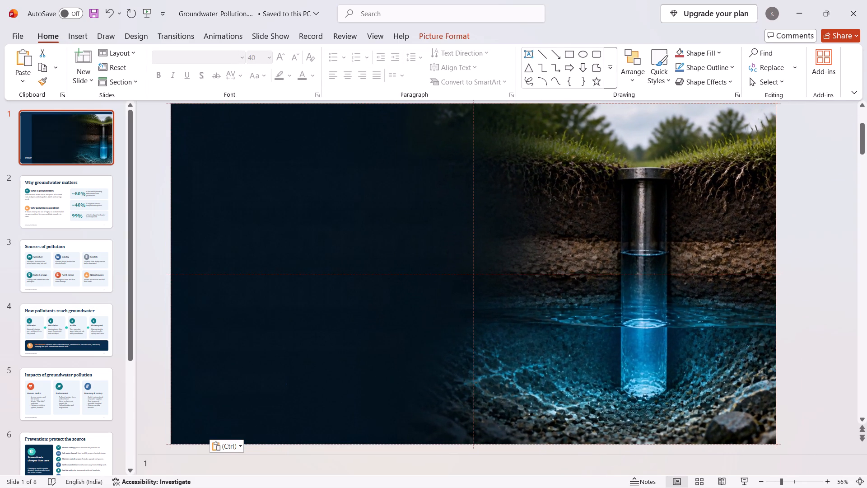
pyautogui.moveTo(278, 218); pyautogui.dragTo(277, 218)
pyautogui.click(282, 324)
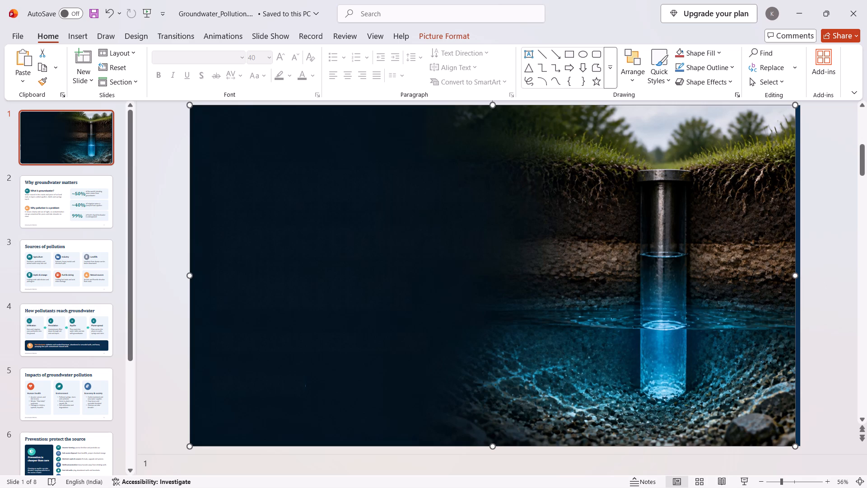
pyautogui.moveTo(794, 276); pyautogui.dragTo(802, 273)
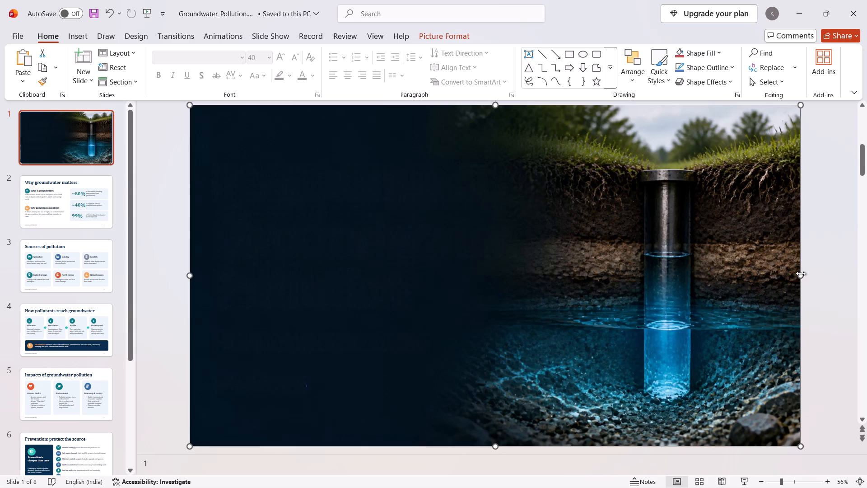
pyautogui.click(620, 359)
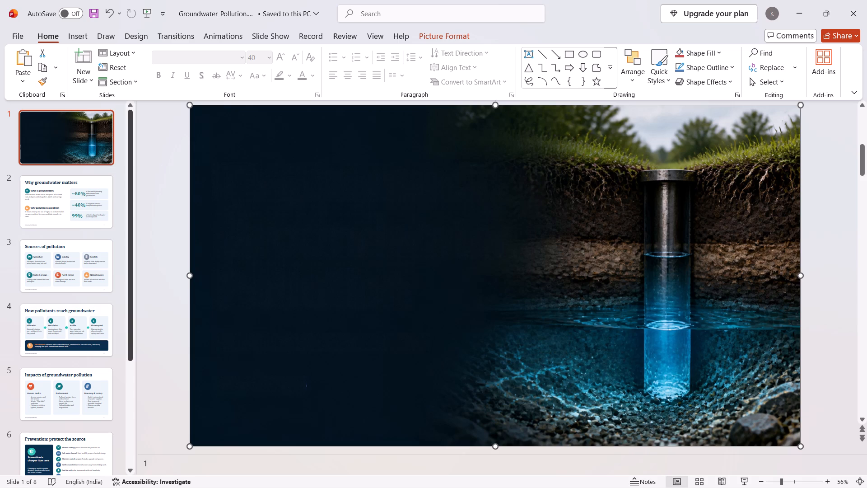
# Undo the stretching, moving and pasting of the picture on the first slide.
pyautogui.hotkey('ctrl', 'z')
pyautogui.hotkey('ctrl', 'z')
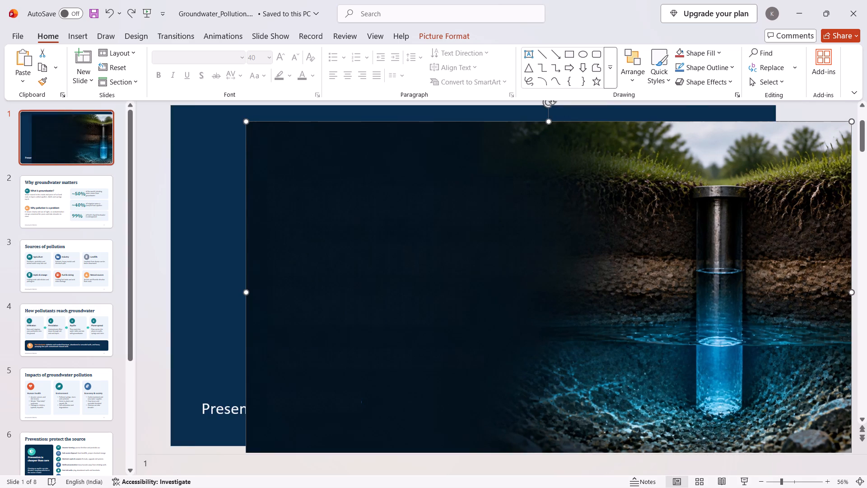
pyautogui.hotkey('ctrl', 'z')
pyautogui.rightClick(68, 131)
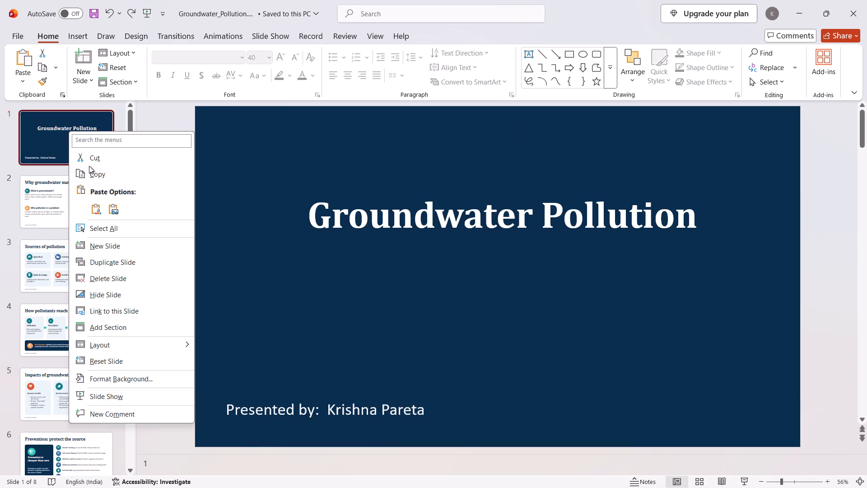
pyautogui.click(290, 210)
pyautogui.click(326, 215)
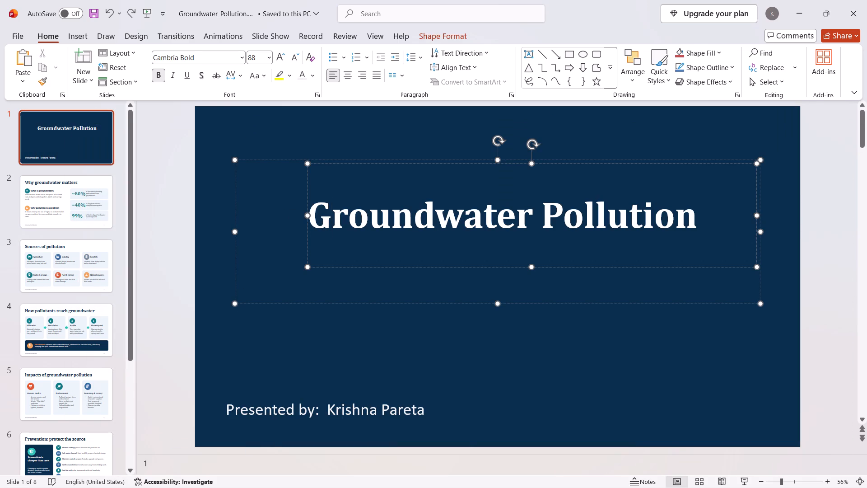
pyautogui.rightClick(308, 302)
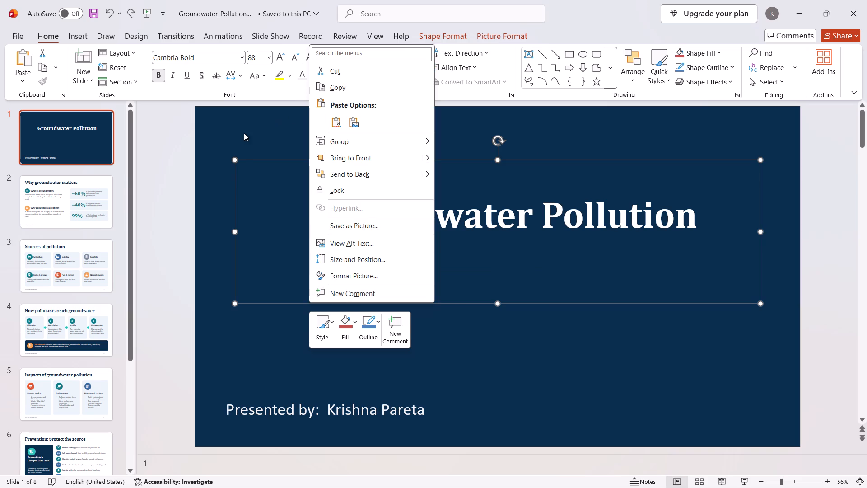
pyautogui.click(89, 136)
# Cut the Groundwater Pollution title slide out of Groundwater_Pollution.pptx.
pyautogui.click(82, 128)
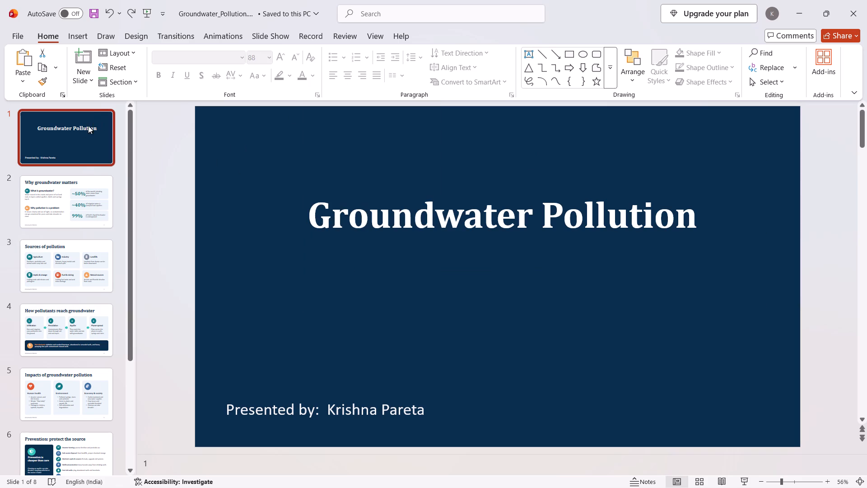
pyautogui.rightClick(86, 127)
pyautogui.click(105, 153)
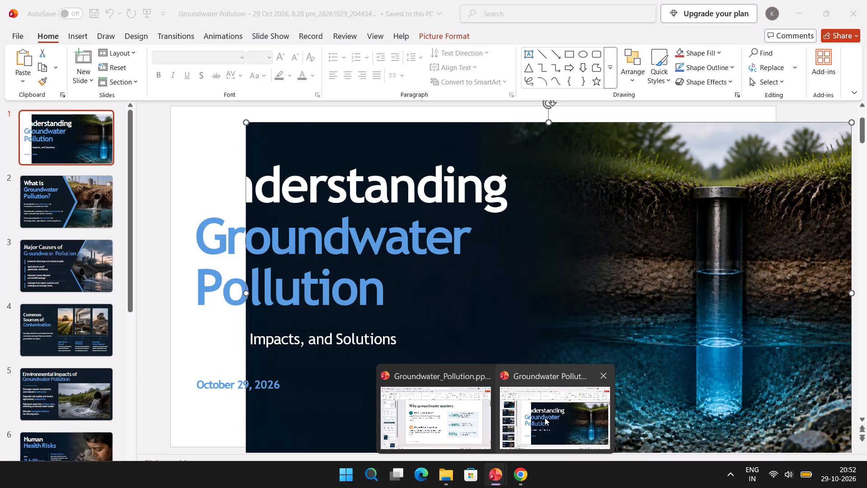
# Switch to the 29 Oct 2026 presentation, undo the background picture's displacement, and copy its entire title slide.
pyautogui.click(562, 415)
pyautogui.rightClick(654, 342)
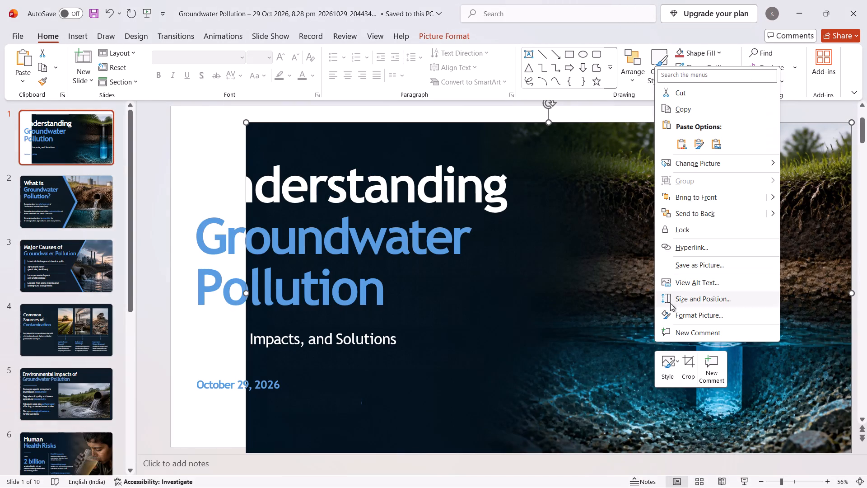
pyautogui.click(676, 106)
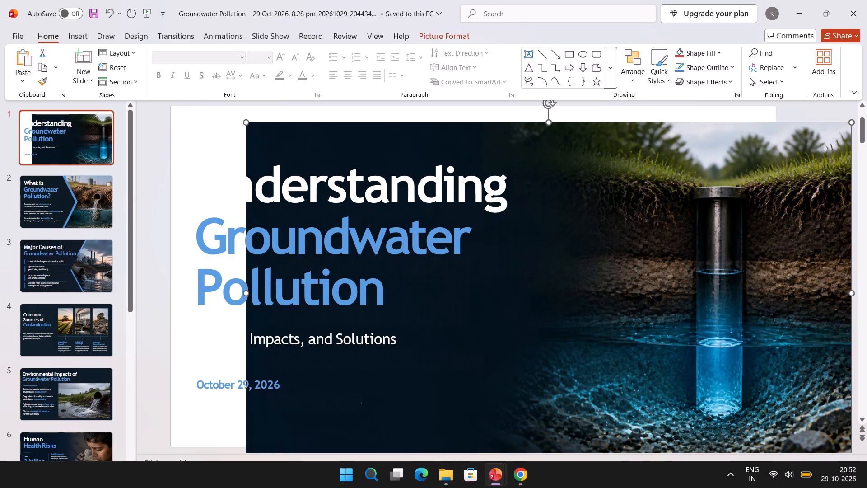
pyautogui.hotkey('ctrl', 'z')
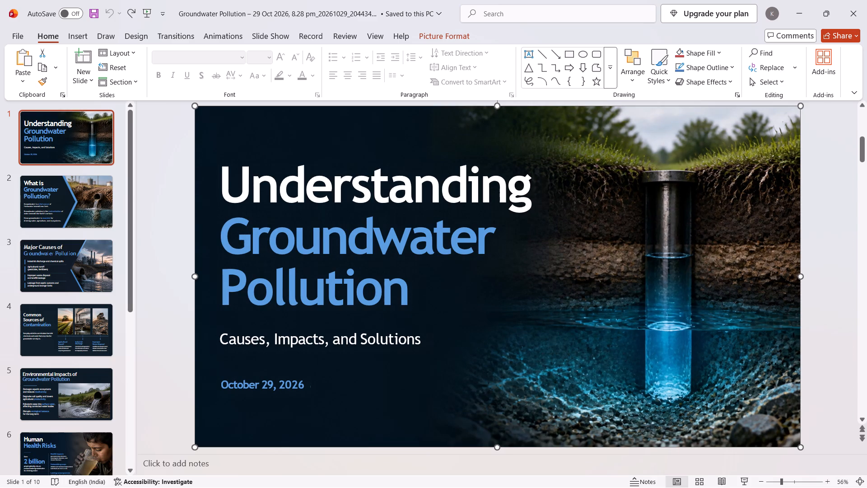
pyautogui.rightClick(84, 150)
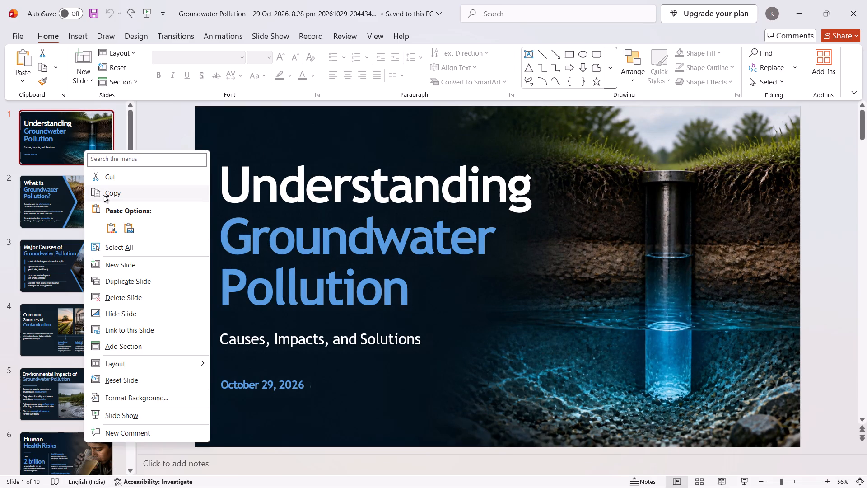
pyautogui.click(107, 194)
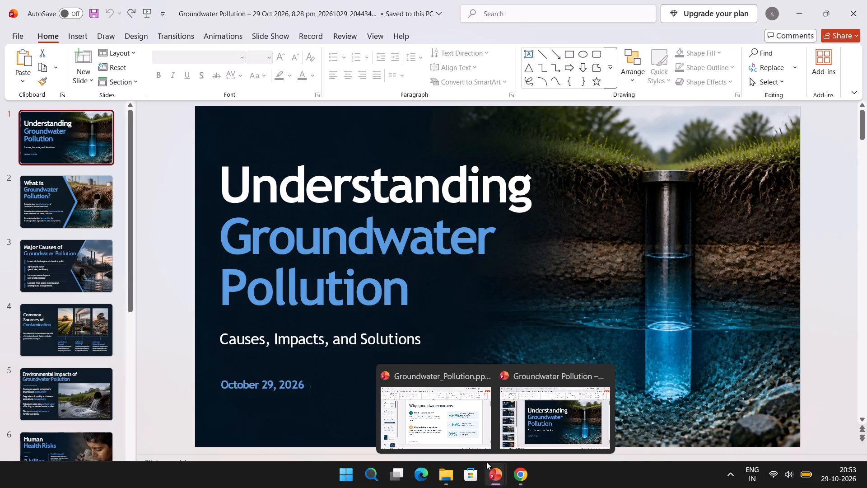
# Switch back to Groundwater_Pollution.pptx and insert a new blank slide after the "Why groundwater matters" slide.
pyautogui.click(447, 436)
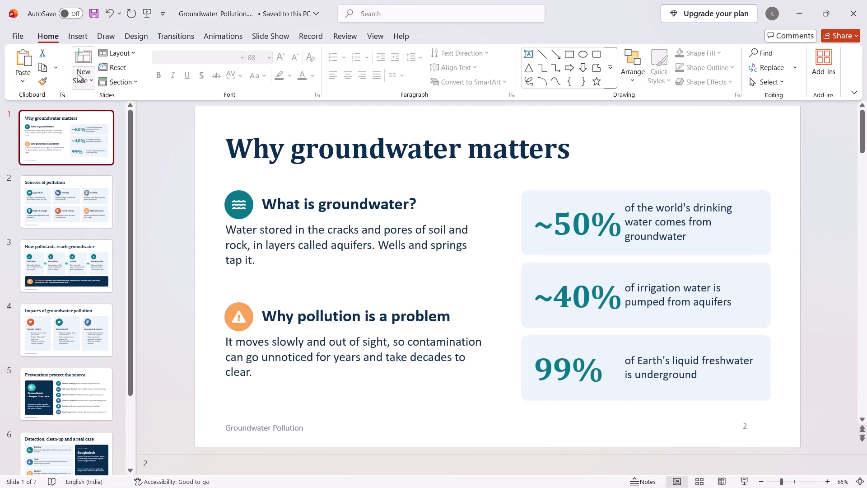
pyautogui.click(77, 73)
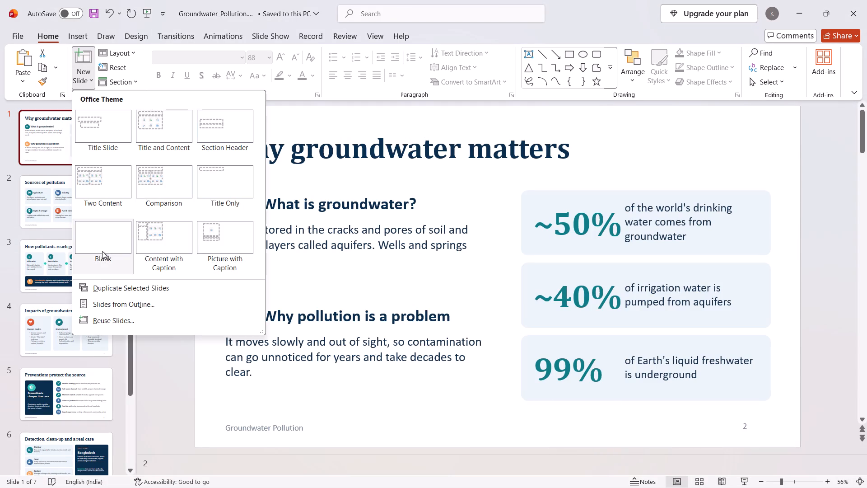
pyautogui.click(81, 57)
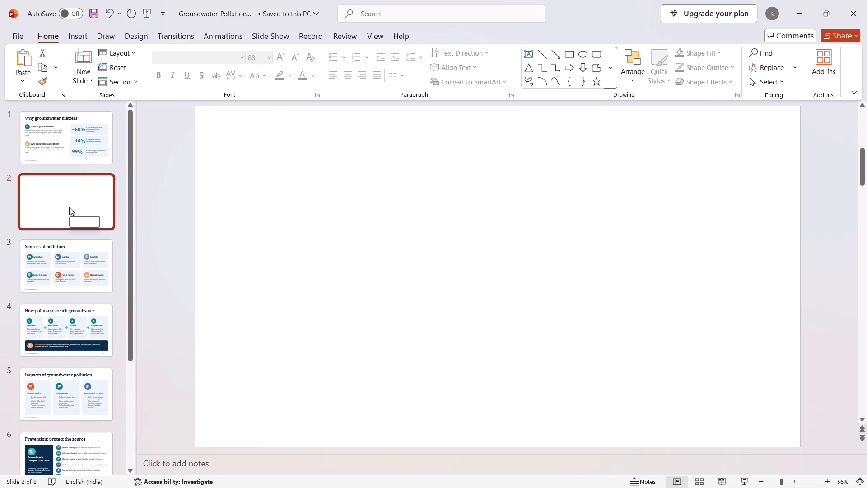
# Paste the copied "Understanding Groundwater Pollution" slide after the blank slide.
pyautogui.click(69, 207)
pyautogui.hotkey('ctrl', 'v')
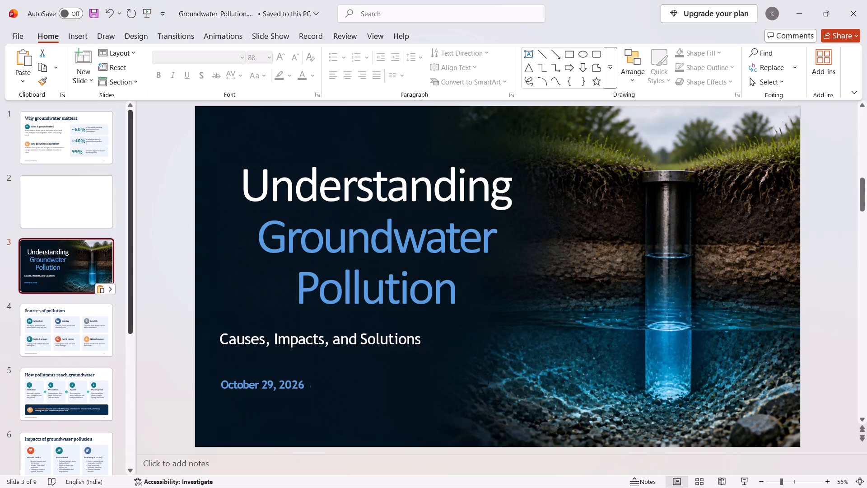
# Move the pasted "Understanding Groundwater Pollution" slide to the first position in the presentation.
pyautogui.moveTo(87, 269); pyautogui.dragTo(93, 206)
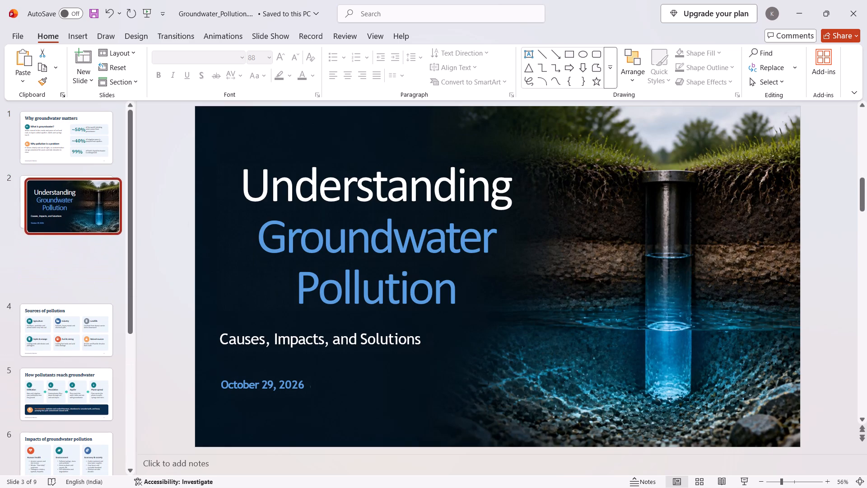
pyautogui.moveTo(93, 206); pyautogui.dragTo(91, 127)
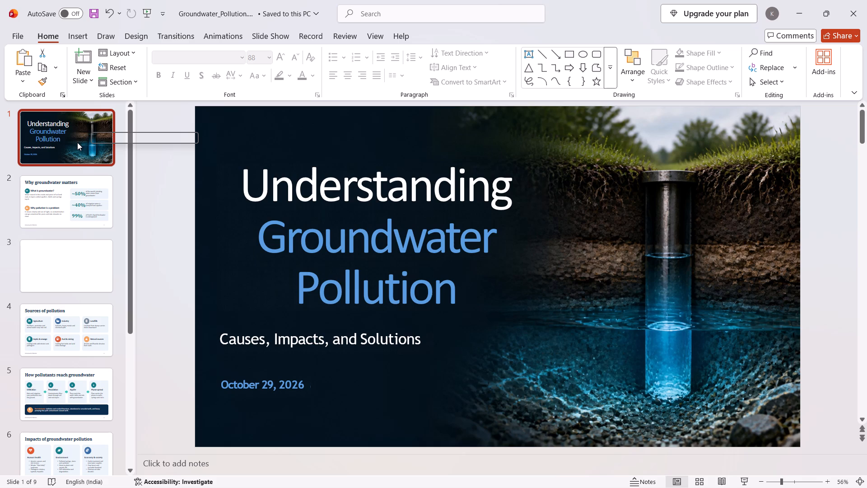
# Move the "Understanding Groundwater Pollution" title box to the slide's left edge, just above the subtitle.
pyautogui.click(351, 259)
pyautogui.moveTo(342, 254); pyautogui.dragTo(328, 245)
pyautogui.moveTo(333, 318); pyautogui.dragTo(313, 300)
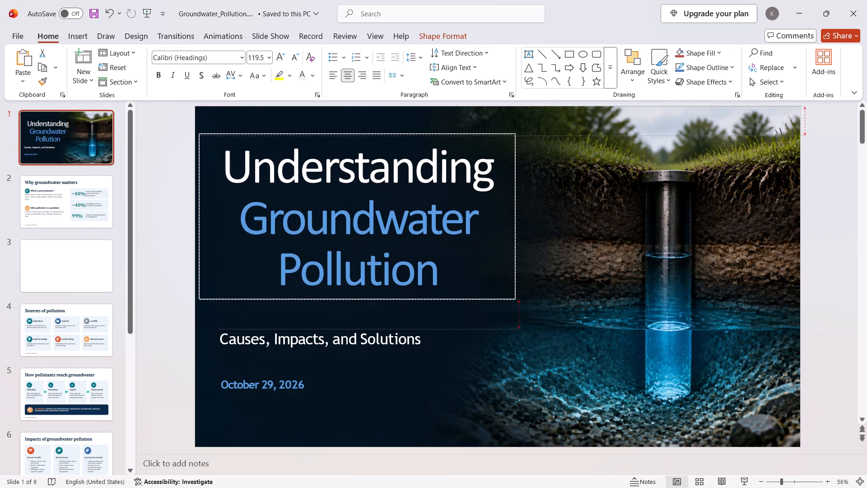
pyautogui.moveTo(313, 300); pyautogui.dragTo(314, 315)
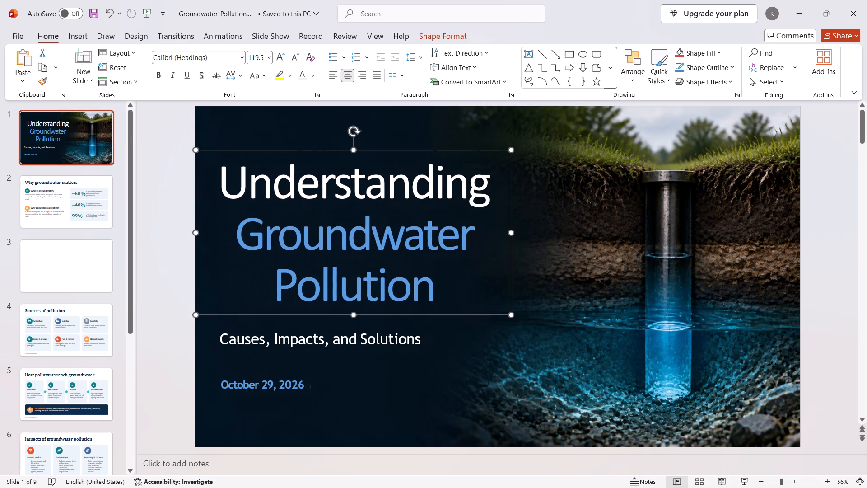
# Delete the word "Understanding" from the slide title, leaving "Groundwater Pollution".
pyautogui.click(495, 183)
pyautogui.press('BackSpace')
pyautogui.press('BackSpace')
pyautogui.press('BackSpace')
pyautogui.press('BackSpace')
pyautogui.press('BackSpace')
pyautogui.press('BackSpace')
pyautogui.press('BackSpace')
pyautogui.press('BackSpace')
pyautogui.press('BackSpace')
pyautogui.press('BackSpace')
pyautogui.press('BackSpace')
pyautogui.press('BackSpace')
pyautogui.press('BackSpace')
pyautogui.press('BackSpace')
pyautogui.press('BackSpace')
pyautogui.press('BackSpace')
pyautogui.press('BackSpace')
pyautogui.press('BackSpace')
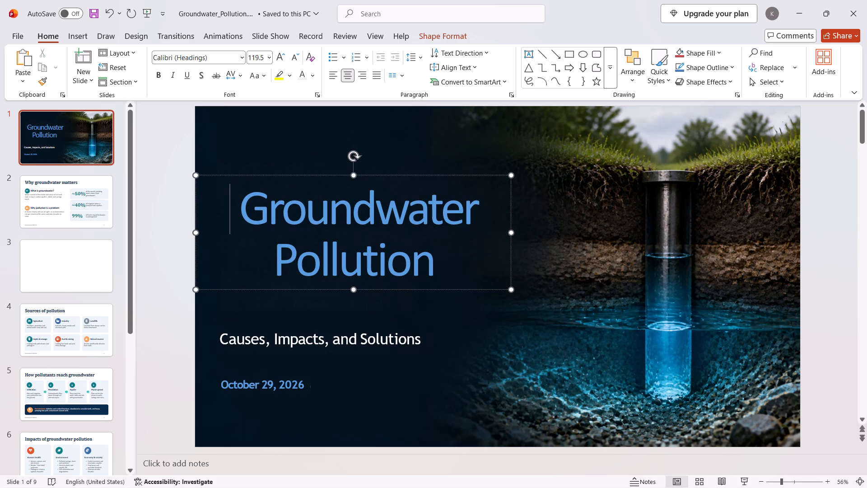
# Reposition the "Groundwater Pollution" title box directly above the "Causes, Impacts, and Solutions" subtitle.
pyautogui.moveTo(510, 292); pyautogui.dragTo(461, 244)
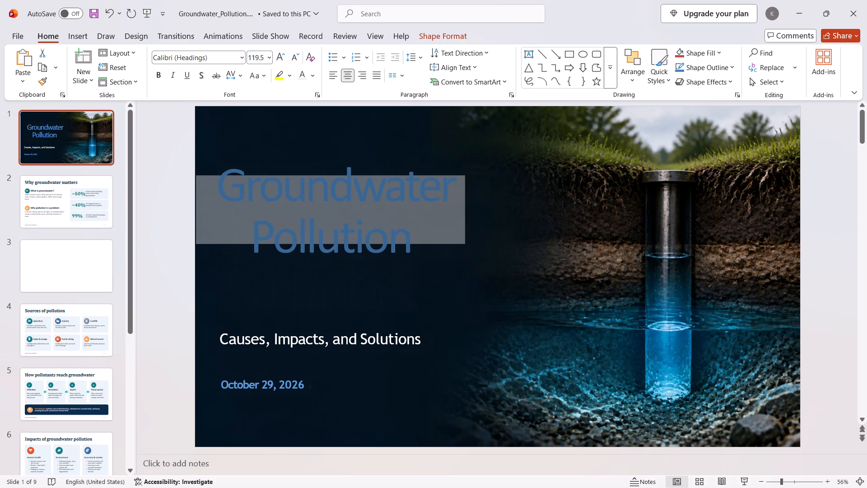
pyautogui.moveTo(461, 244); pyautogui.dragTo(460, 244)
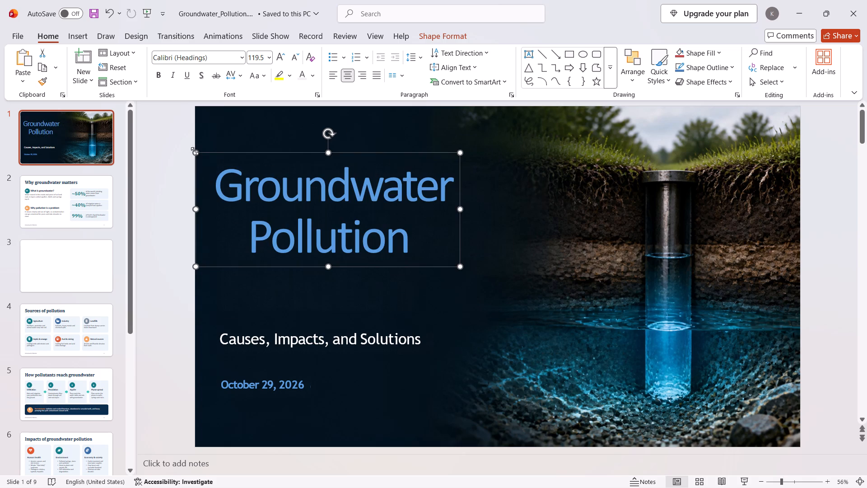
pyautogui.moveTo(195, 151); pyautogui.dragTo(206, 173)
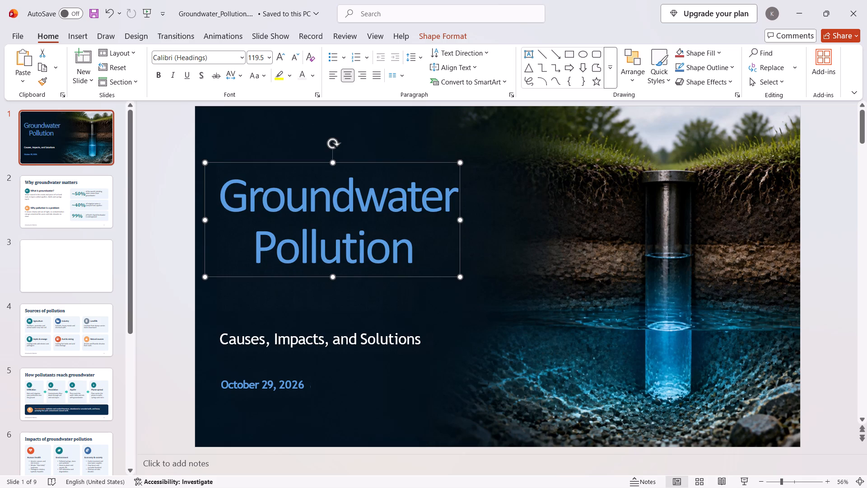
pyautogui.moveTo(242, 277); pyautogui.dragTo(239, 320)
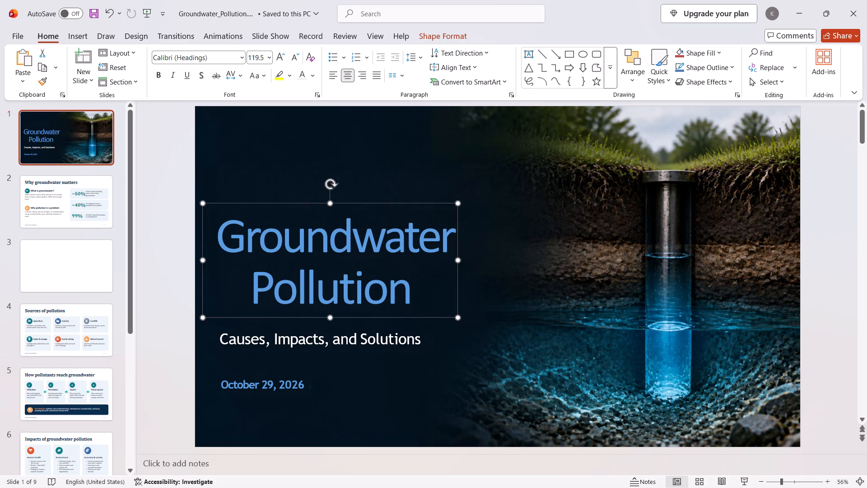
# Cut the text box containing "Causes, Impacts, and Solutions" and the date from the title slide.
pyautogui.click(252, 343)
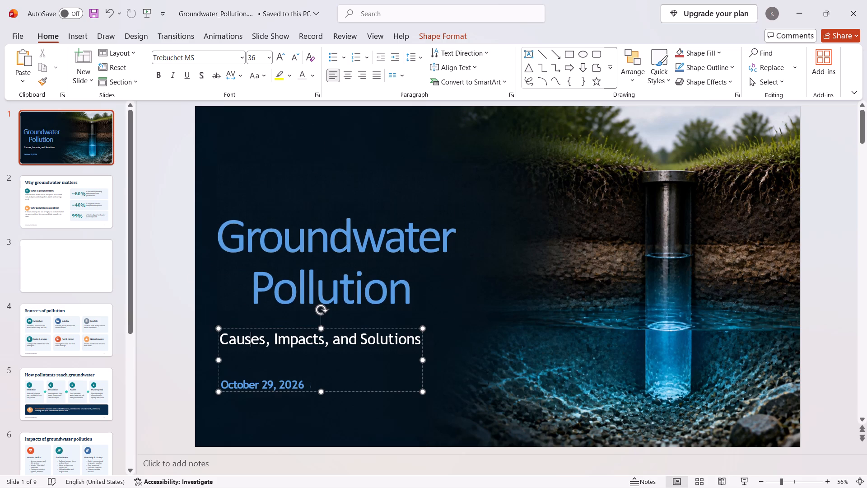
pyautogui.rightClick(342, 329)
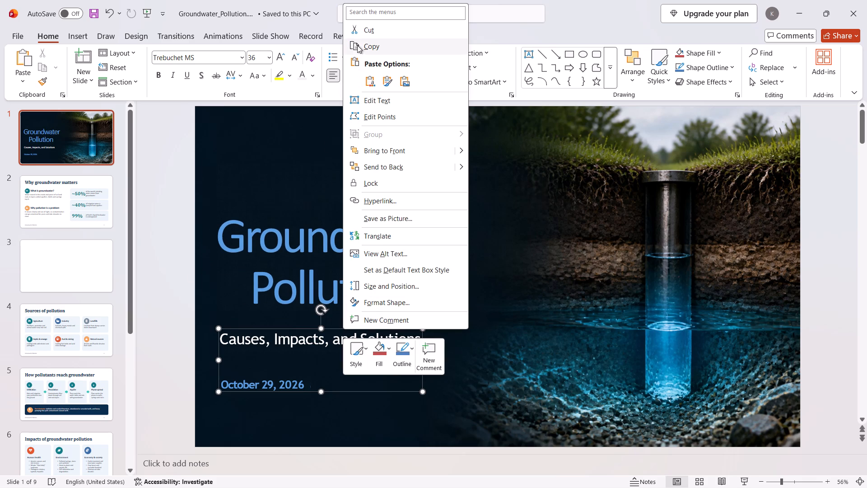
pyautogui.click(371, 29)
# Move the "Groundwater Pollution" title box down into the lower part of the slide's dark area.
pyautogui.click(290, 276)
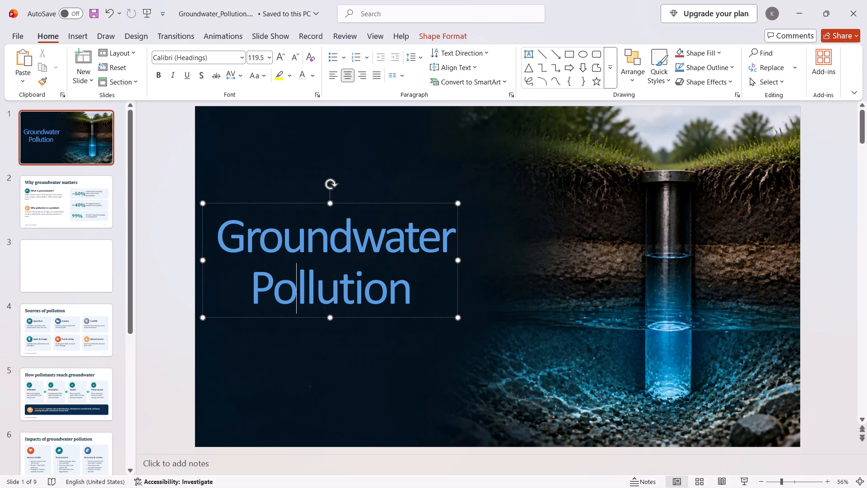
pyautogui.moveTo(368, 318); pyautogui.dragTo(365, 383)
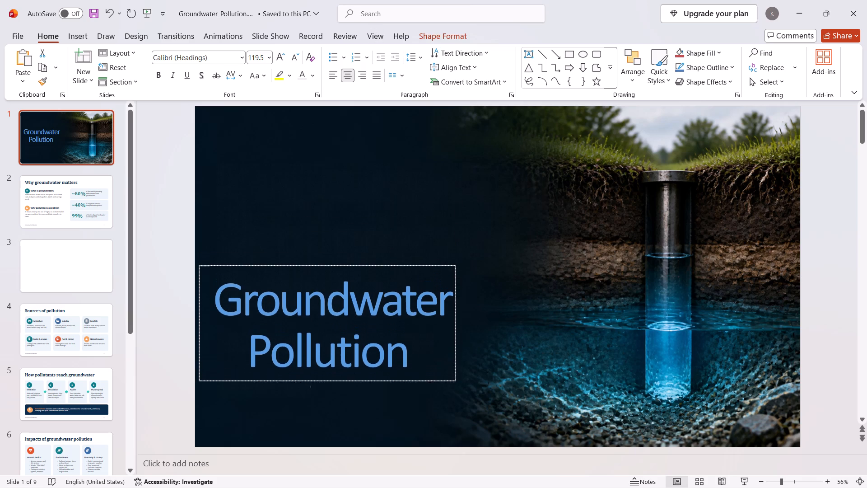
pyautogui.moveTo(365, 383); pyautogui.dragTo(371, 395)
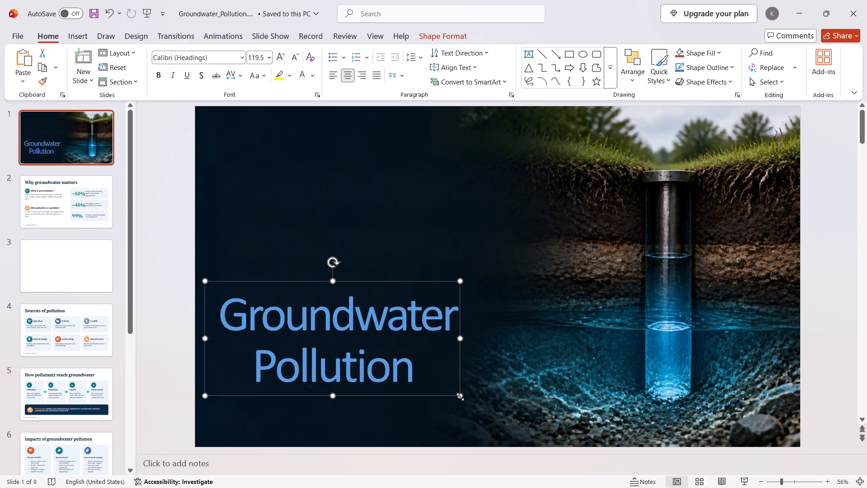
# Resize the title box, widening it to nearly half the slide's width.
pyautogui.moveTo(460, 397); pyautogui.dragTo(429, 351)
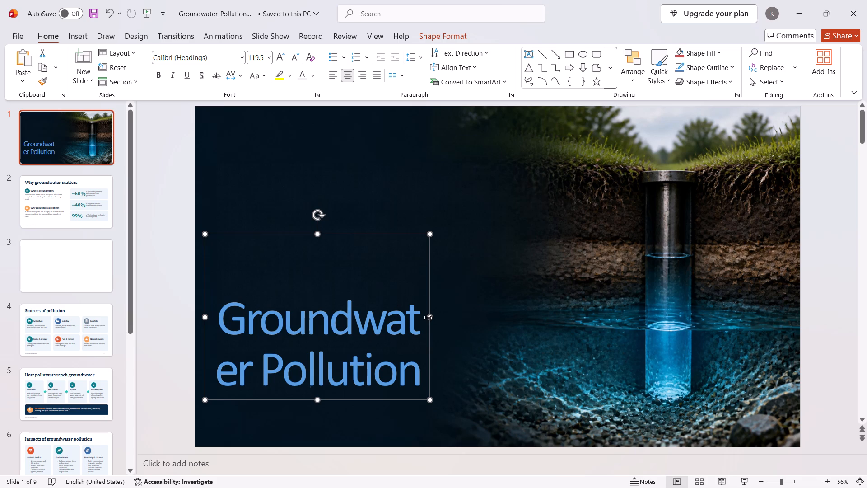
pyautogui.moveTo(429, 316); pyautogui.dragTo(469, 322)
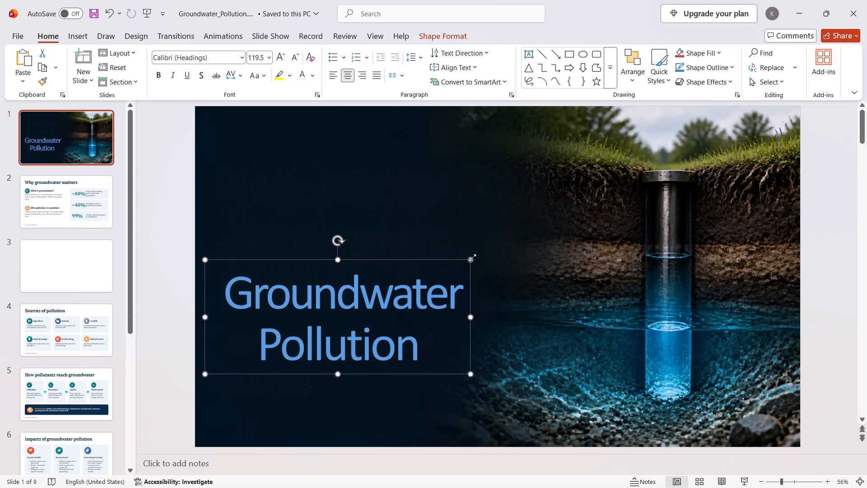
pyautogui.moveTo(468, 261); pyautogui.dragTo(412, 294)
pyautogui.moveTo(412, 333); pyautogui.dragTo(503, 325)
# Reduce the font size of the whole "Groundwater Pollution" title to 72 so it fits on one line.
pyautogui.click(452, 328)
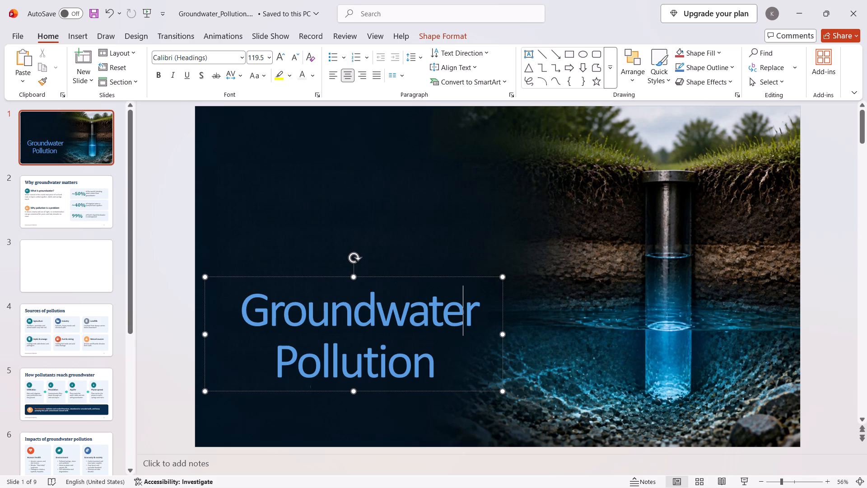
pyautogui.hotkey('ctrl', 'a')
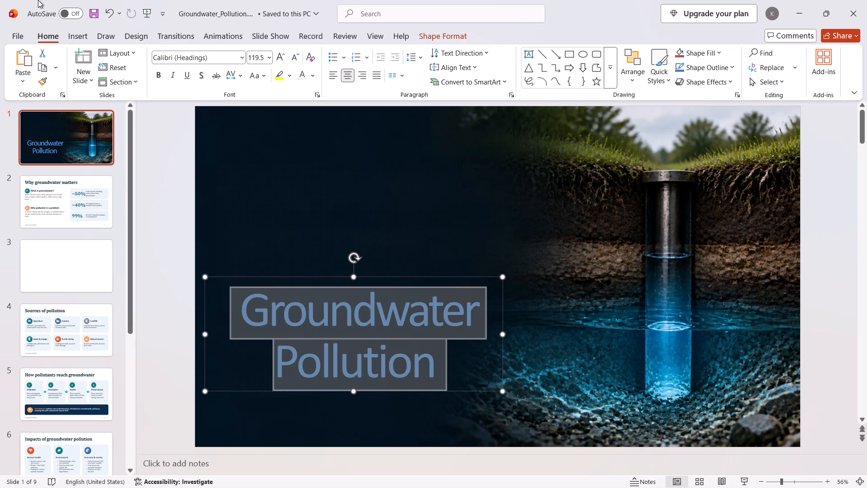
pyautogui.click(294, 56)
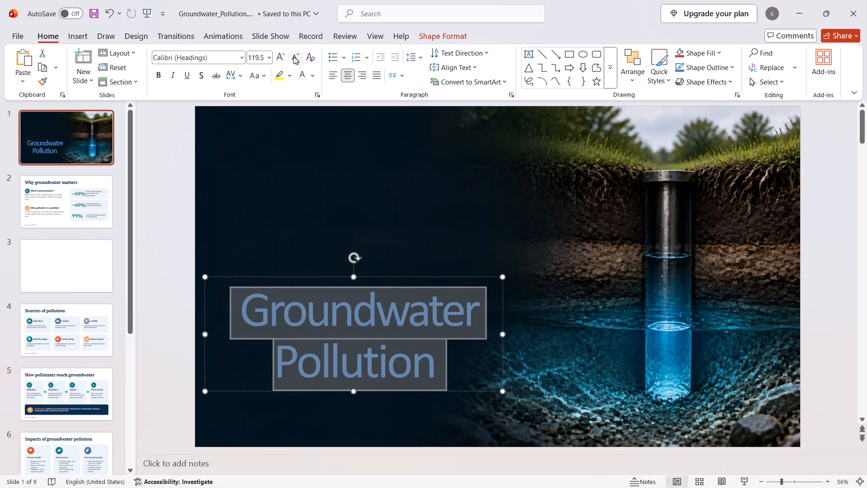
pyautogui.click(294, 56)
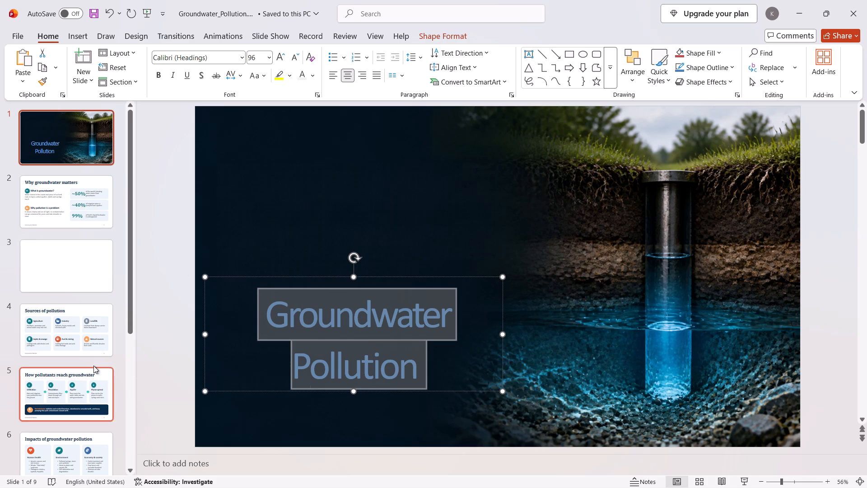
pyautogui.click(295, 59)
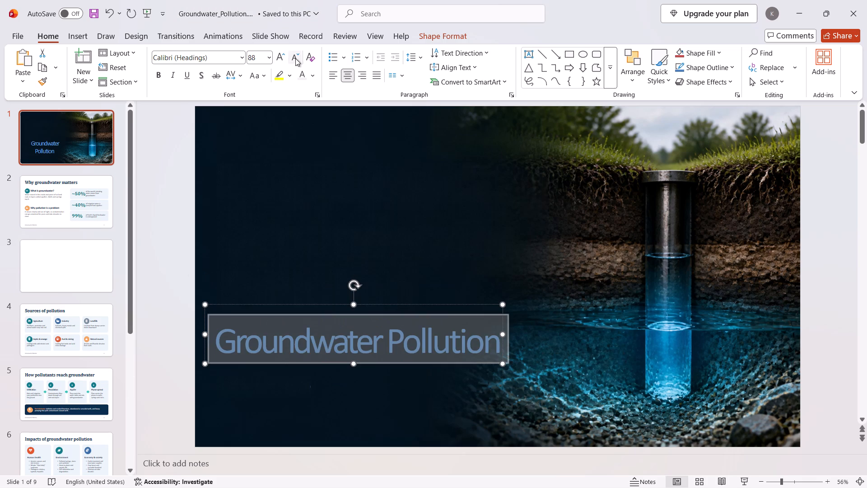
pyautogui.click(295, 58)
pyautogui.click(295, 58)
pyautogui.click(295, 58)
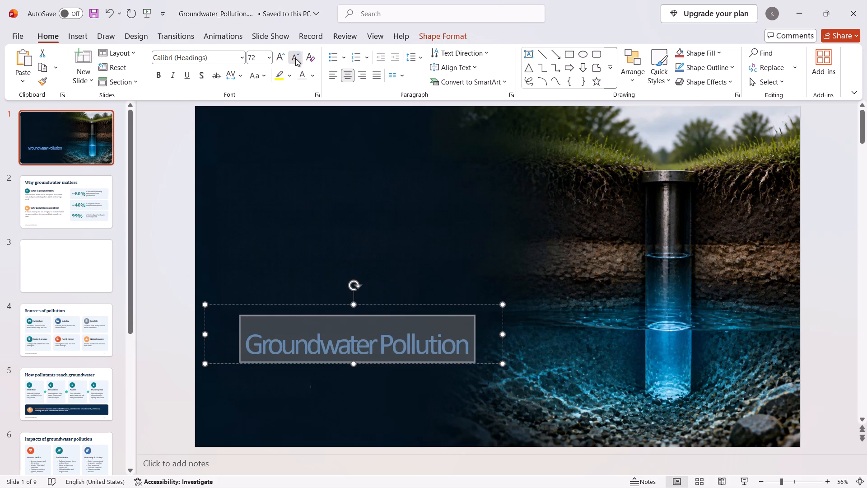
pyautogui.click(280, 56)
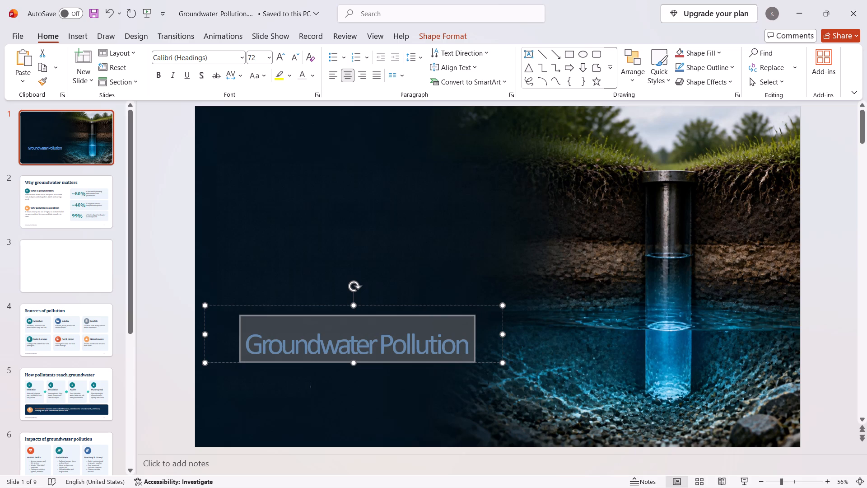
pyautogui.click(292, 61)
pyautogui.click(292, 61)
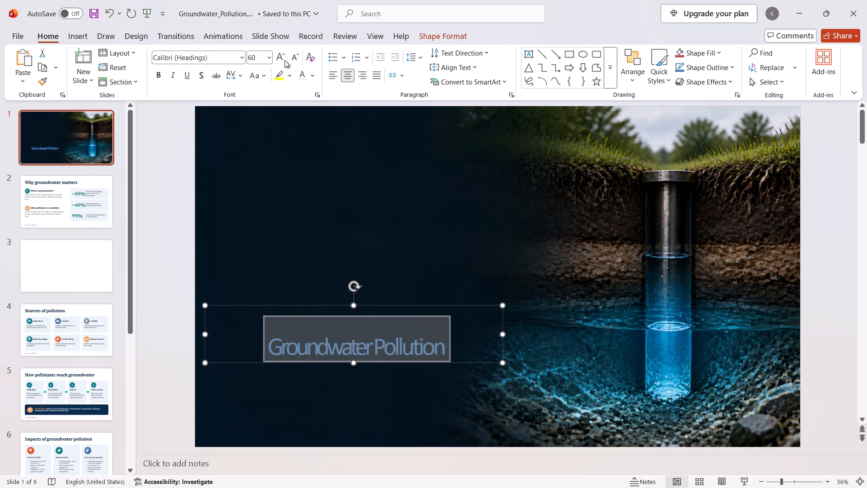
pyautogui.click(278, 57)
pyautogui.click(278, 56)
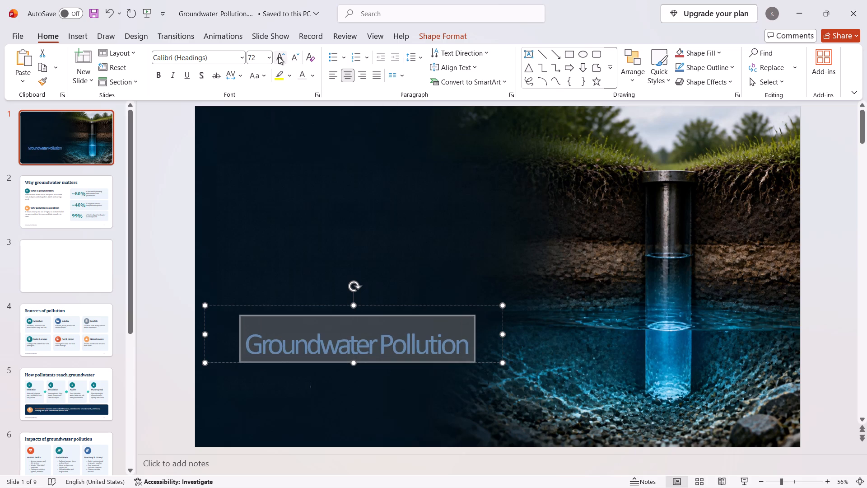
# Shift the one-line "Groundwater Pollution" title box slightly up and left on the slide.
pyautogui.moveTo(408, 305); pyautogui.dragTo(394, 297)
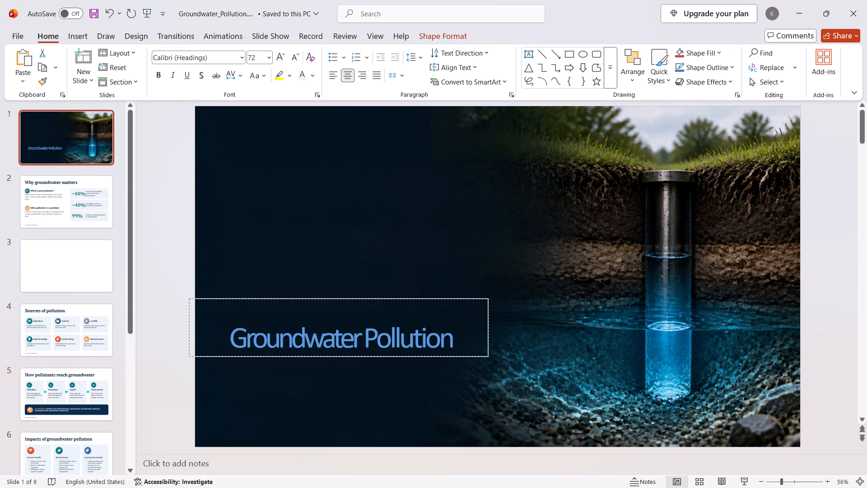
pyautogui.moveTo(394, 297); pyautogui.dragTo(394, 294)
pyautogui.click(396, 200)
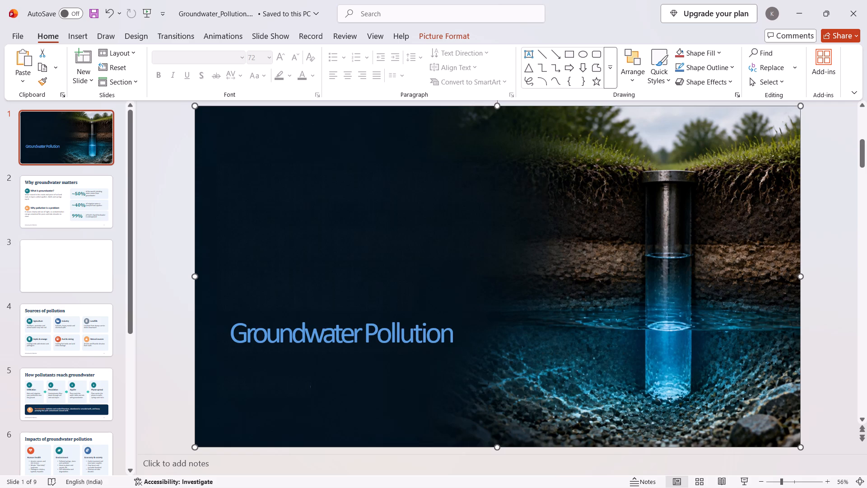
pyautogui.click(330, 345)
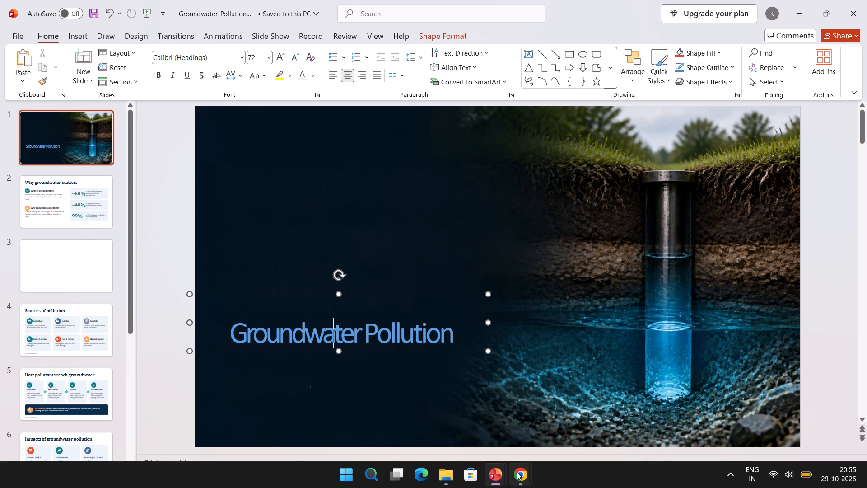
# Switch to the 29 Oct 2026 presentation and copy its "Understanding Groundwater Pollution" title text box.
pyautogui.click(527, 406)
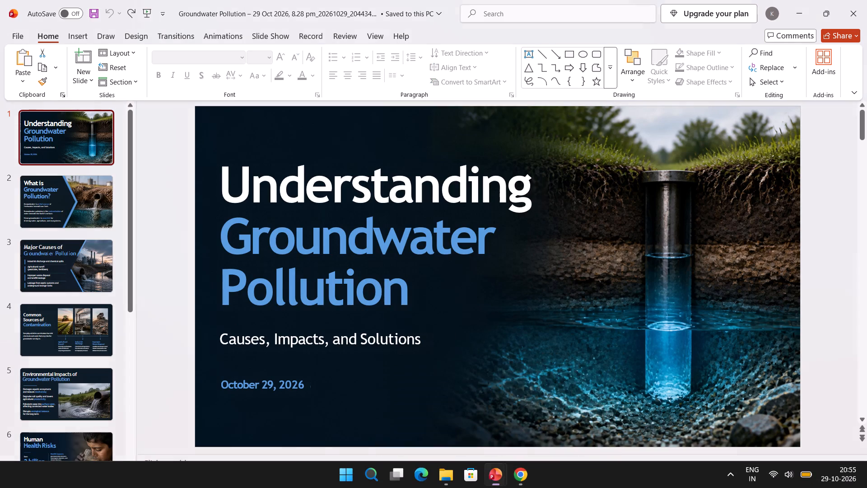
pyautogui.click(397, 279)
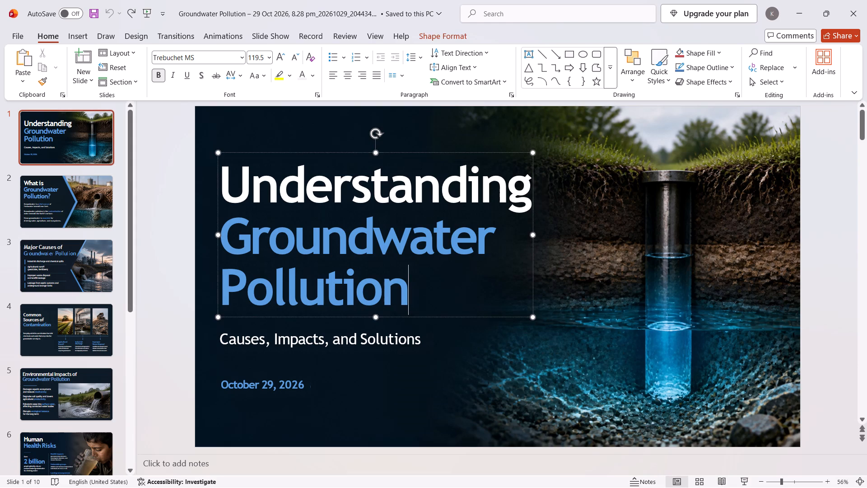
pyautogui.click(439, 317)
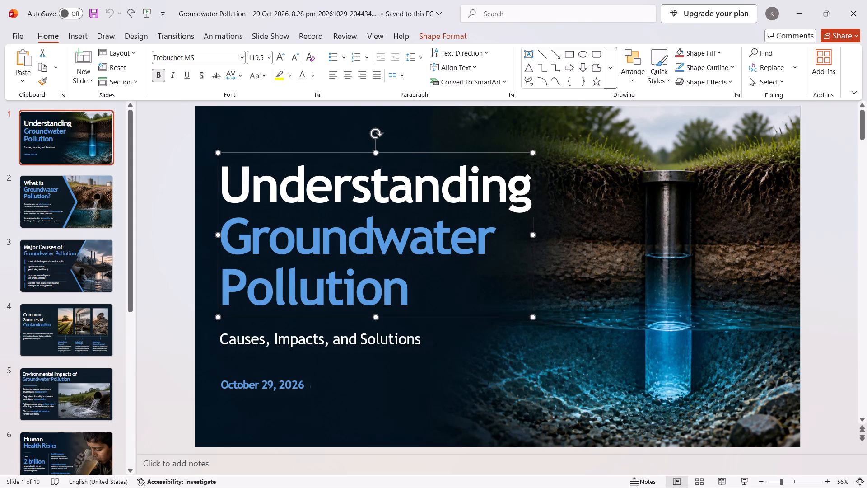
pyautogui.rightClick(355, 152)
pyautogui.click(382, 194)
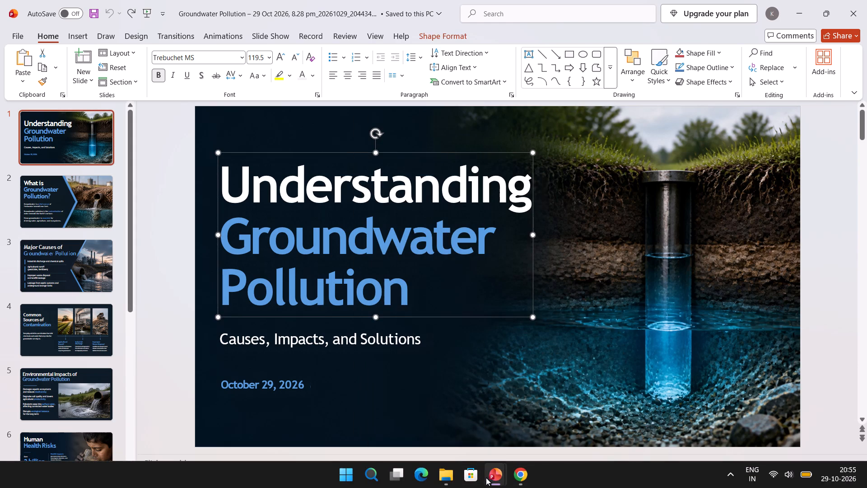
# Switch back to Groundwater_Pollution.pptx and erase the "Groundwater Pollution" text from the title box on the first slide.
pyautogui.click(458, 429)
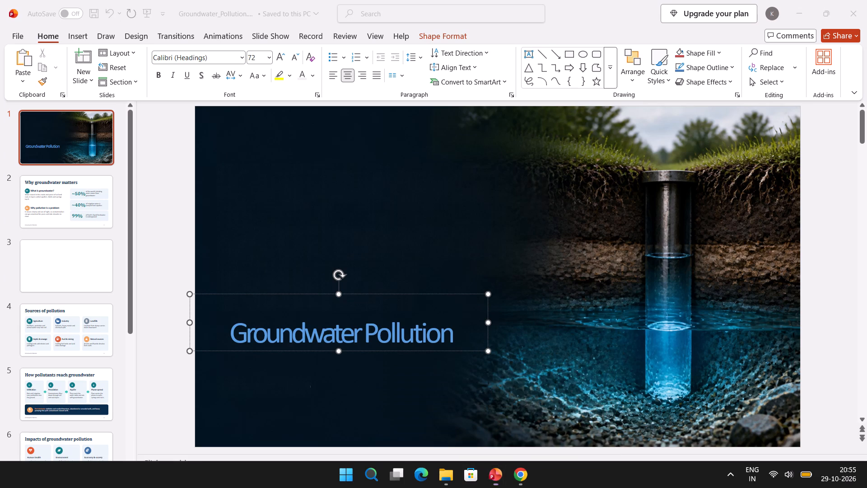
pyautogui.click(464, 323)
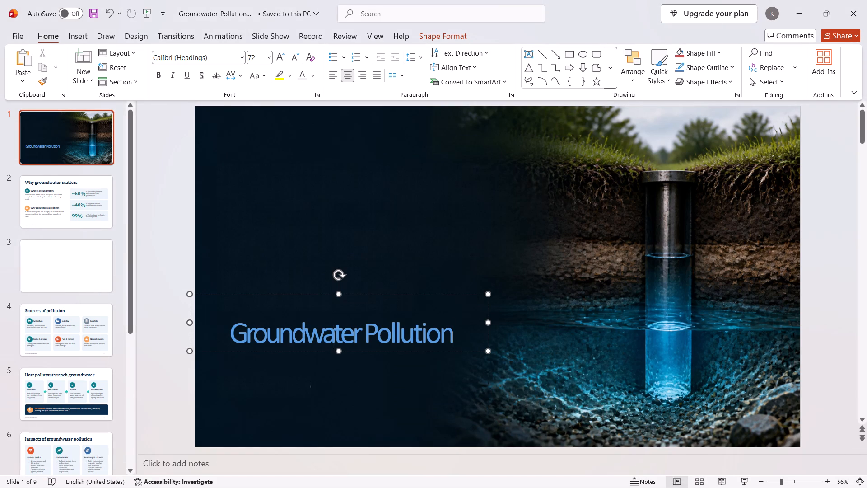
pyautogui.press('BackSpace')
pyautogui.press('BackSpace')
pyautogui.press('BackSpace')
pyautogui.press('BackSpace')
pyautogui.press('BackSpace')
pyautogui.press('BackSpace')
pyautogui.press('BackSpace')
pyautogui.press('BackSpace')
pyautogui.press('BackSpace')
pyautogui.press('BackSpace')
pyautogui.press('BackSpace')
pyautogui.press('BackSpace')
pyautogui.press('BackSpace')
pyautogui.press('BackSpace')
pyautogui.press('BackSpace')
pyautogui.press('BackSpace')
pyautogui.press('BackSpace')
pyautogui.press('BackSpace')
pyautogui.press('BackSpace')
pyautogui.press('BackSpace')
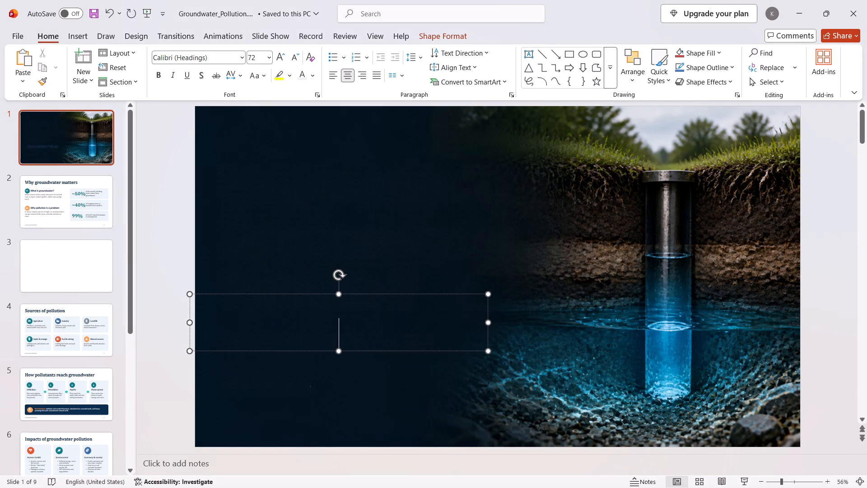
# Paste the copied "Understanding Groundwater Pollution" text into the empty title box on the first slide.
pyautogui.hotkey('ctrl', 'v')
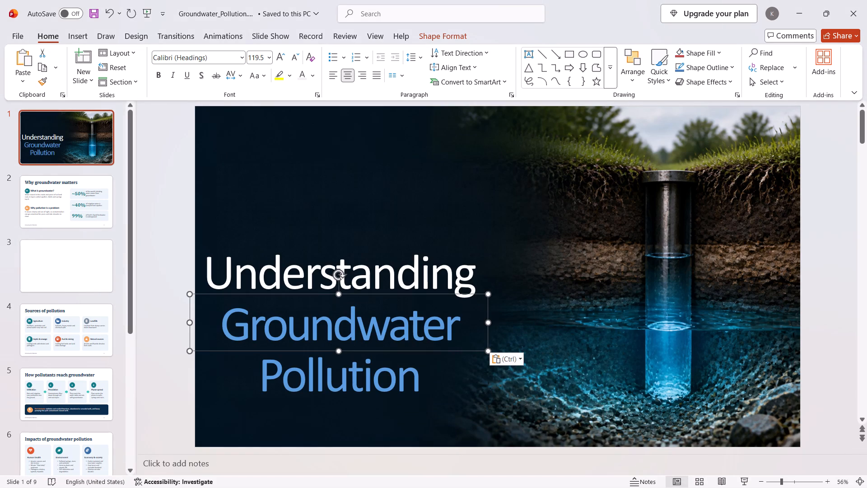
# Move the "Understanding Groundwater Pollution" title box up into the upper half of the slide's dark area.
pyautogui.click(432, 263)
pyautogui.click(434, 380)
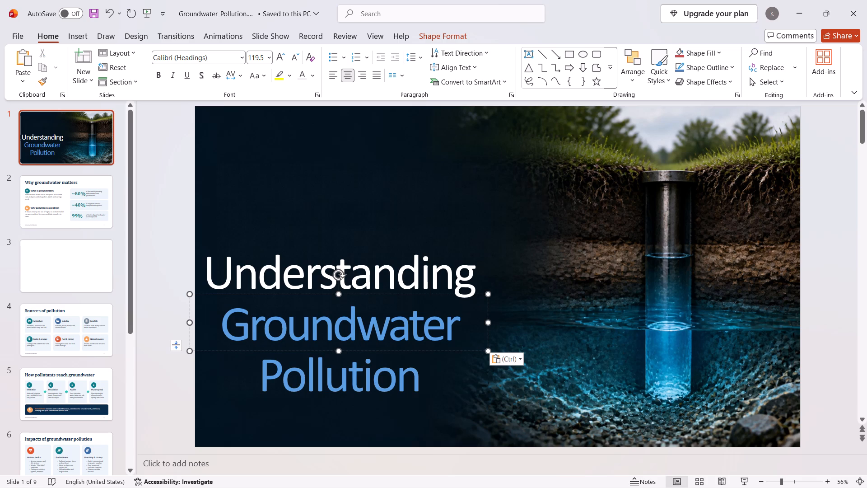
pyautogui.click(405, 283)
pyautogui.click(235, 247)
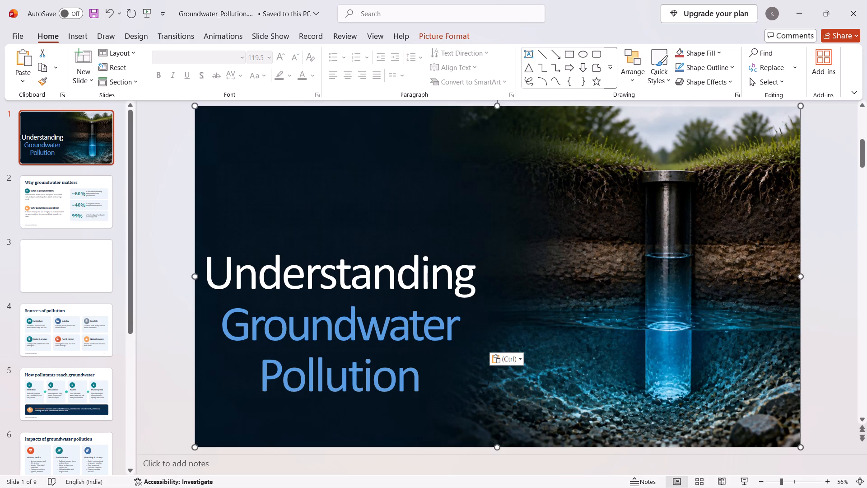
pyautogui.click(225, 247)
pyautogui.click(207, 291)
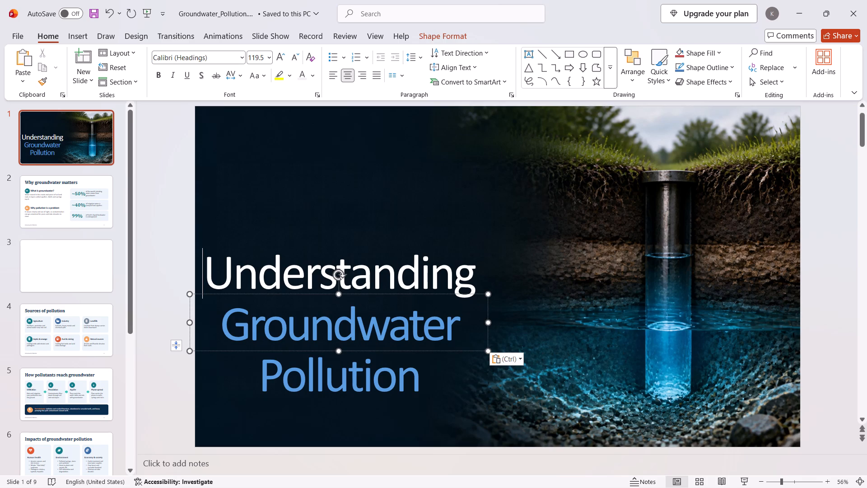
pyautogui.moveTo(206, 293); pyautogui.dragTo(214, 216)
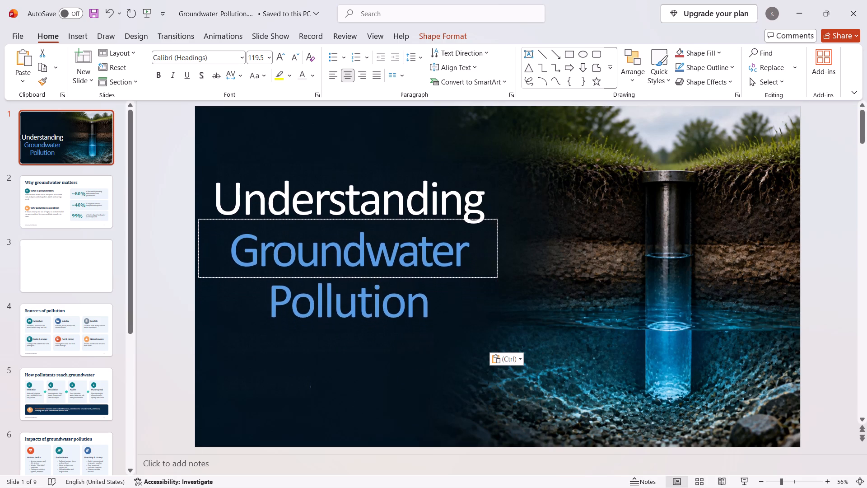
pyautogui.moveTo(214, 216); pyautogui.dragTo(214, 181)
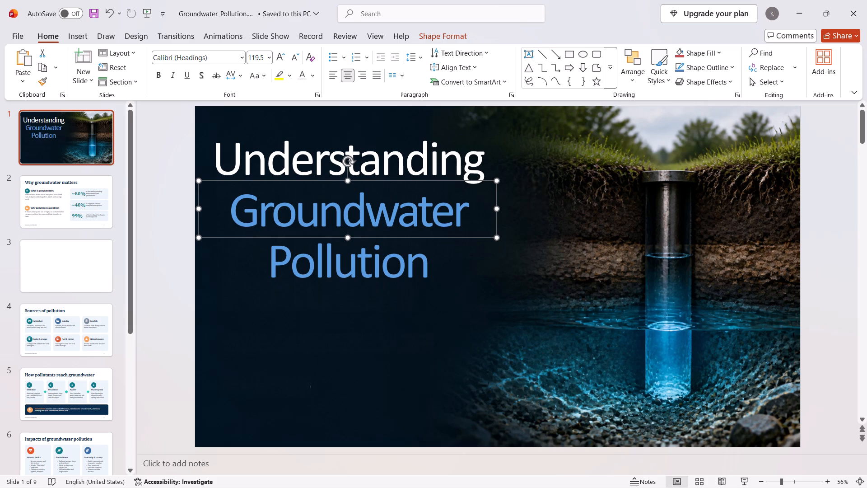
# Add a text box below the title near the slide's bottom edge, reading "Presented by:" followed by the presenter's name.
pyautogui.click(388, 315)
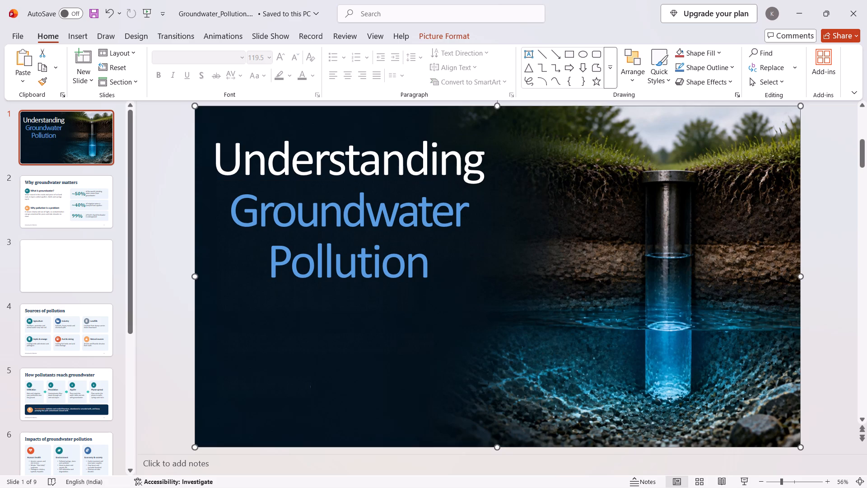
pyautogui.click(526, 55)
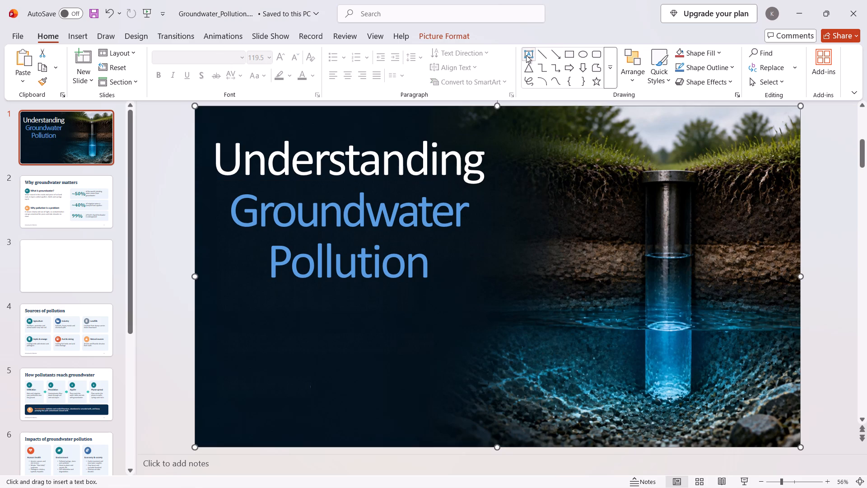
pyautogui.moveTo(223, 380); pyautogui.dragTo(269, 405)
pyautogui.moveTo(269, 405); pyautogui.dragTo(370, 421)
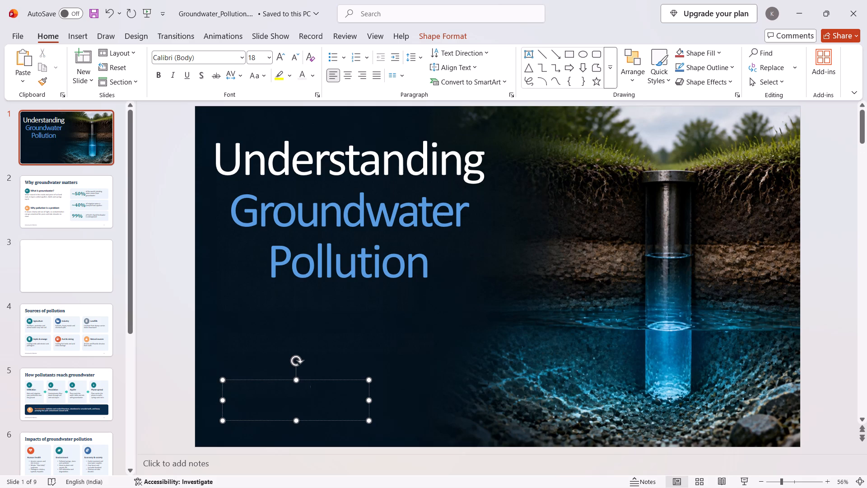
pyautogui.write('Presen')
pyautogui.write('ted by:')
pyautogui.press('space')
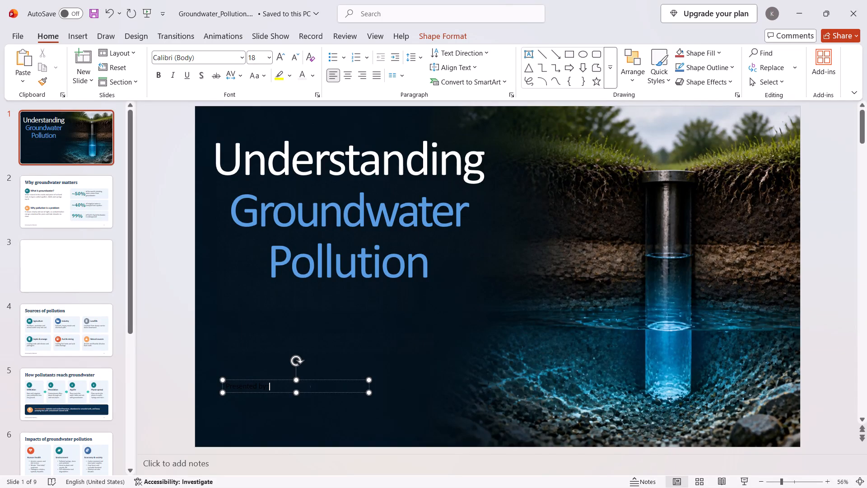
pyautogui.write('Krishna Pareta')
# Increase the font size of the whole "Presented by" line to 36.
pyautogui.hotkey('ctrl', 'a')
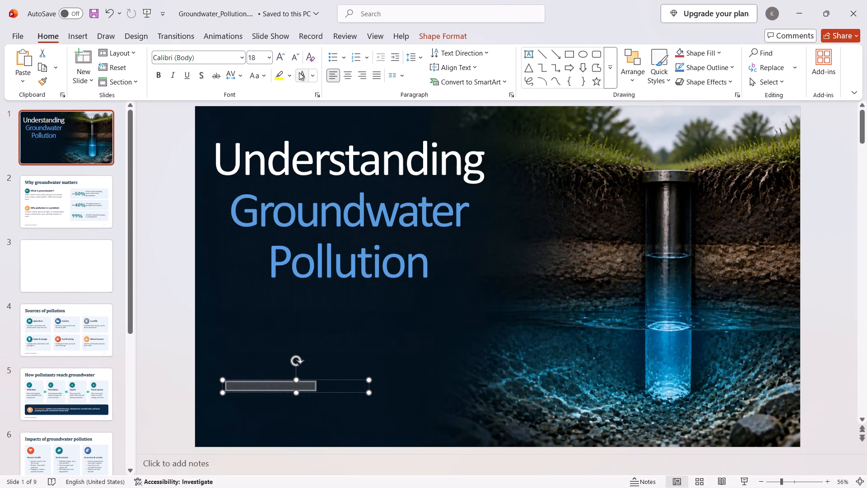
pyautogui.click(278, 55)
pyautogui.click(278, 55)
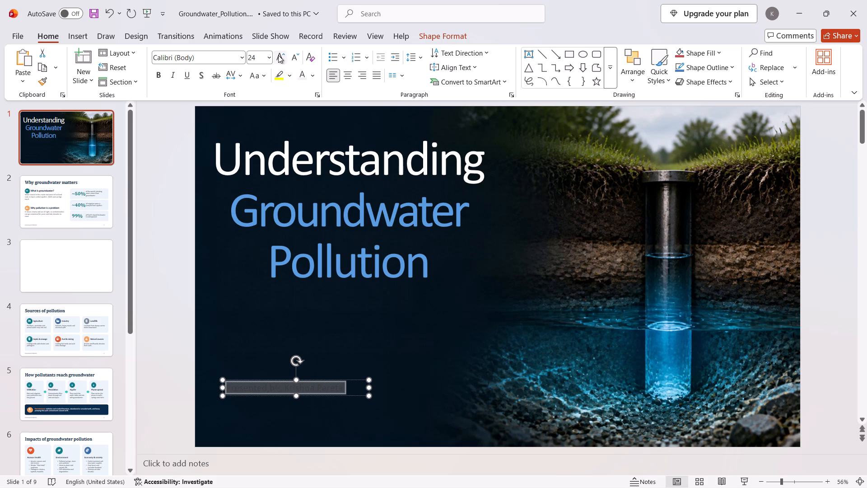
pyautogui.click(278, 55)
pyautogui.click(278, 57)
pyautogui.click(278, 58)
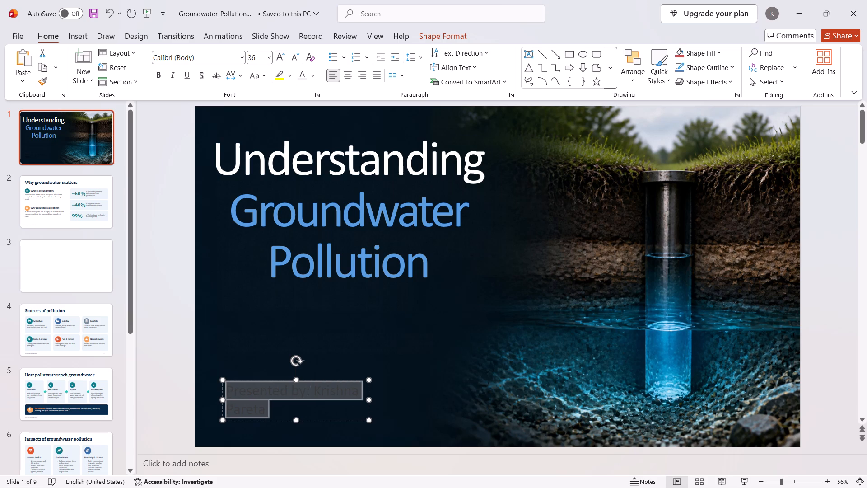
# Widen the "Presented by" text box so its text fits on one line.
pyautogui.moveTo(371, 399); pyautogui.dragTo(409, 404)
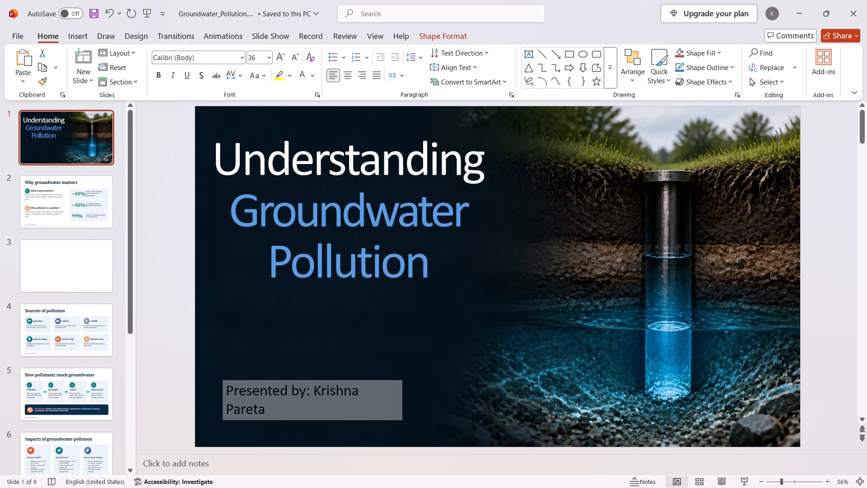
pyautogui.moveTo(409, 404); pyautogui.dragTo(440, 404)
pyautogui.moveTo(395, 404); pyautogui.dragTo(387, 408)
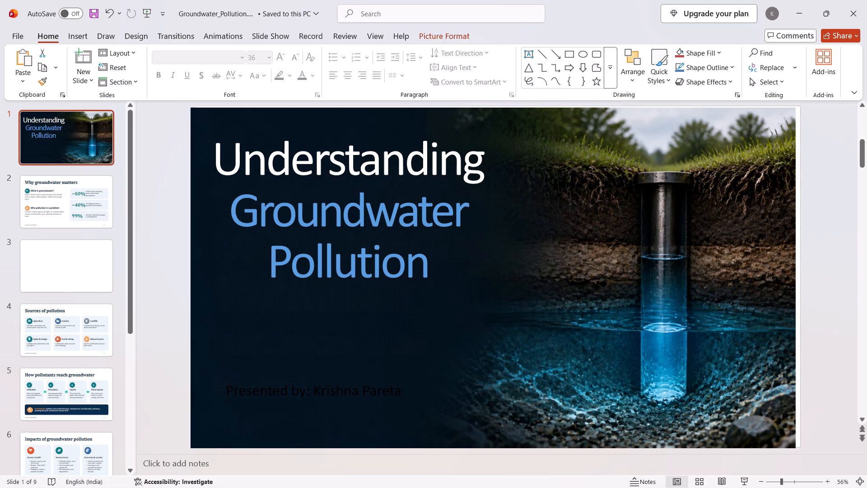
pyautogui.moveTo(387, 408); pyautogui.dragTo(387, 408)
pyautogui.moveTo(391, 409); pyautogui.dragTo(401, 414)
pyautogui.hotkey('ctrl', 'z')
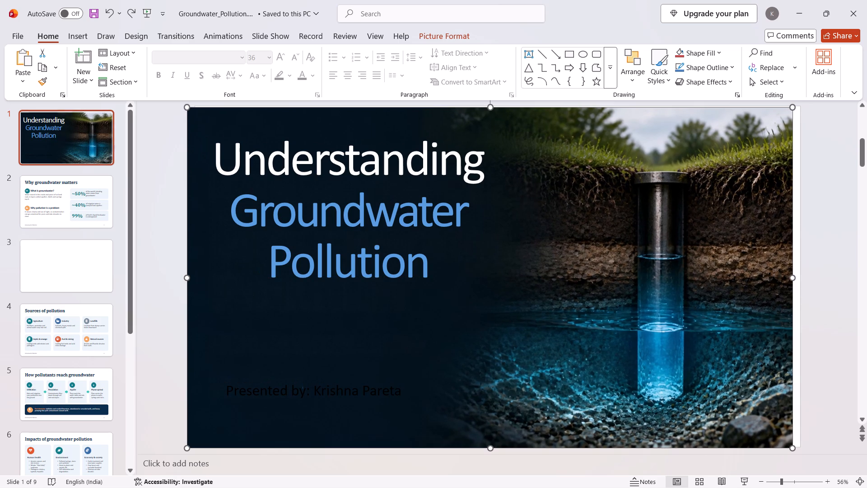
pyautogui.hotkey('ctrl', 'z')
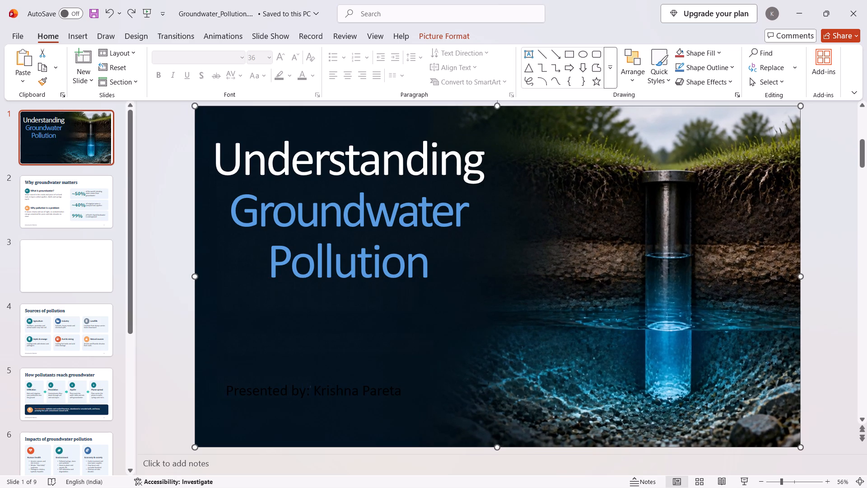
# Shift the "Presented by" text box slightly down and left on the slide.
pyautogui.click(349, 399)
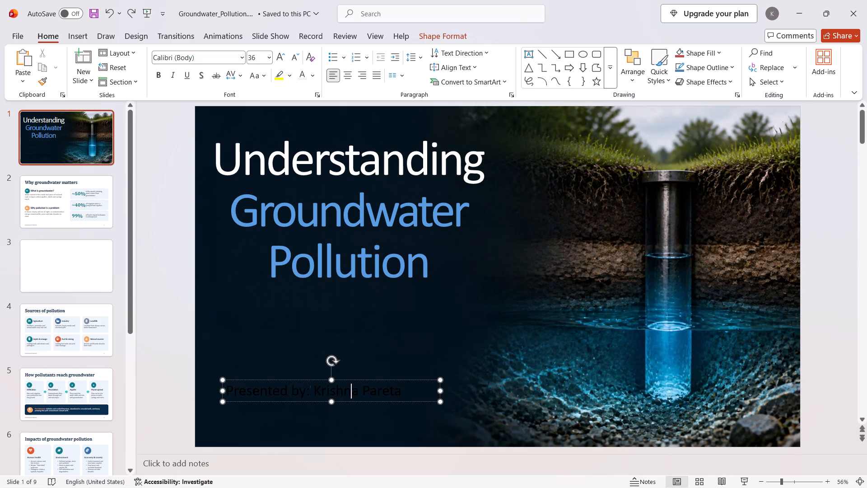
pyautogui.moveTo(349, 402); pyautogui.dragTo(337, 409)
# Set the font size of the whole "Presented by" line to 40.
pyautogui.click(337, 401)
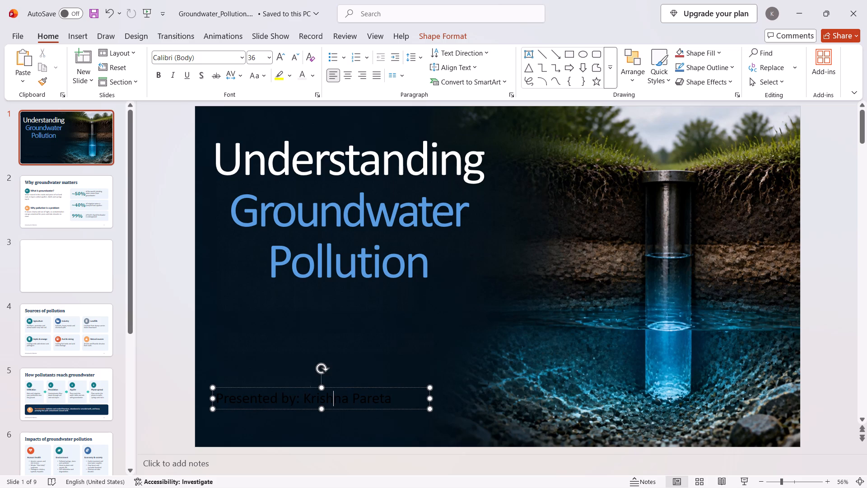
pyautogui.hotkey('ctrl', 'a')
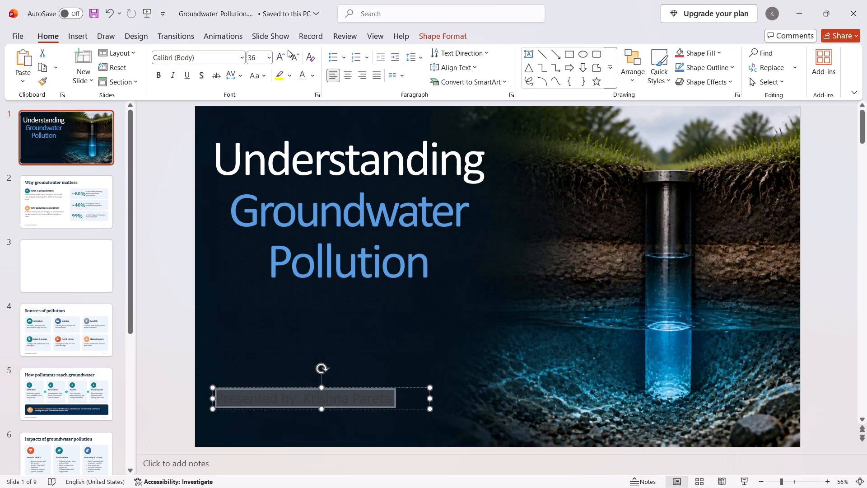
pyautogui.click(278, 57)
pyautogui.click(278, 57)
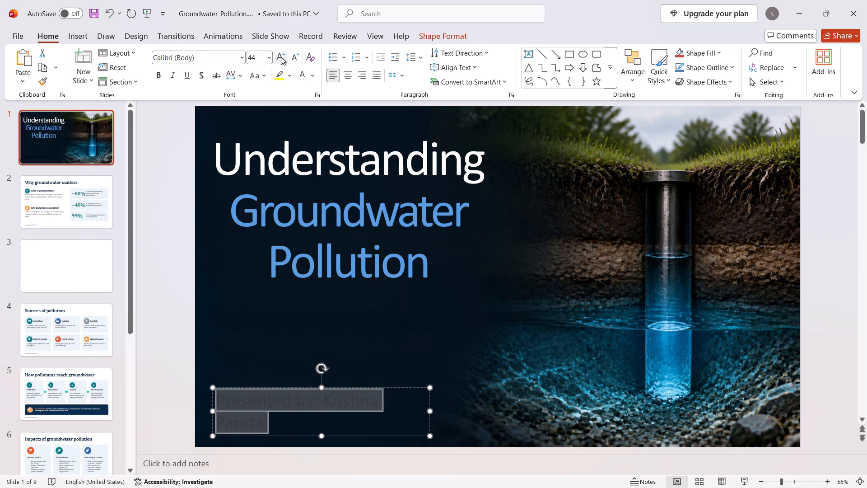
pyautogui.click(295, 57)
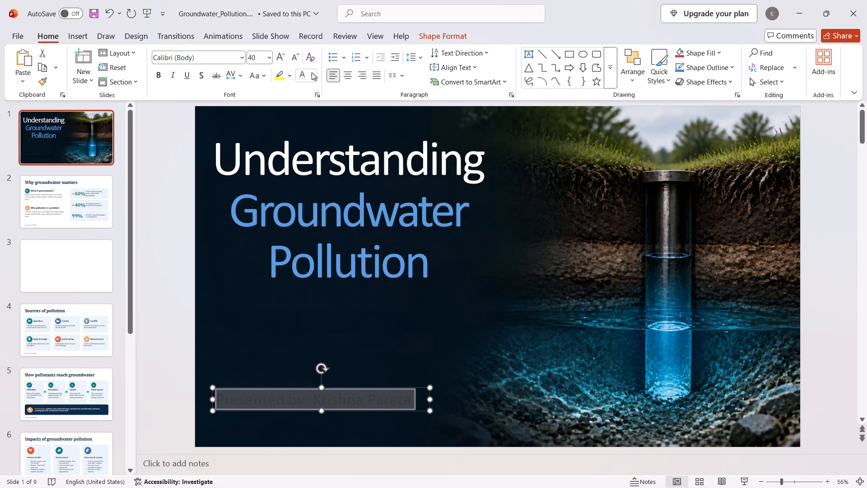
# Colour the "Presented by" line white and change its font to Arial Rounded MT Bold.
pyautogui.click(312, 72)
pyautogui.click(301, 149)
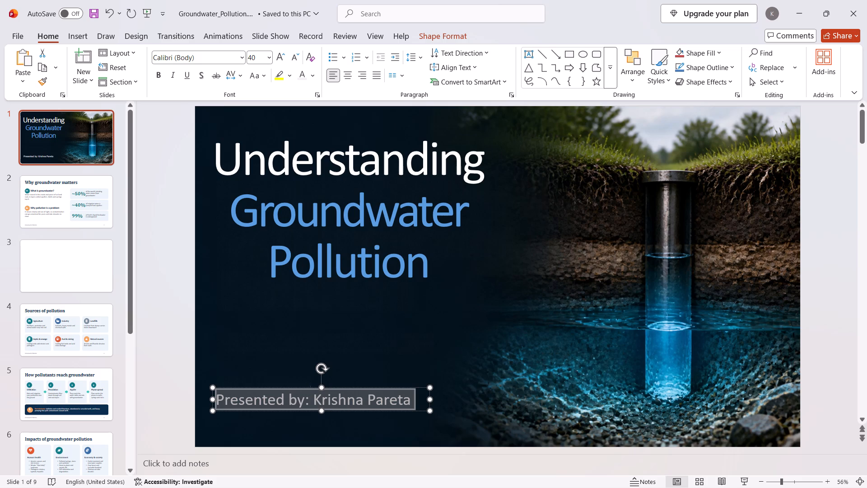
pyautogui.click(240, 58)
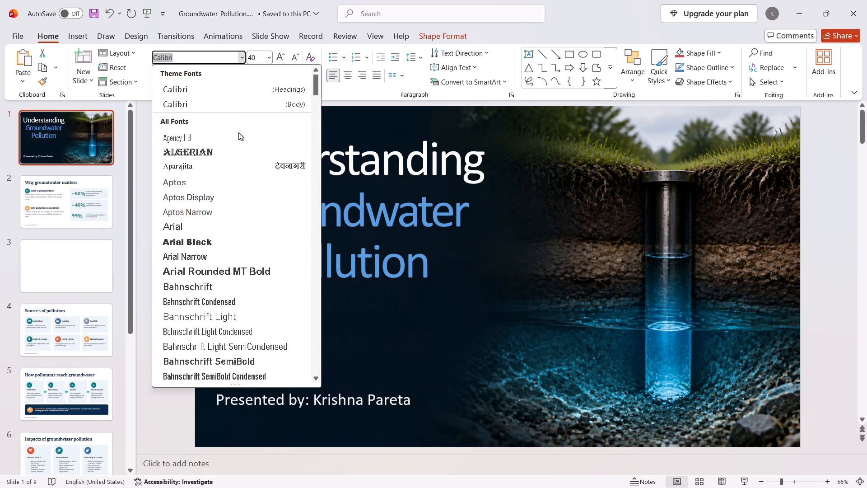
pyautogui.click(224, 270)
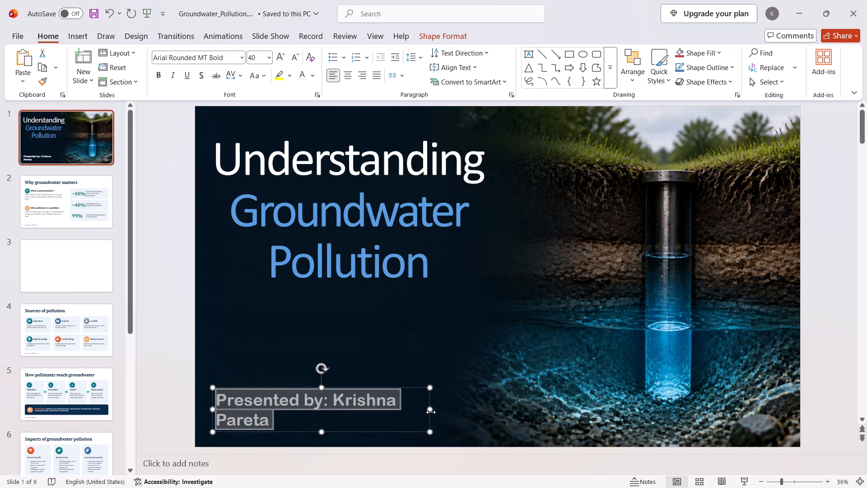
# Widen the "Presented by" text box again so the line in the new font fits on one line.
pyautogui.moveTo(431, 412); pyautogui.dragTo(462, 413)
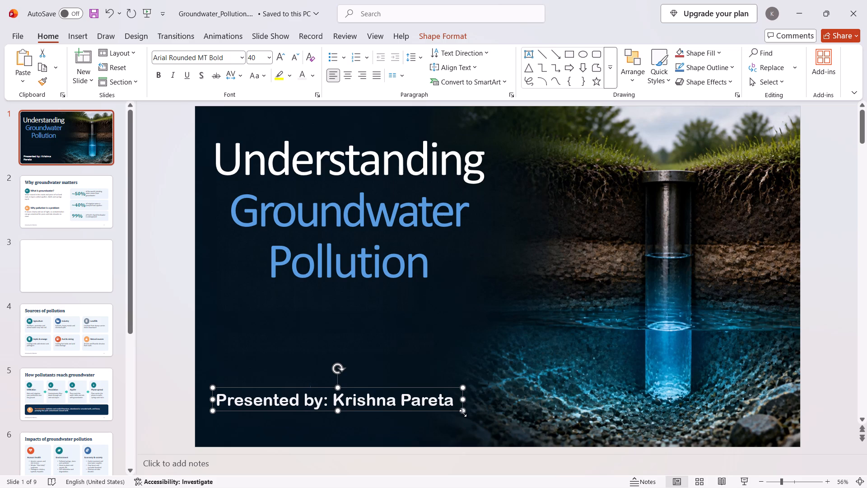
pyautogui.click(440, 413)
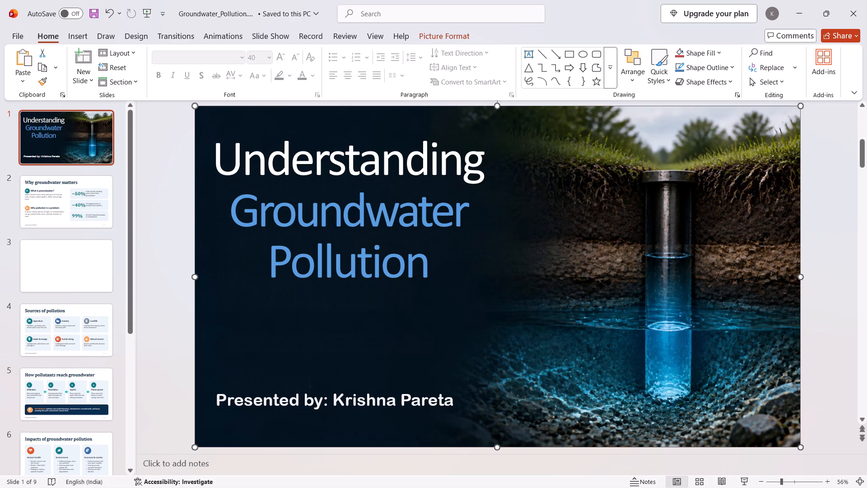
pyautogui.hotkey('ctrl', 'z')
pyautogui.hotkey('ctrl', 'z')
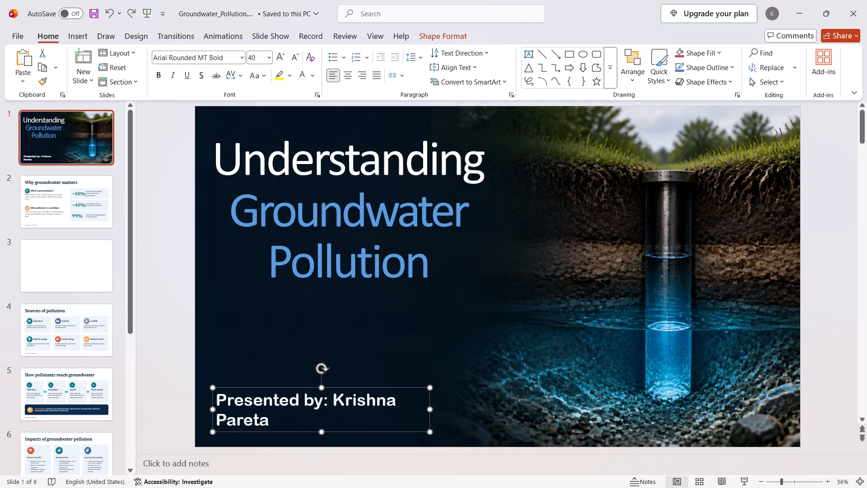
pyautogui.hotkey('ctrl', 'y')
# Move the "Presented by" text box slightly further down and left, nearer the slide's bottom-left corner.
pyautogui.click(405, 409)
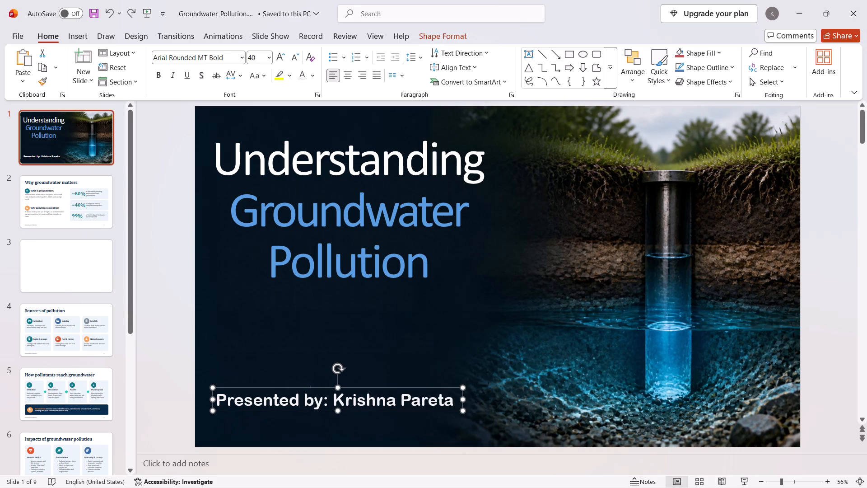
pyautogui.moveTo(404, 410); pyautogui.dragTo(403, 412)
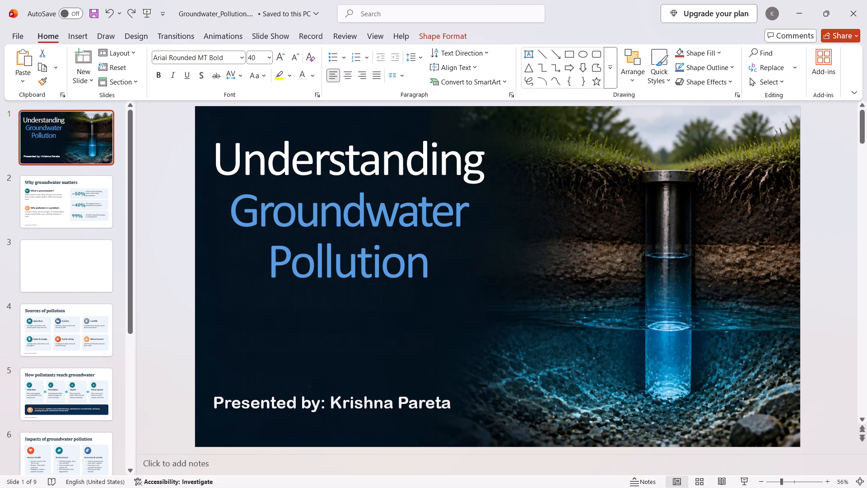
pyautogui.moveTo(403, 412); pyautogui.dragTo(397, 422)
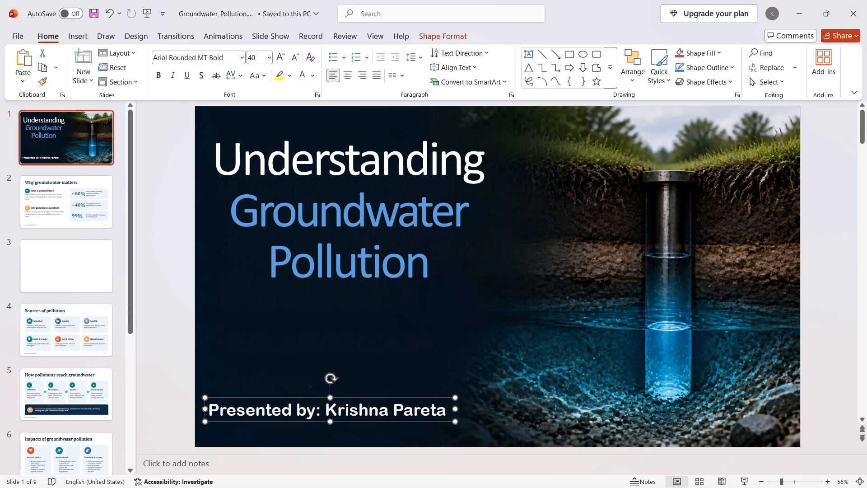
pyautogui.click(376, 323)
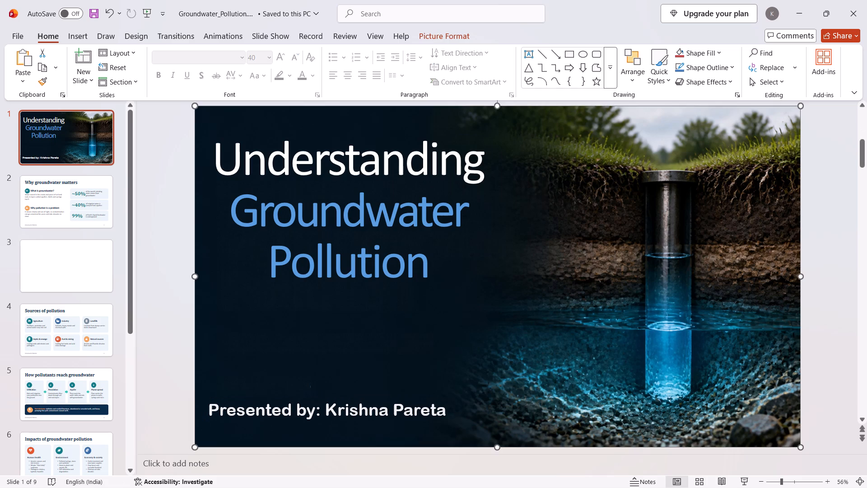
# Move the "Understanding Groundwater Pollution" title text box slightly down and left on the title slide.
pyautogui.click(322, 210)
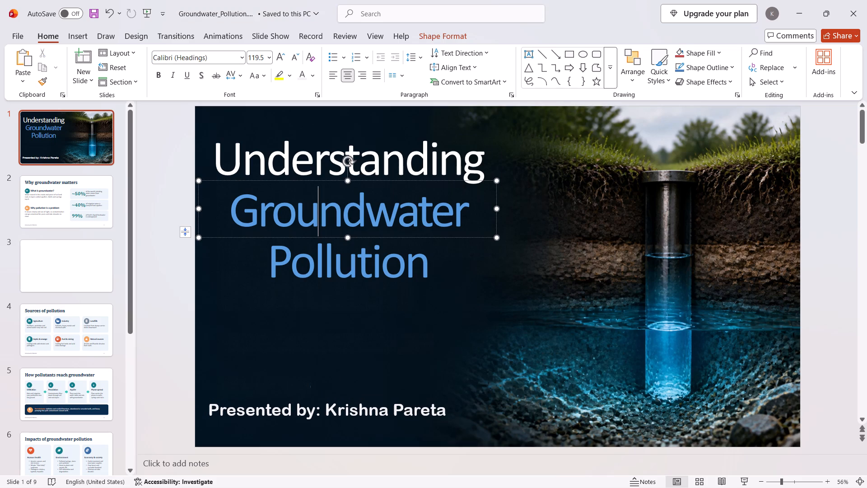
pyautogui.moveTo(324, 238); pyautogui.dragTo(317, 263)
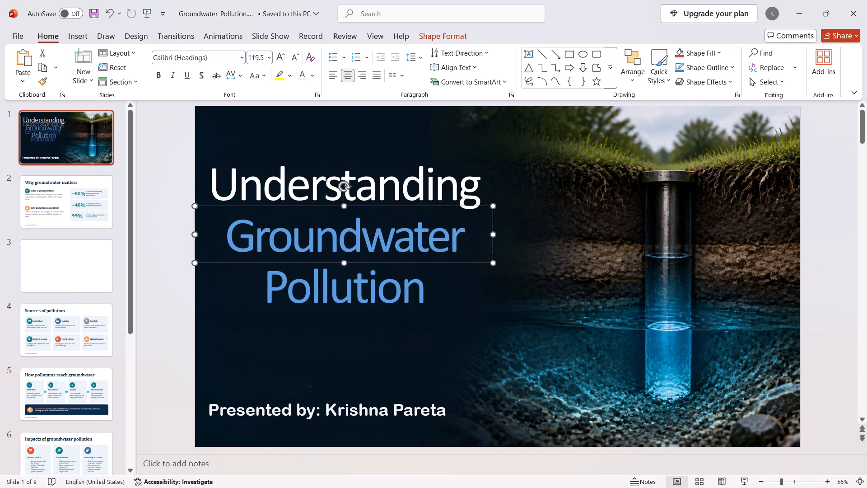
# Move the "Key takeaways" slide from the end of the deck to second place, directly after the title slide.
pyautogui.click(69, 216)
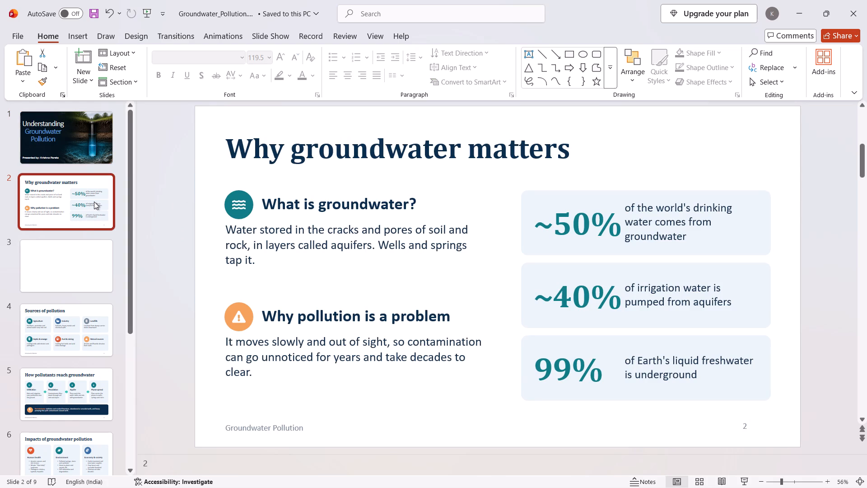
pyautogui.click(247, 225)
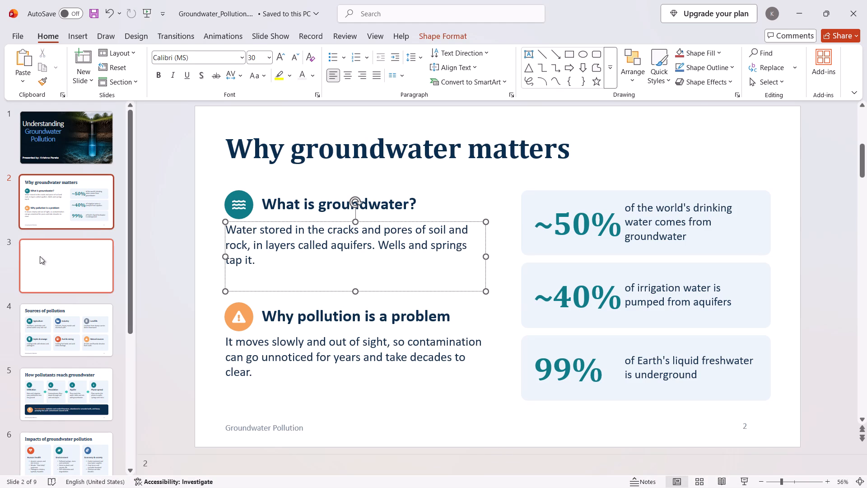
pyautogui.scroll(-4, 69, 343)
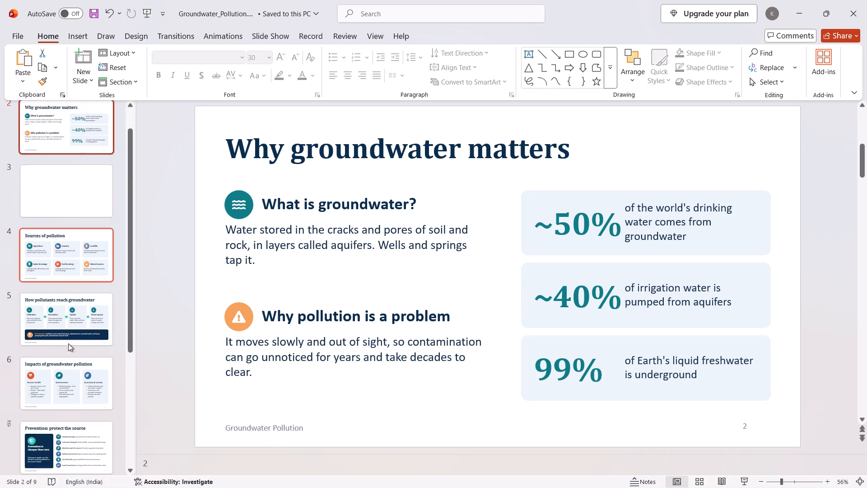
pyautogui.scroll(-8, 68, 343)
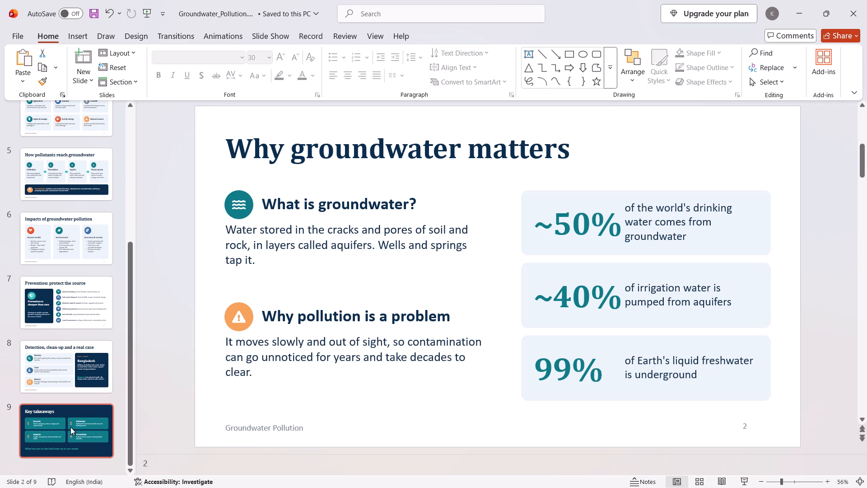
pyautogui.click(70, 427)
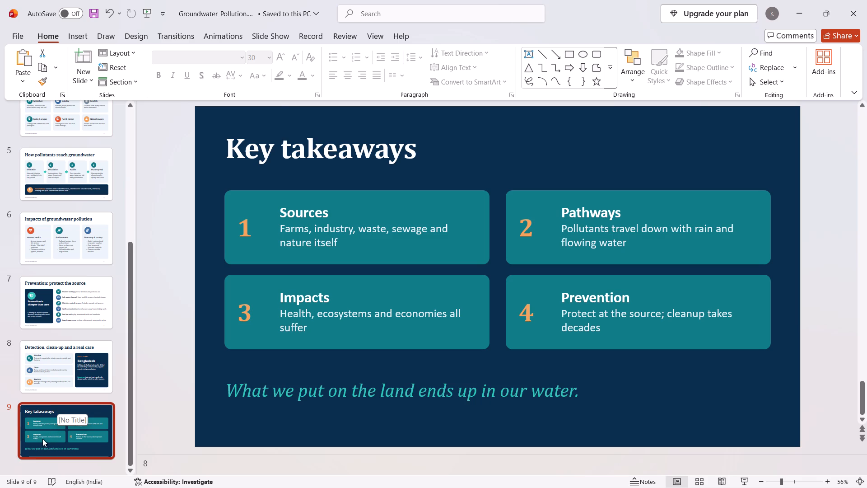
pyautogui.moveTo(42, 439); pyautogui.dragTo(42, 433)
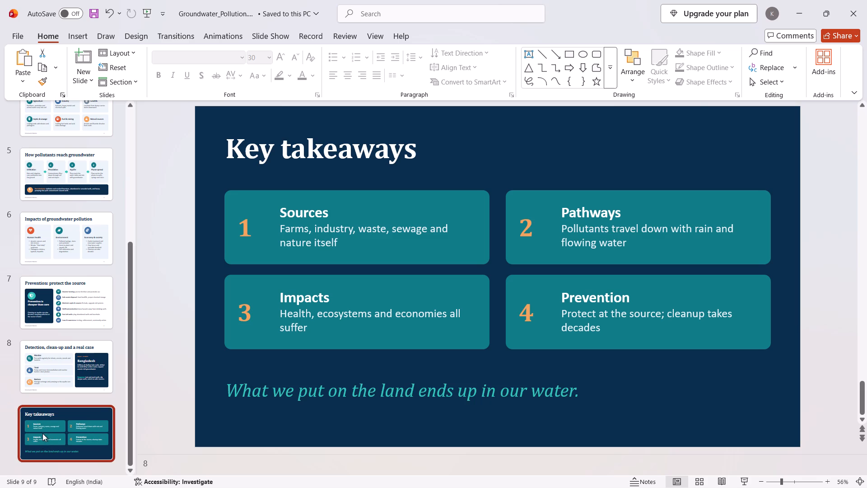
pyautogui.moveTo(42, 433); pyautogui.dragTo(46, 113)
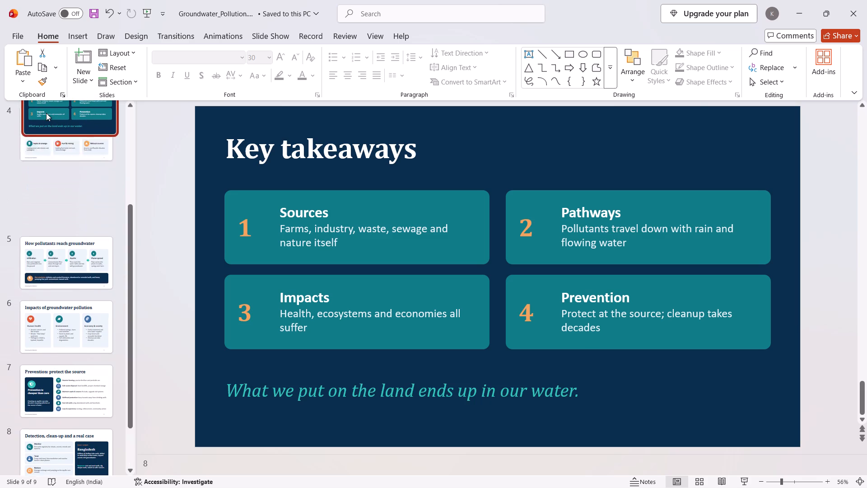
pyautogui.moveTo(46, 113); pyautogui.dragTo(35, 228)
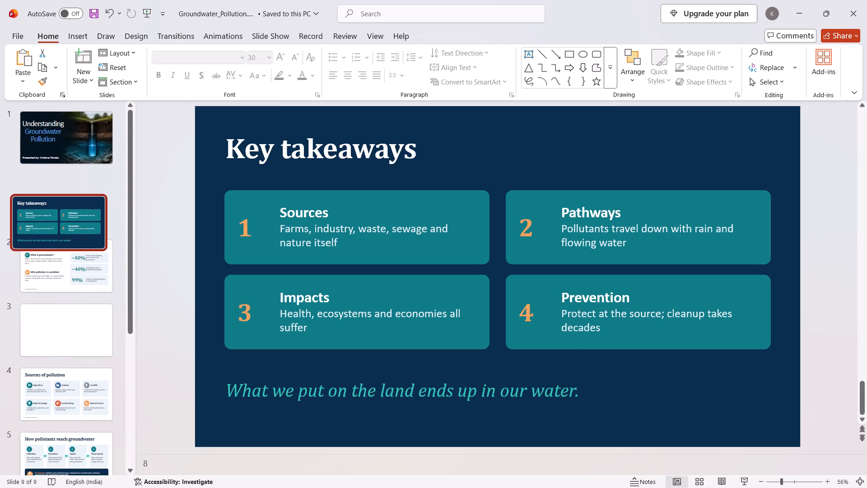
pyautogui.moveTo(35, 228); pyautogui.dragTo(40, 212)
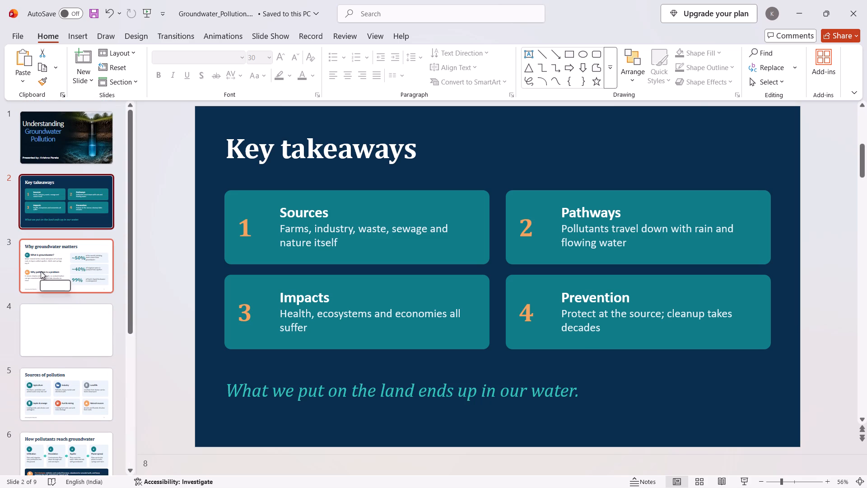
# Cut the italic closing line "What we put on the land ends up in our water." from the "Key takeaways" slide.
pyautogui.click(41, 271)
pyautogui.click(78, 198)
pyautogui.click(71, 267)
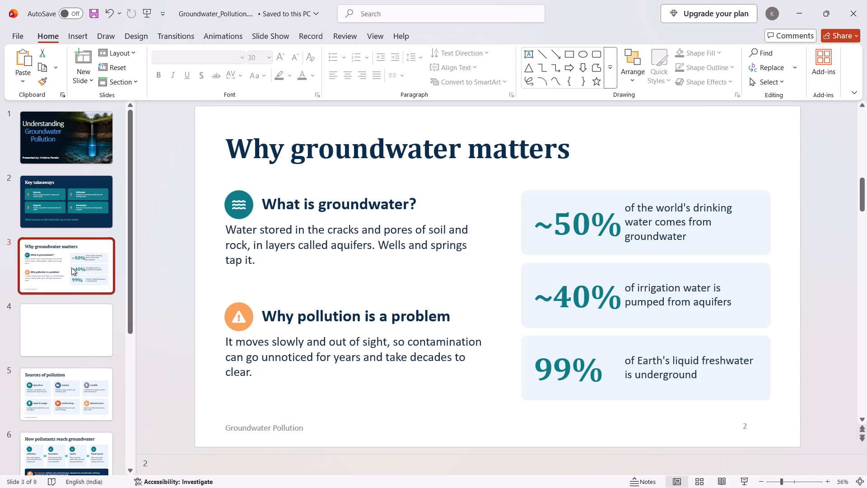
pyautogui.click(56, 194)
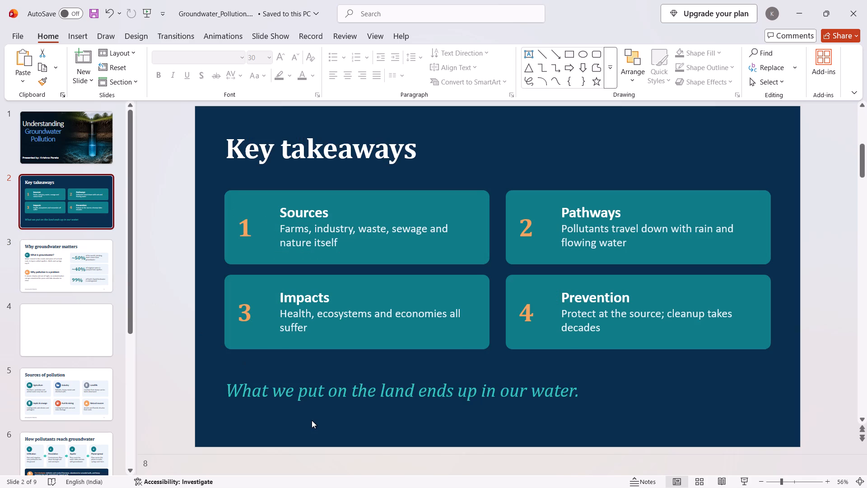
pyautogui.click(312, 420)
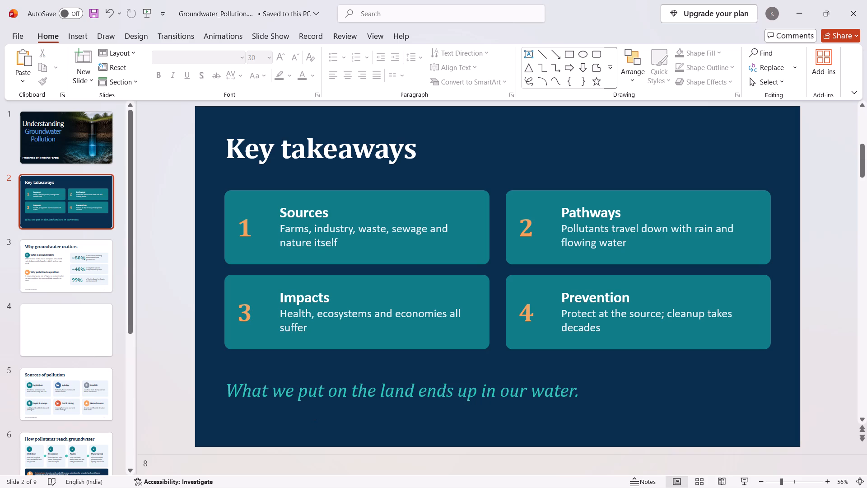
pyautogui.click(411, 404)
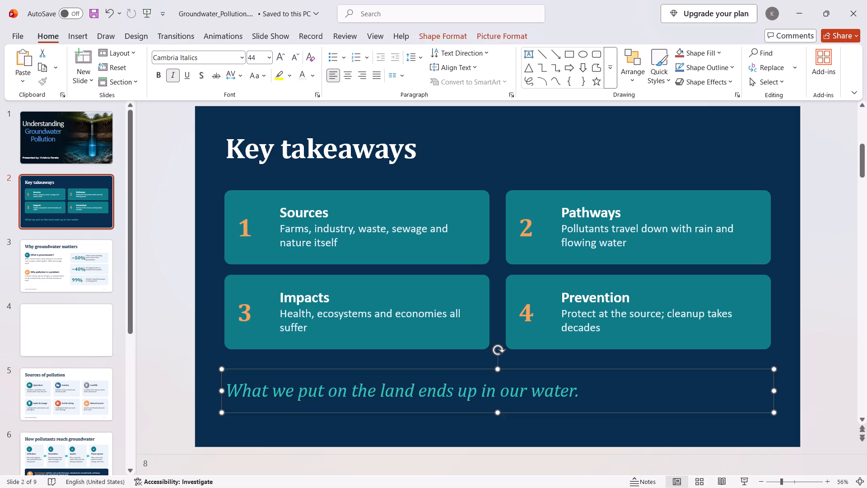
pyautogui.rightClick(667, 370)
pyautogui.click(701, 138)
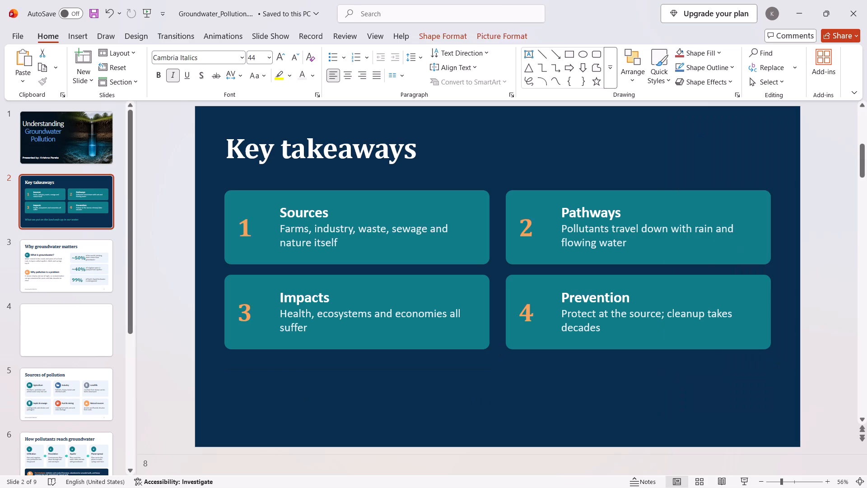
# Move the "Pathways" text box slightly down and left, closer to its number 2.
pyautogui.click(635, 208)
pyautogui.moveTo(615, 224); pyautogui.dragTo(613, 232)
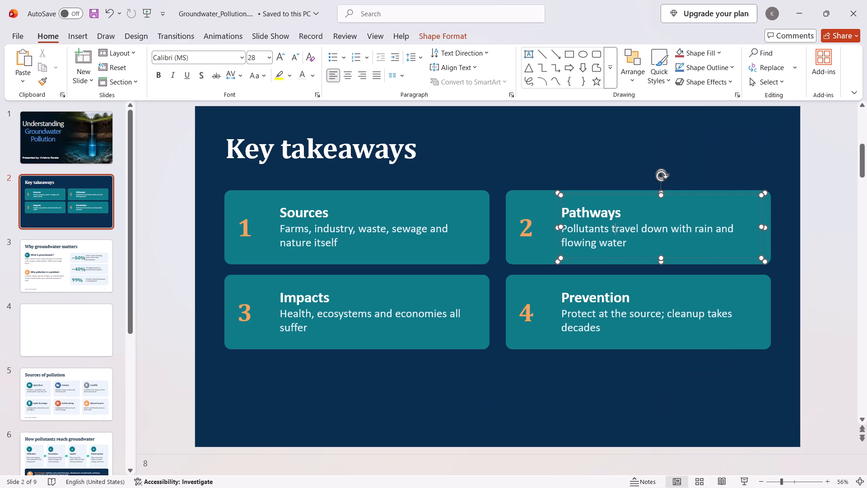
pyautogui.moveTo(613, 232); pyautogui.dragTo(612, 249)
pyautogui.moveTo(615, 262); pyautogui.dragTo(615, 276)
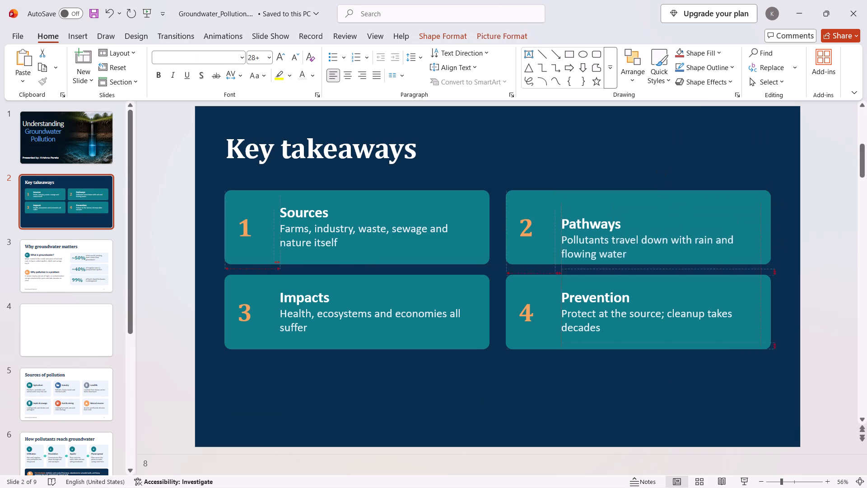
pyautogui.moveTo(615, 276); pyautogui.dragTo(611, 267)
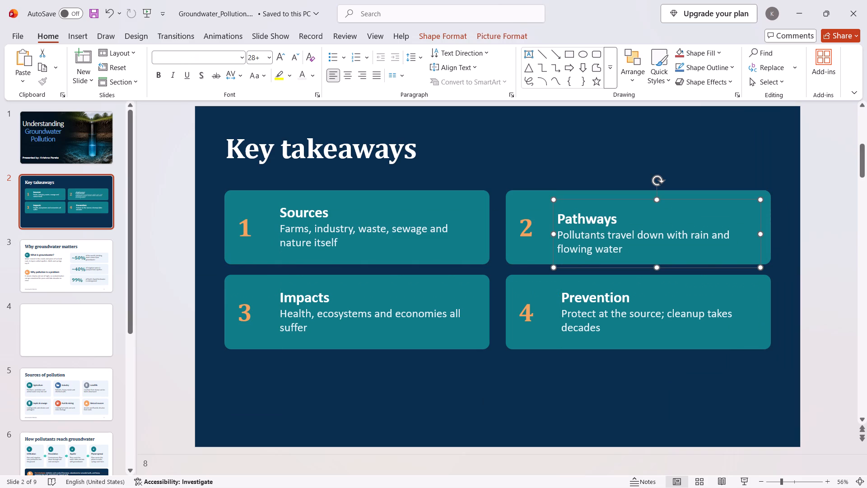
# Cut the four teal rounded card shapes behind Pathways, Sources, Impacts and Prevention, keeping their numbers and text.
pyautogui.click(526, 255)
pyautogui.rightClick(526, 255)
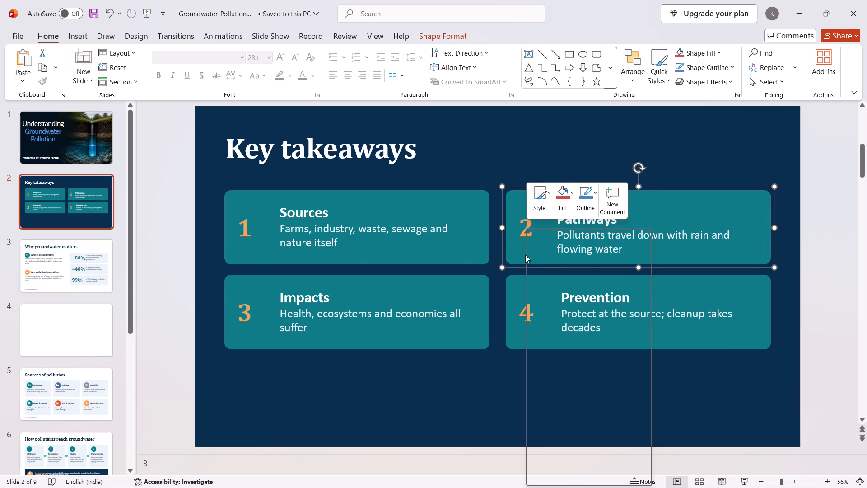
pyautogui.click(542, 250)
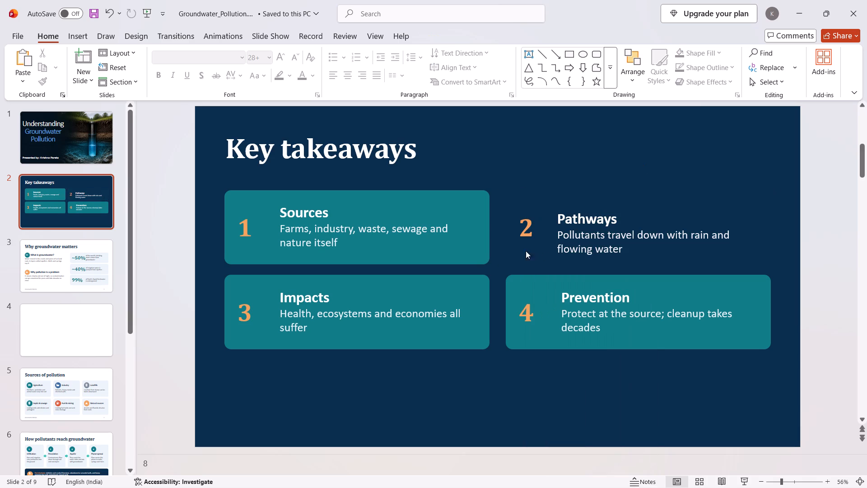
pyautogui.click(374, 223)
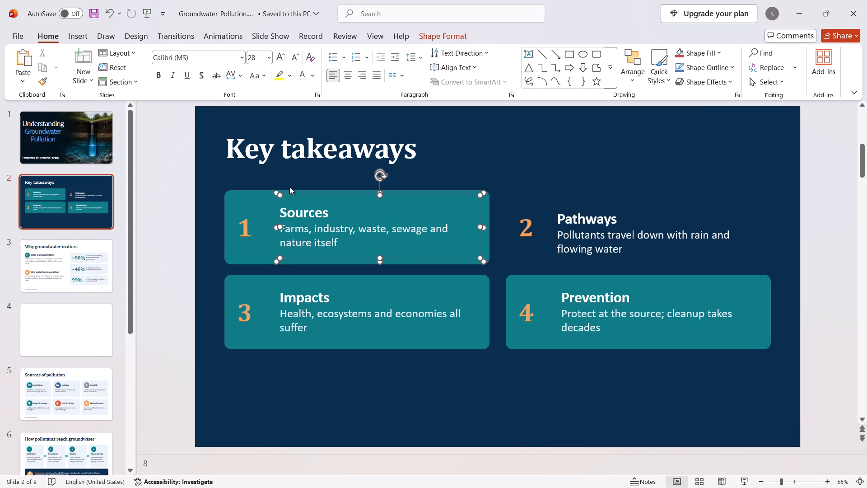
pyautogui.click(239, 202)
pyautogui.rightClick(245, 196)
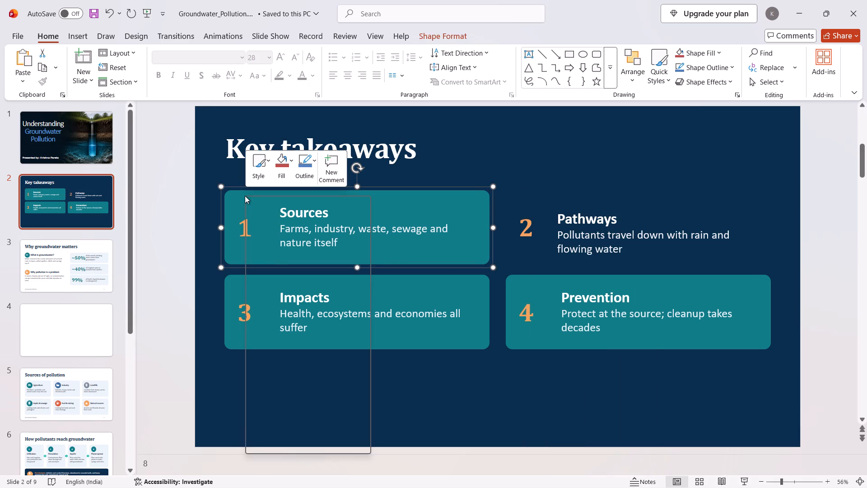
pyautogui.click(267, 224)
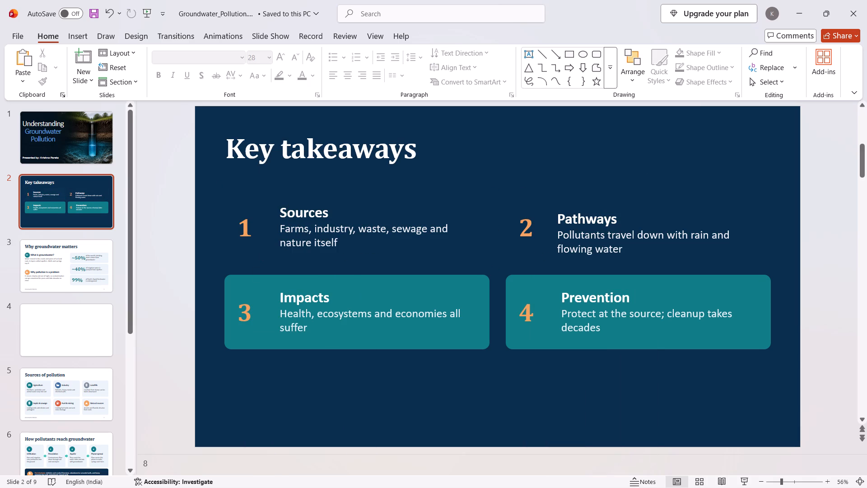
pyautogui.click(251, 282)
pyautogui.rightClick(250, 281)
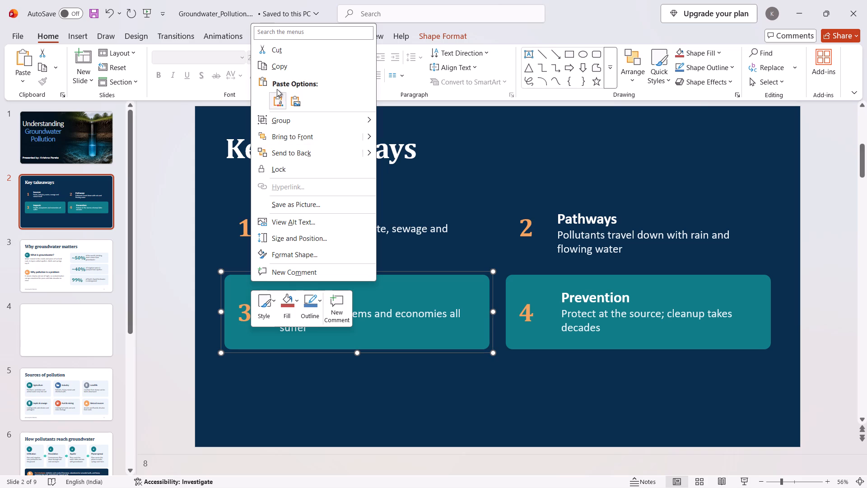
pyautogui.click(272, 46)
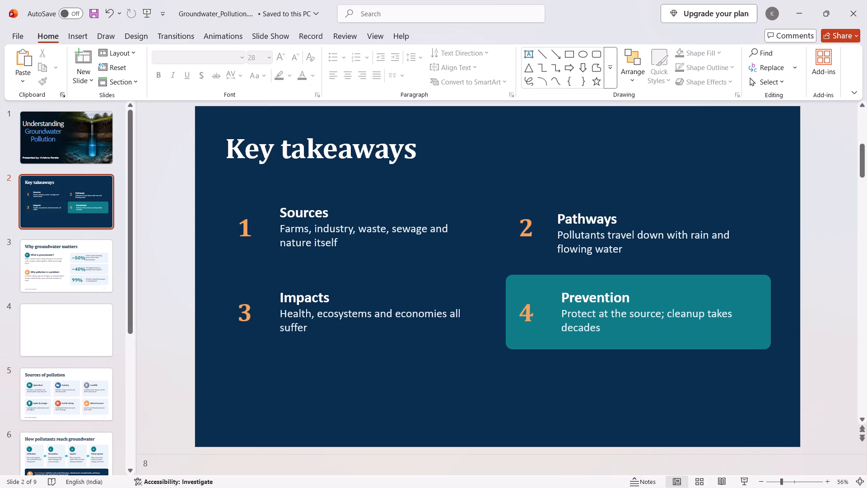
pyautogui.click(513, 291)
pyautogui.rightClick(527, 284)
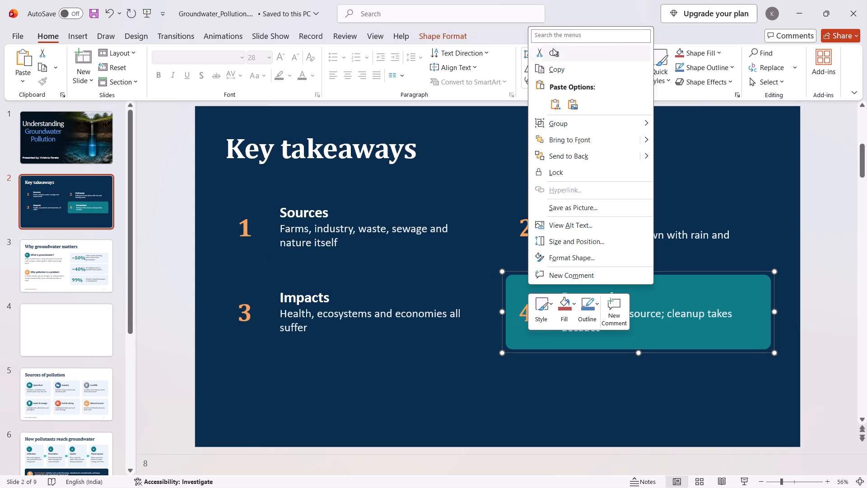
pyautogui.click(550, 54)
# Move the "Sources" text box slightly down and left, level with the "Pathways" text box.
pyautogui.click(293, 235)
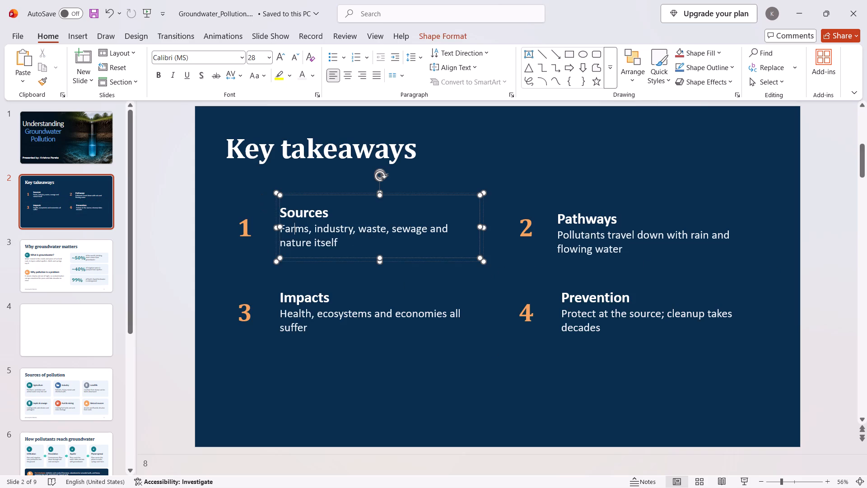
pyautogui.moveTo(312, 262); pyautogui.dragTo(308, 262)
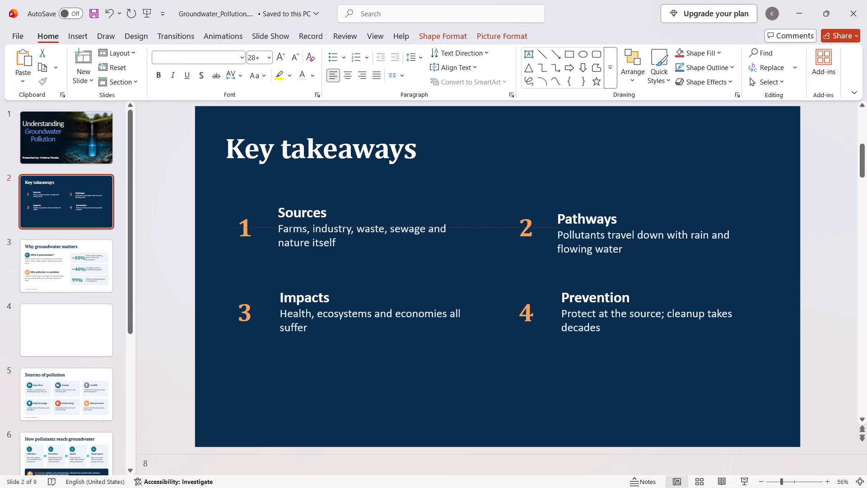
pyautogui.moveTo(308, 262); pyautogui.dragTo(298, 262)
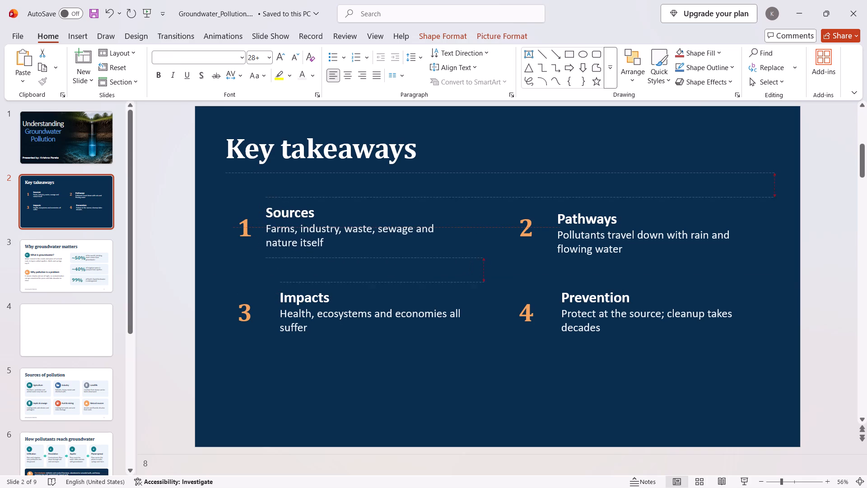
pyautogui.moveTo(298, 262); pyautogui.dragTo(307, 277)
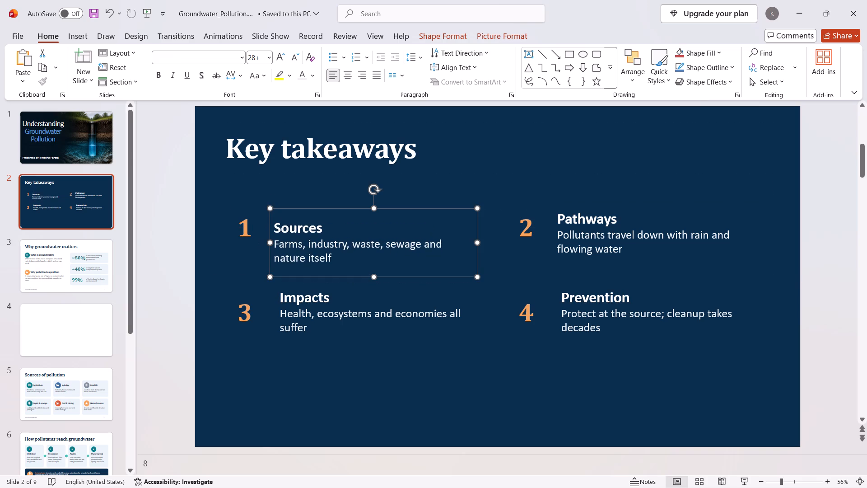
pyautogui.moveTo(305, 276); pyautogui.dragTo(307, 268)
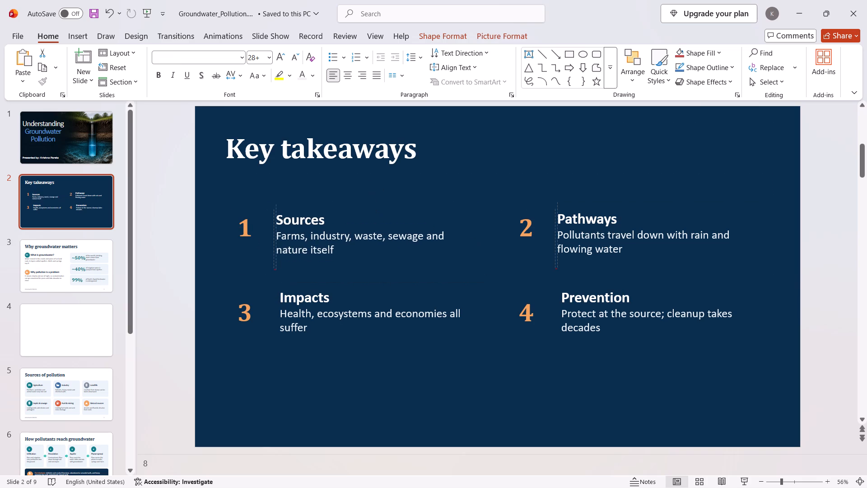
pyautogui.moveTo(307, 268); pyautogui.dragTo(307, 267)
pyautogui.click(244, 234)
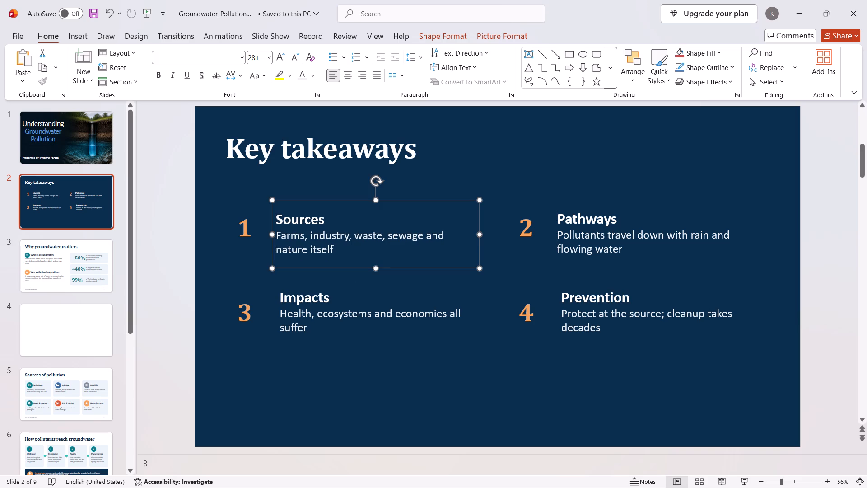
# Move the number 1 up and left so it sits just below the "Key takeaways" title.
pyautogui.moveTo(250, 247); pyautogui.dragTo(236, 218)
# Change the font of the "Key takeaways" title to Arial Rounded MT Bold.
pyautogui.click(288, 151)
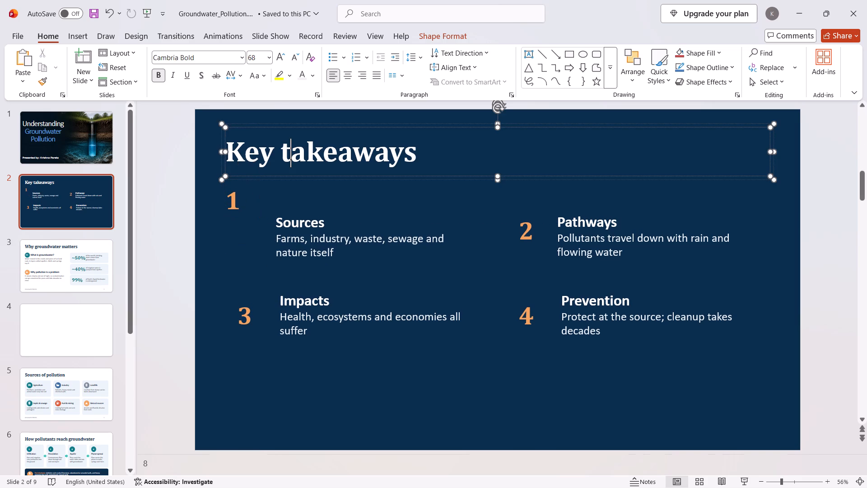
pyautogui.click(417, 153)
pyautogui.click(417, 152)
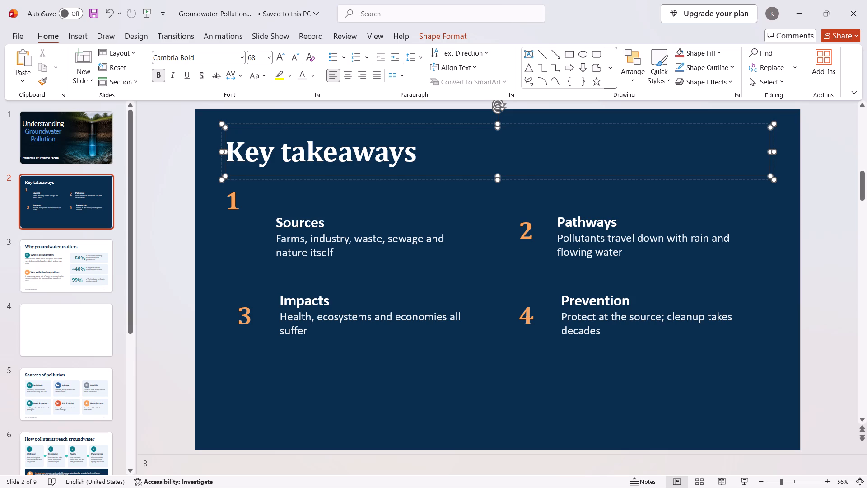
pyautogui.moveTo(414, 151); pyautogui.dragTo(237, 145)
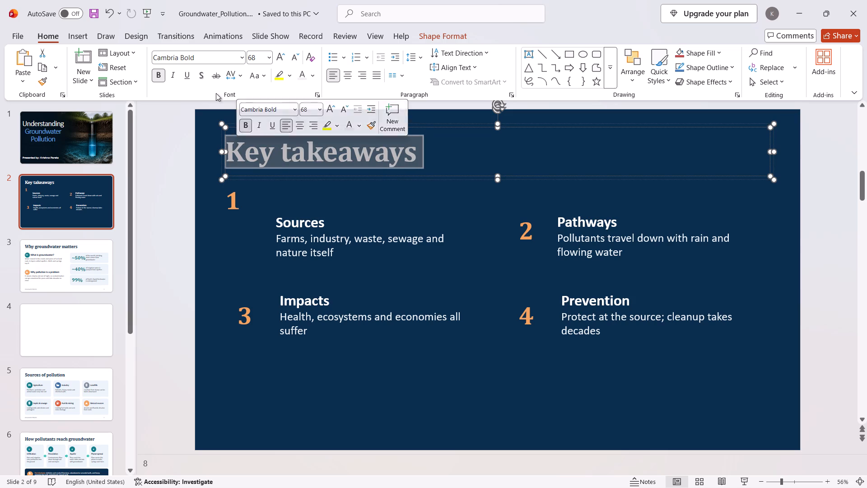
pyautogui.click(243, 56)
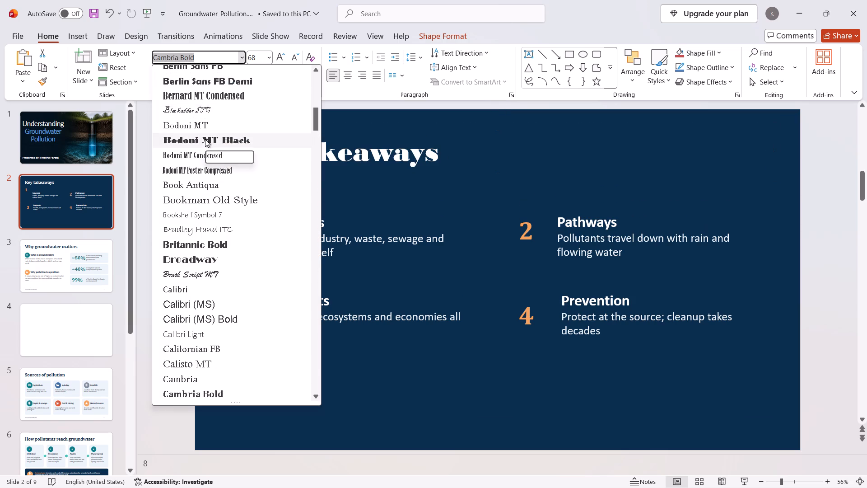
pyautogui.scroll(2, 200, 90)
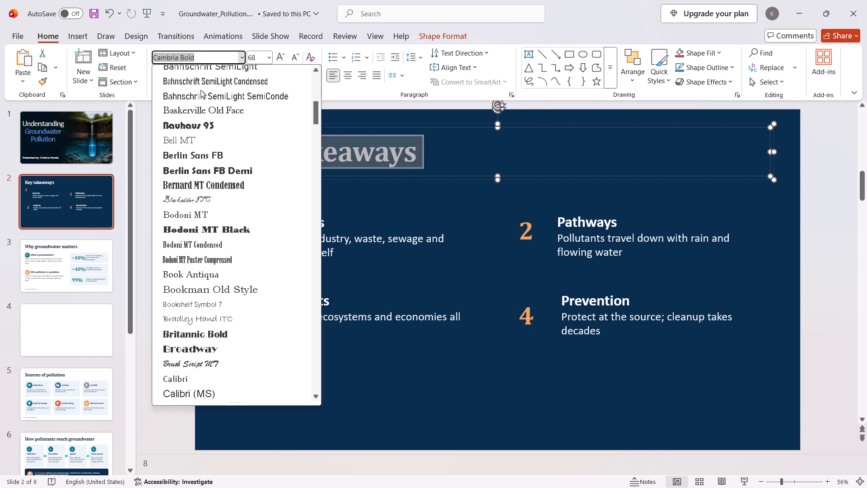
pyautogui.scroll(5, 200, 90)
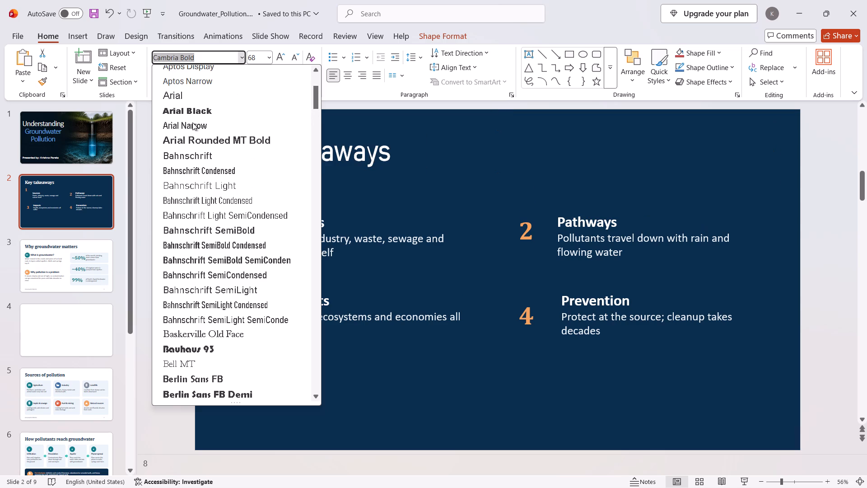
pyautogui.scroll(3, 192, 122)
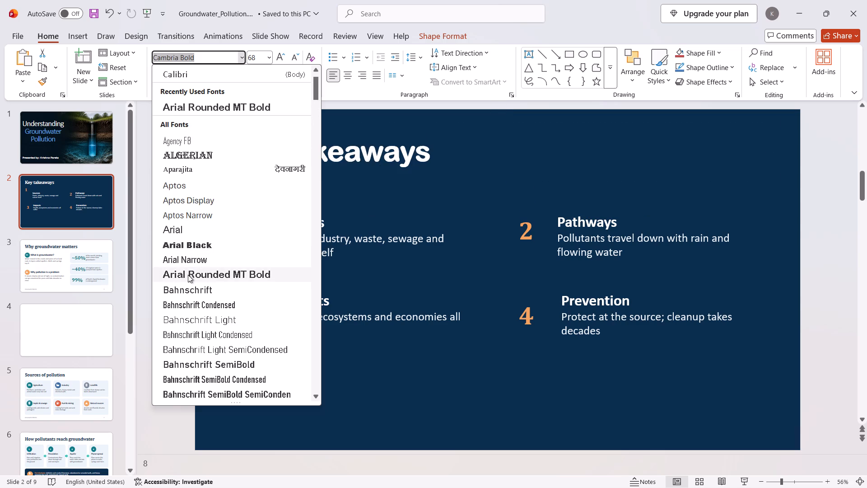
pyautogui.click(188, 275)
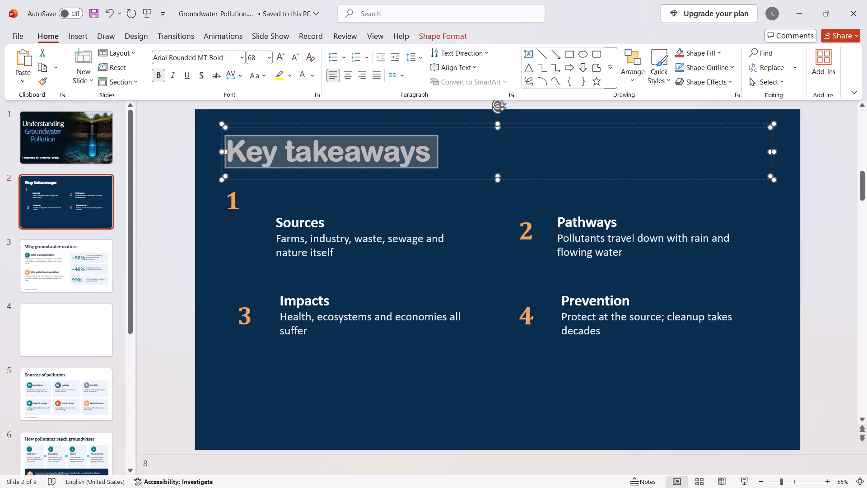
# Move the number 1 slightly further left, just outside the title's left edge.
pyautogui.click(231, 207)
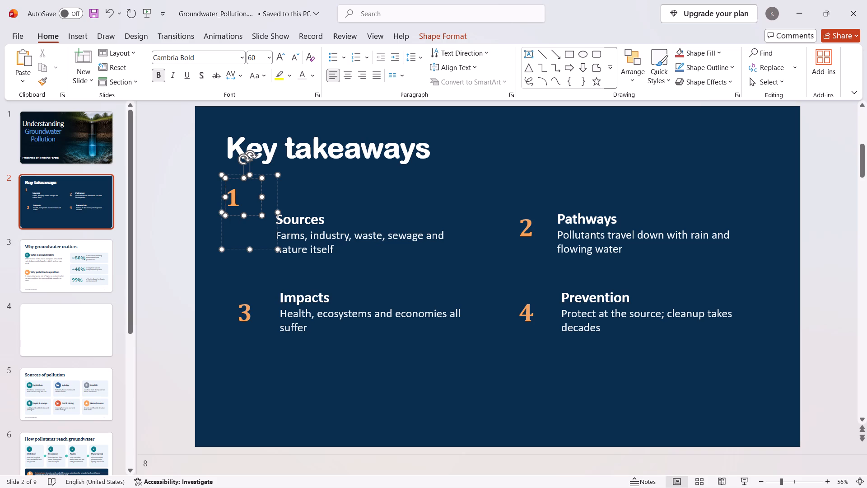
pyautogui.moveTo(233, 213); pyautogui.dragTo(227, 216)
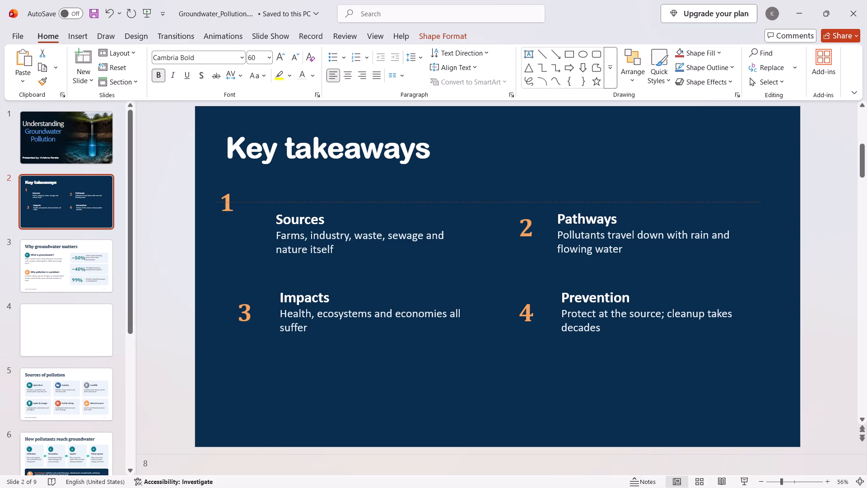
pyautogui.moveTo(227, 216); pyautogui.dragTo(219, 214)
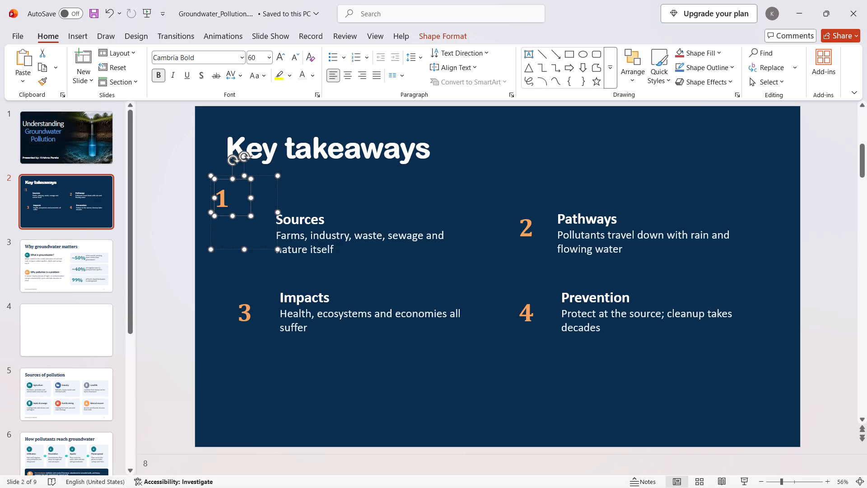
# Move the "Sources" text box up and left so it sits directly beside the number 1.
pyautogui.click(316, 254)
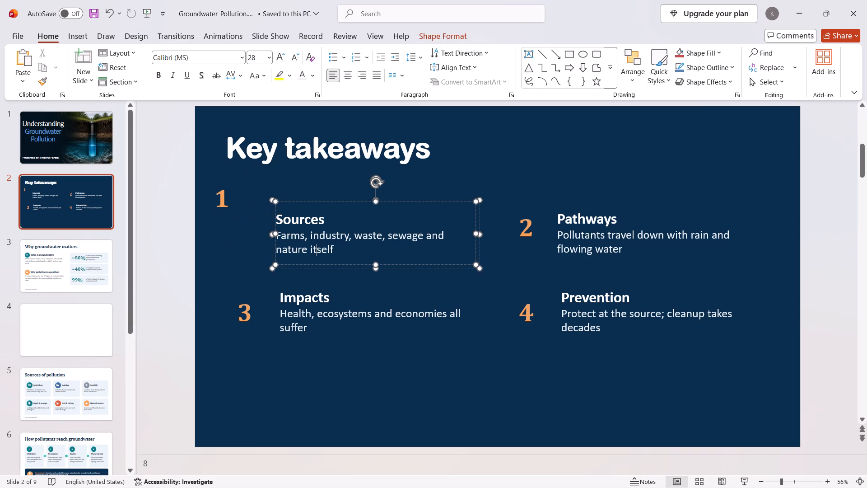
pyautogui.moveTo(317, 264); pyautogui.dragTo(281, 230)
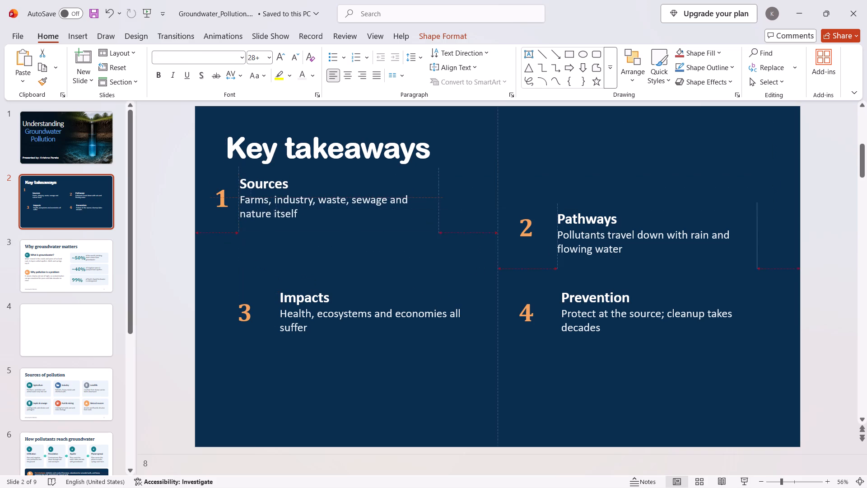
pyautogui.moveTo(281, 230); pyautogui.dragTo(289, 230)
# Move the "Key takeaways" title slightly up and left, in line with the number 1 below it.
pyautogui.click(228, 144)
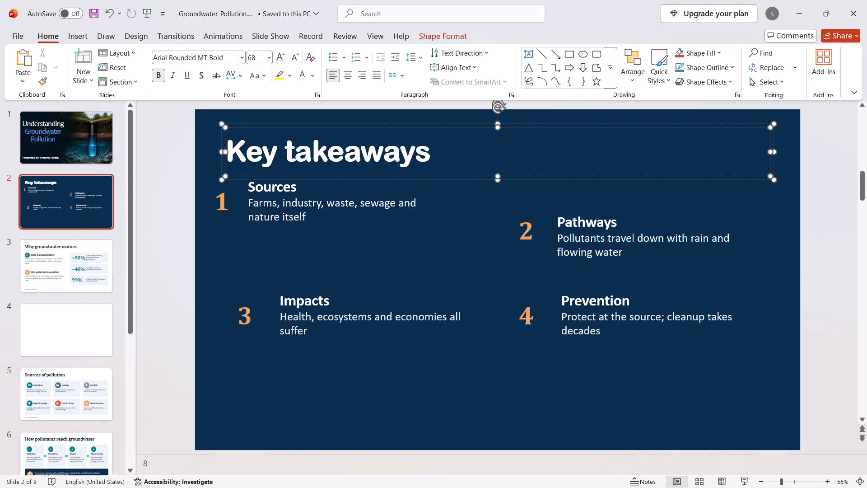
pyautogui.moveTo(237, 178); pyautogui.dragTo(229, 175)
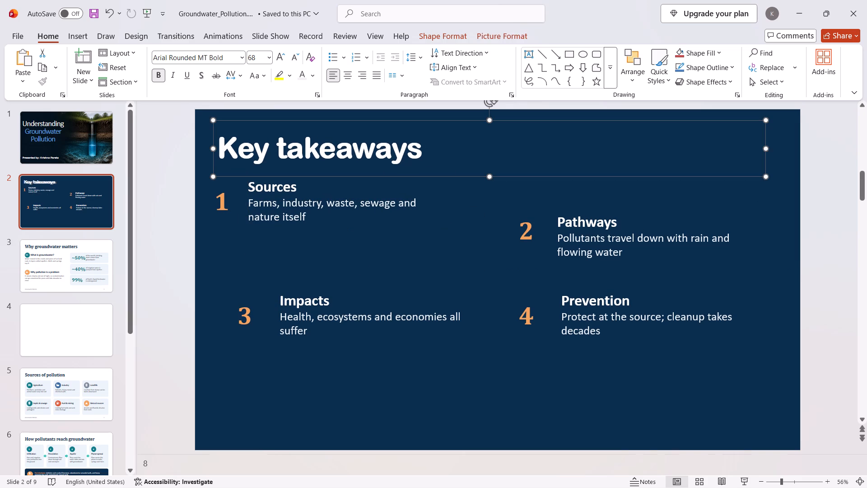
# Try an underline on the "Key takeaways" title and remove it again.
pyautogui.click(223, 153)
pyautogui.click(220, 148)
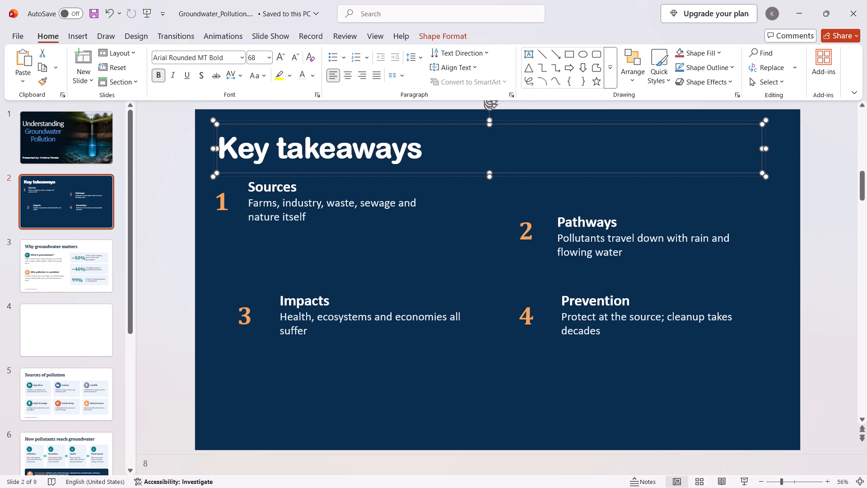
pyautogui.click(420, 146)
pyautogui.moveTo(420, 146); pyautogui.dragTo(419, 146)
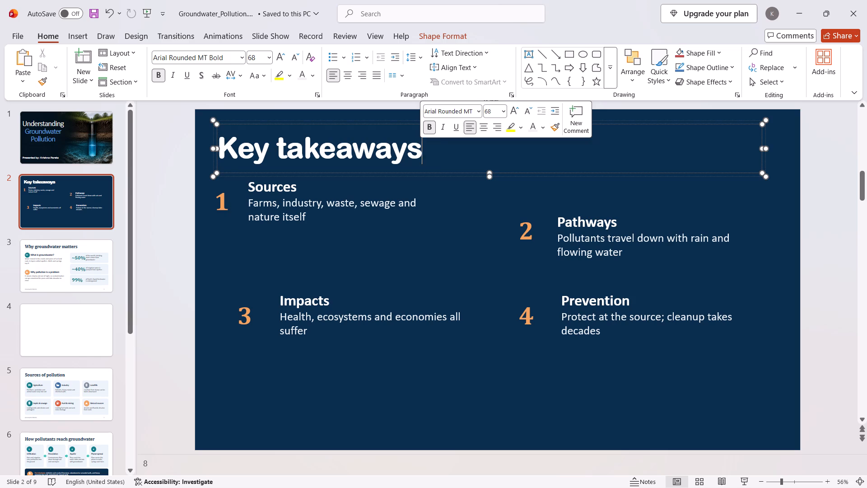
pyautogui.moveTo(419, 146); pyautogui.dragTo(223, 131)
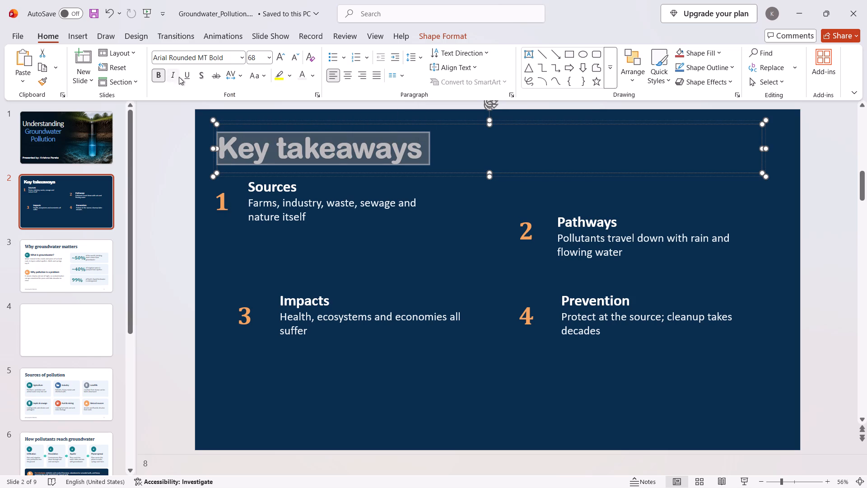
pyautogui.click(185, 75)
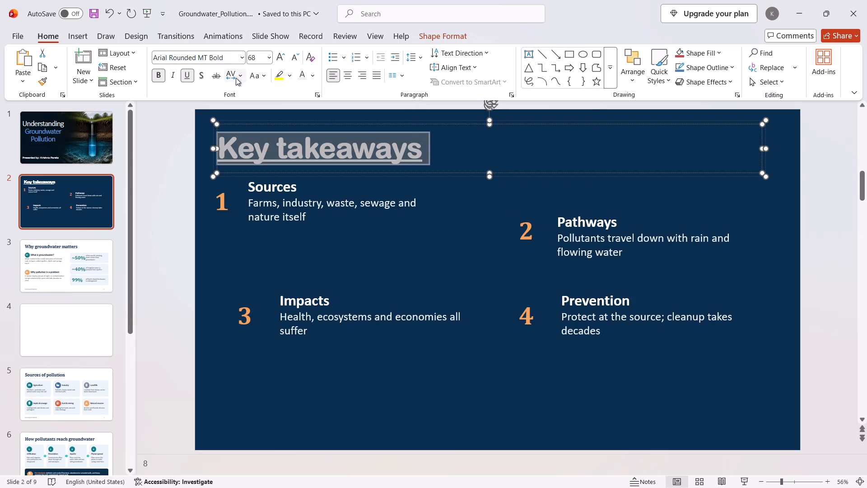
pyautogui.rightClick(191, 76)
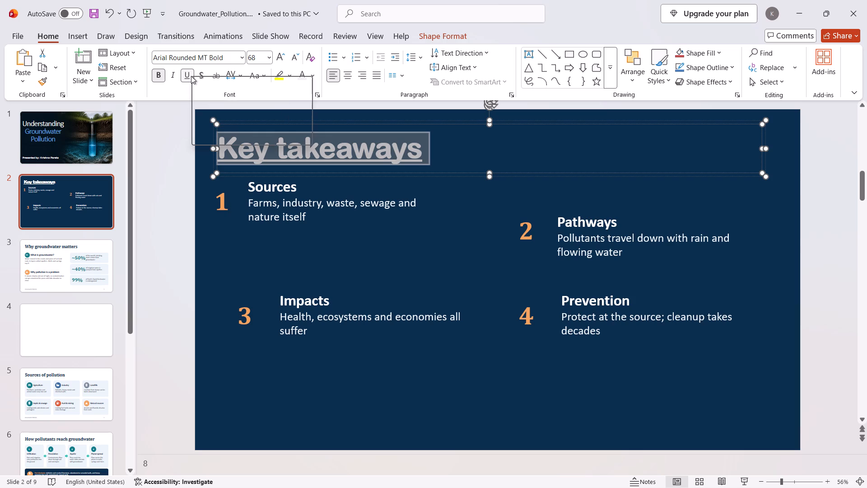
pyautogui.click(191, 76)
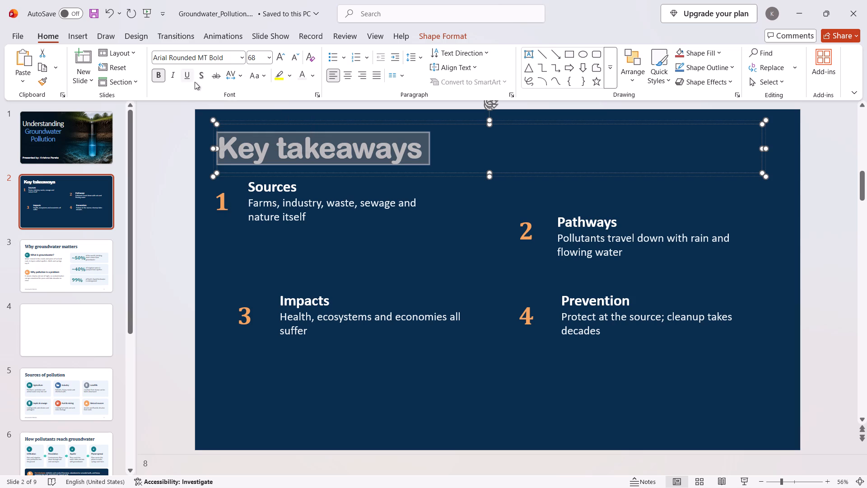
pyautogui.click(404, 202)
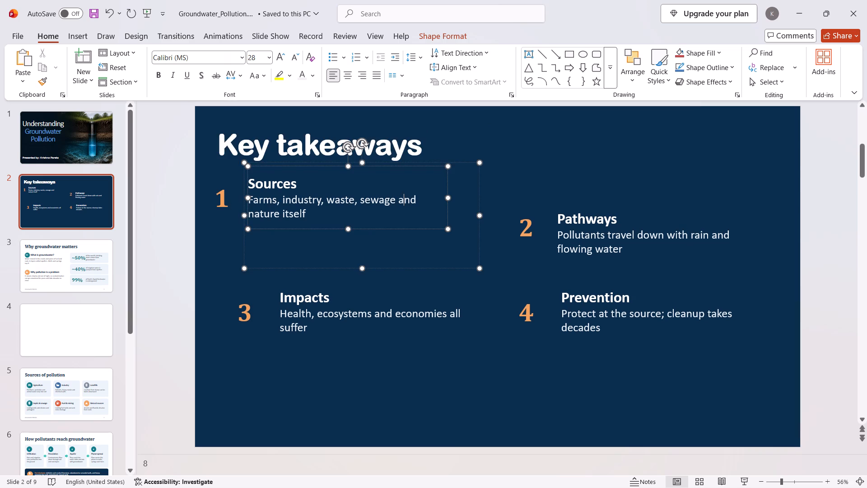
# Underline the whole "Key takeaways" title.
pyautogui.click(315, 143)
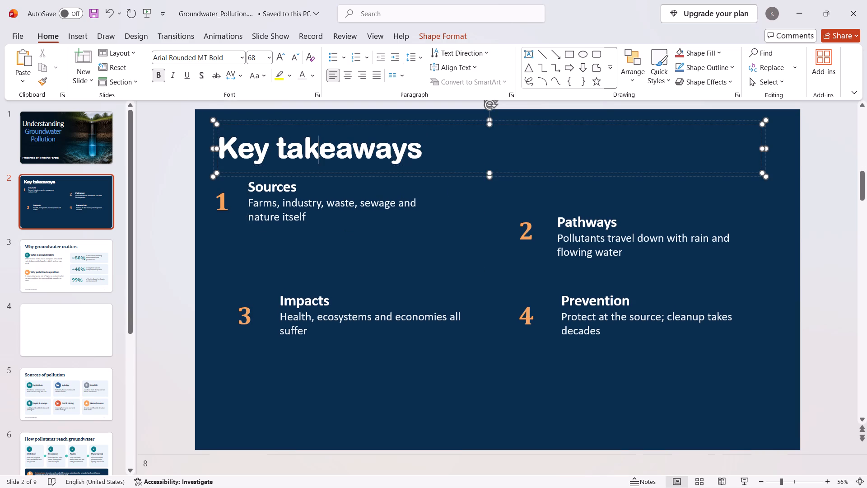
pyautogui.click(423, 151)
pyautogui.moveTo(420, 148); pyautogui.dragTo(360, 145)
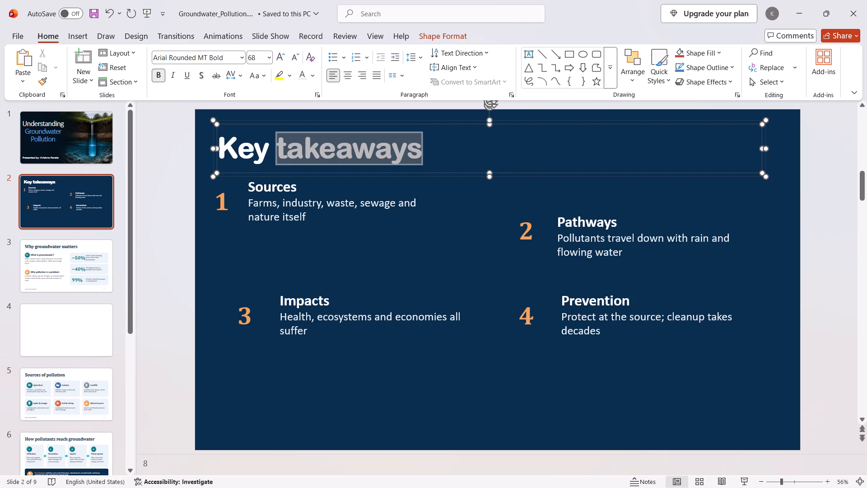
pyautogui.moveTo(360, 145); pyautogui.dragTo(215, 133)
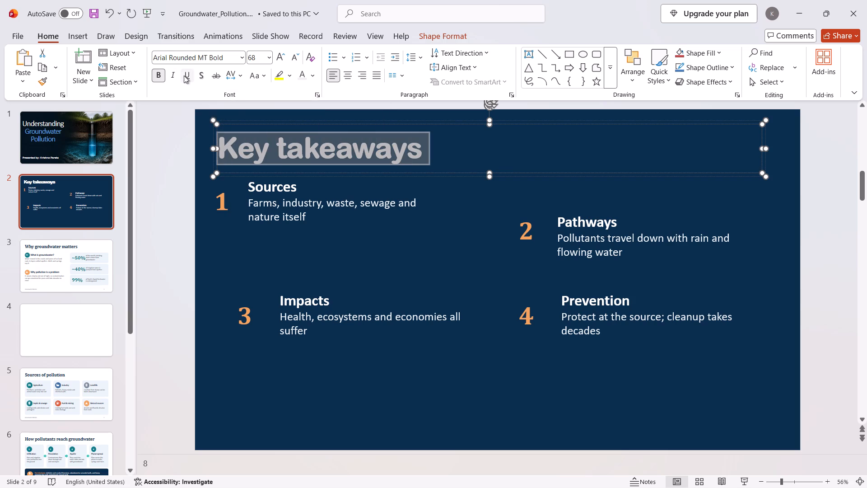
pyautogui.click(184, 75)
pyautogui.click(395, 208)
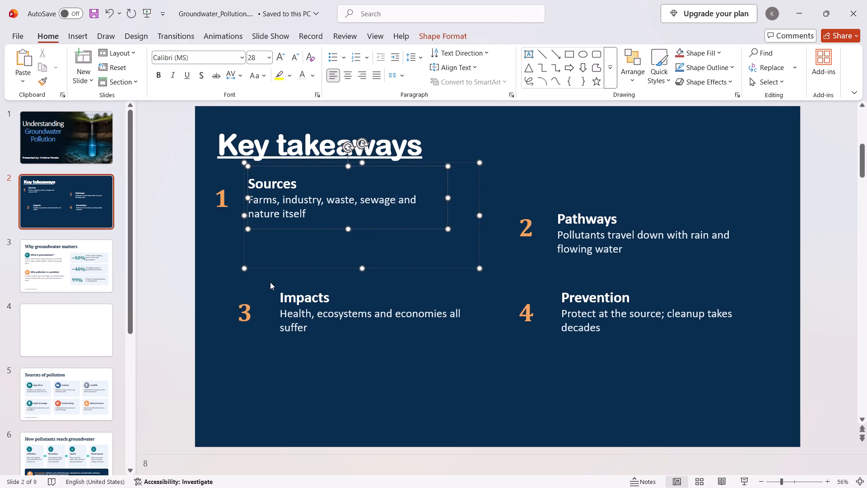
# Move the number 2 to the left side of the slide, directly beneath the number 1.
pyautogui.click(531, 238)
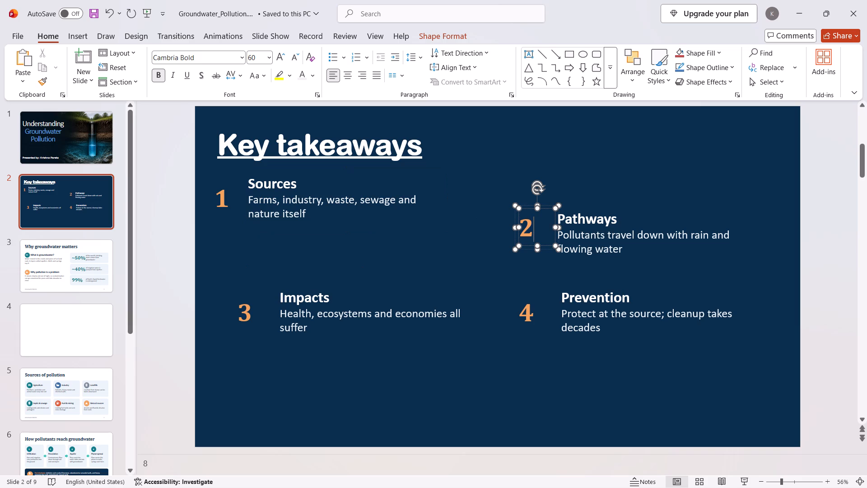
pyautogui.moveTo(528, 245); pyautogui.dragTo(227, 256)
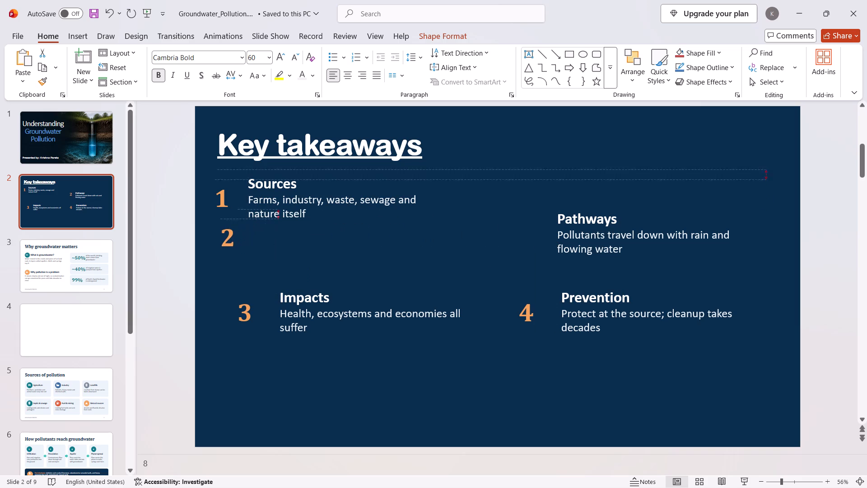
pyautogui.moveTo(227, 256); pyautogui.dragTo(219, 276)
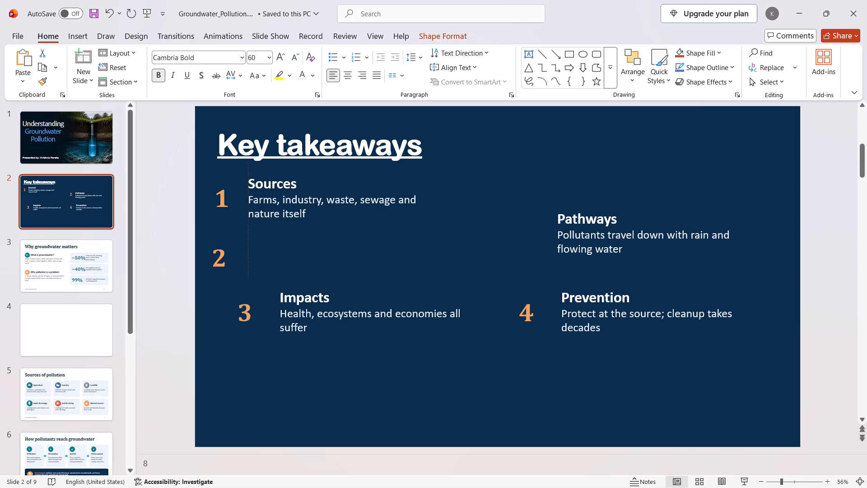
pyautogui.moveTo(219, 276); pyautogui.dragTo(223, 274)
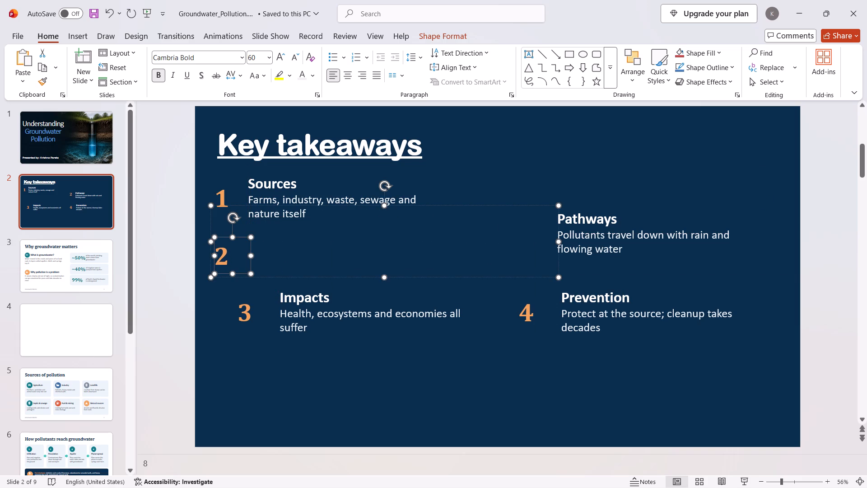
# Move the "Pathways" text box beside the number 2, beneath the "Sources" text.
pyautogui.click(603, 253)
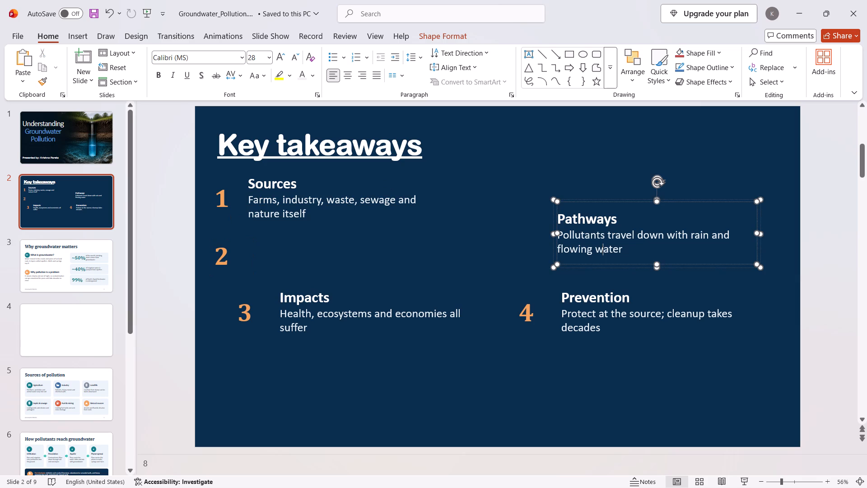
pyautogui.moveTo(604, 264); pyautogui.dragTo(299, 285)
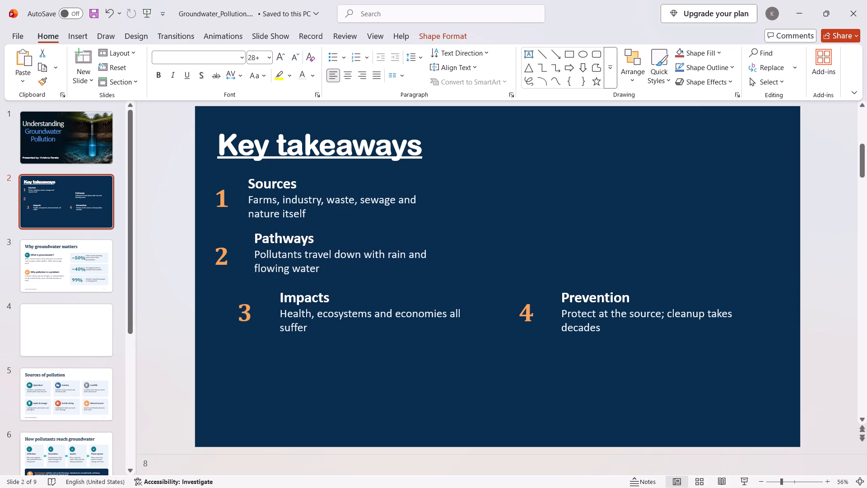
pyautogui.moveTo(299, 285); pyautogui.dragTo(289, 287)
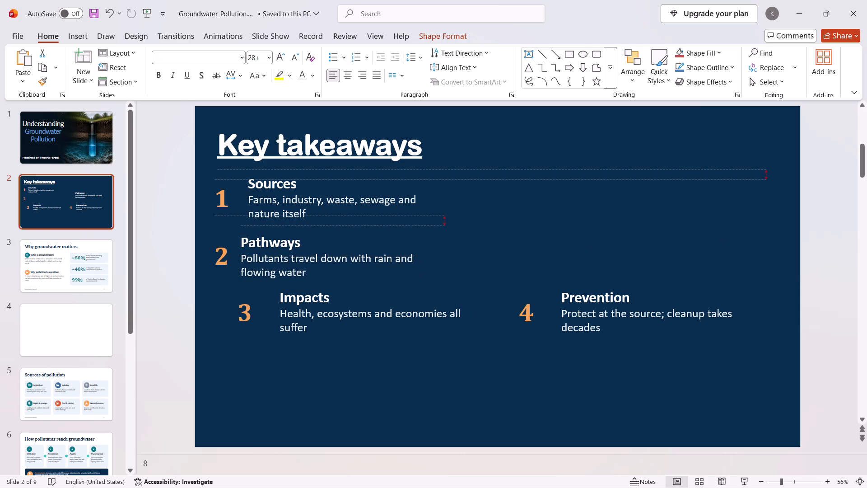
pyautogui.moveTo(289, 287); pyautogui.dragTo(291, 287)
# Move the number 3 directly beneath the number 2 and place the "Impacts" text box beside it, aligned with the column above.
pyautogui.click(248, 313)
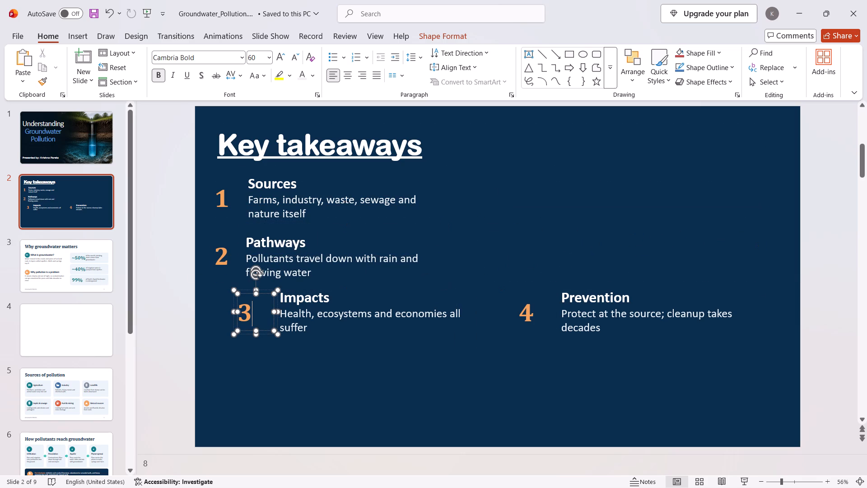
pyautogui.moveTo(245, 330); pyautogui.dragTo(216, 332)
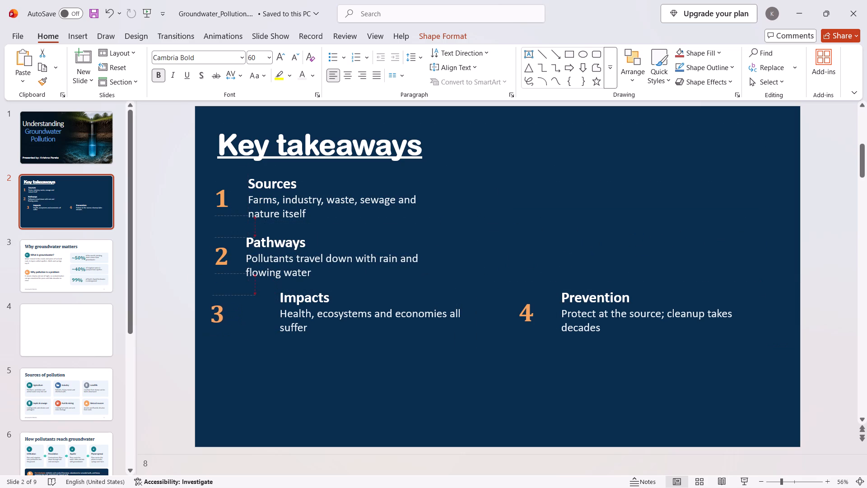
pyautogui.moveTo(216, 332); pyautogui.dragTo(221, 338)
pyautogui.click(345, 316)
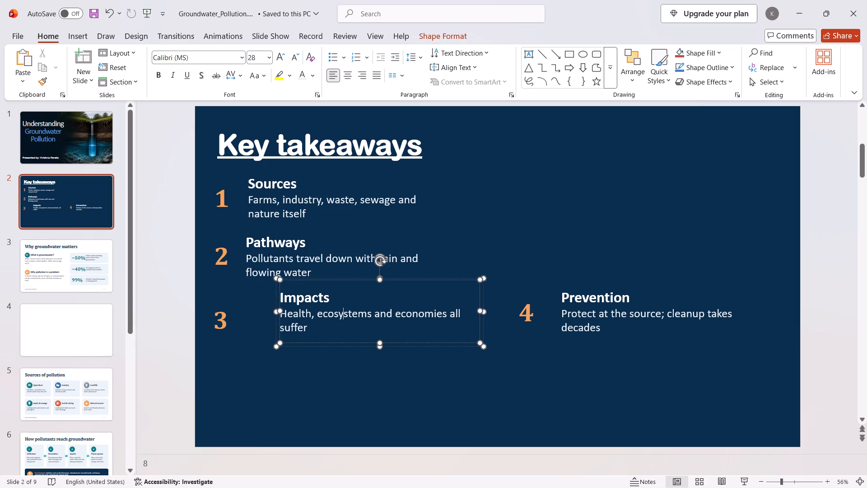
pyautogui.click(332, 343)
pyautogui.moveTo(319, 344); pyautogui.dragTo(320, 344)
pyautogui.moveTo(320, 344); pyautogui.dragTo(289, 355)
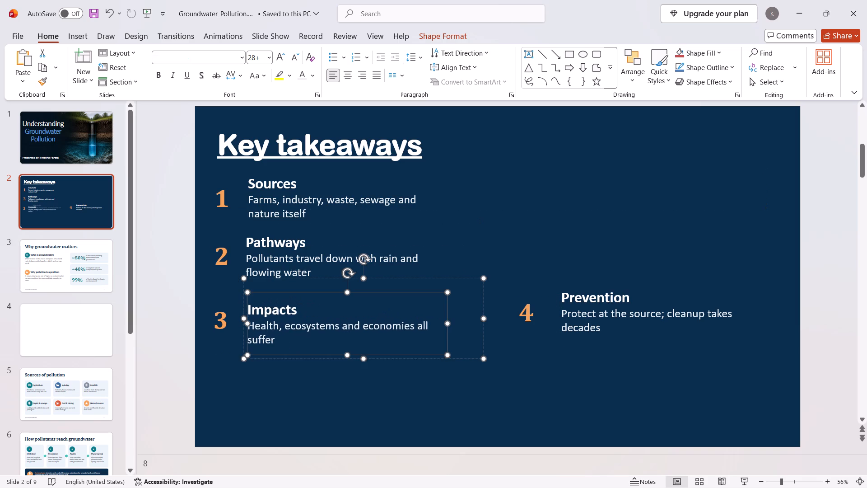
# Move the number 4 beneath the number 3 and place the "Prevention" text box beside it, completing the single column.
pyautogui.click(522, 319)
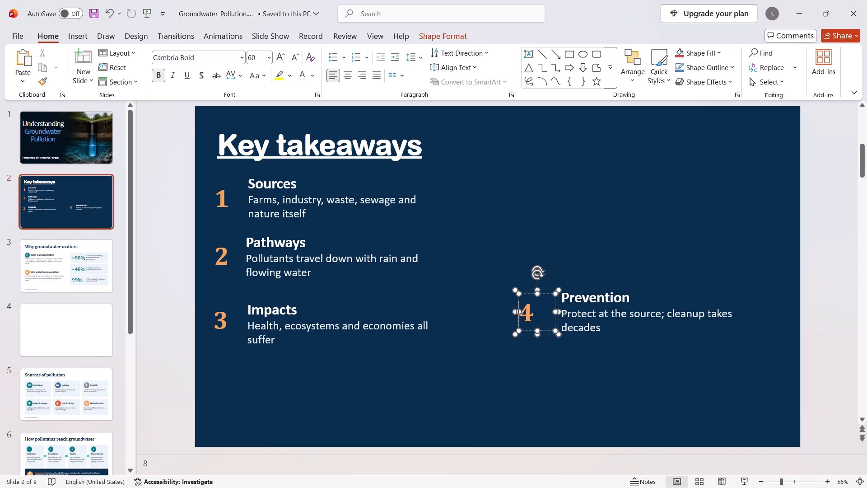
pyautogui.moveTo(531, 333); pyautogui.dragTo(237, 390)
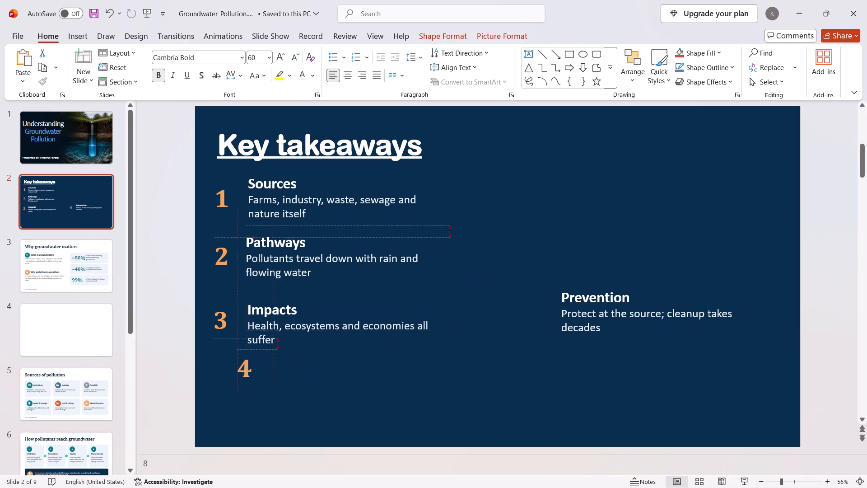
pyautogui.moveTo(237, 390); pyautogui.dragTo(223, 408)
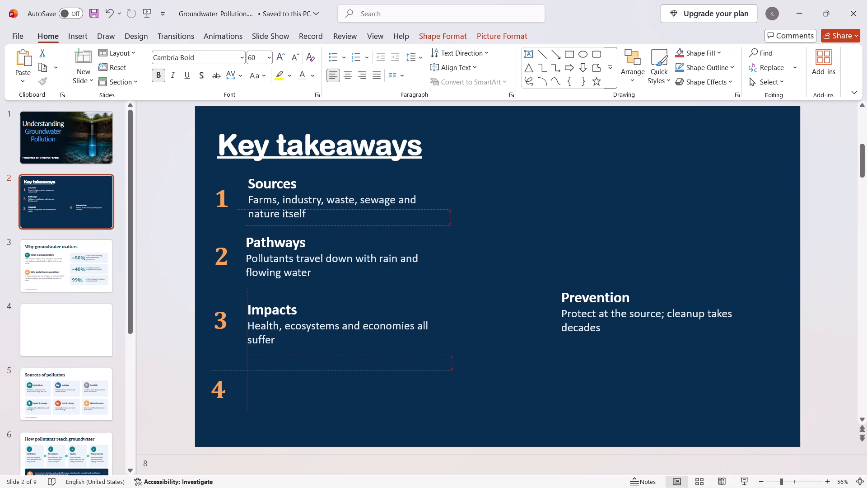
pyautogui.moveTo(223, 408); pyautogui.dragTo(224, 404)
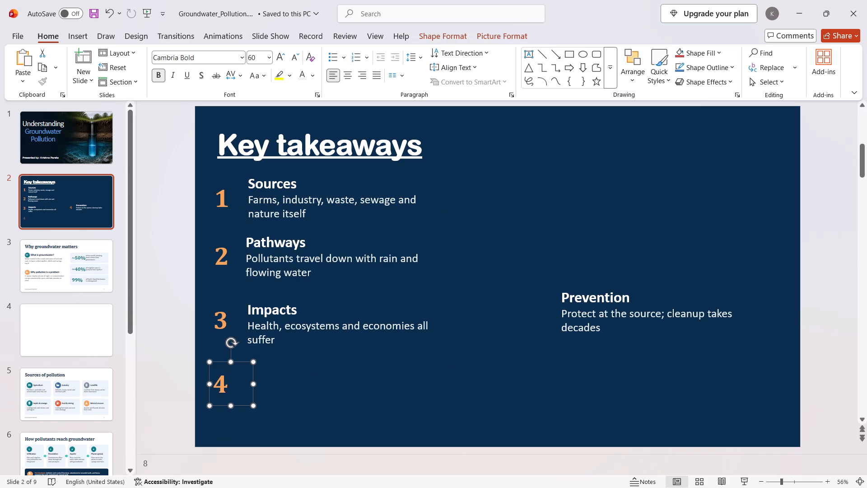
pyautogui.click(575, 326)
pyautogui.moveTo(589, 346); pyautogui.dragTo(420, 401)
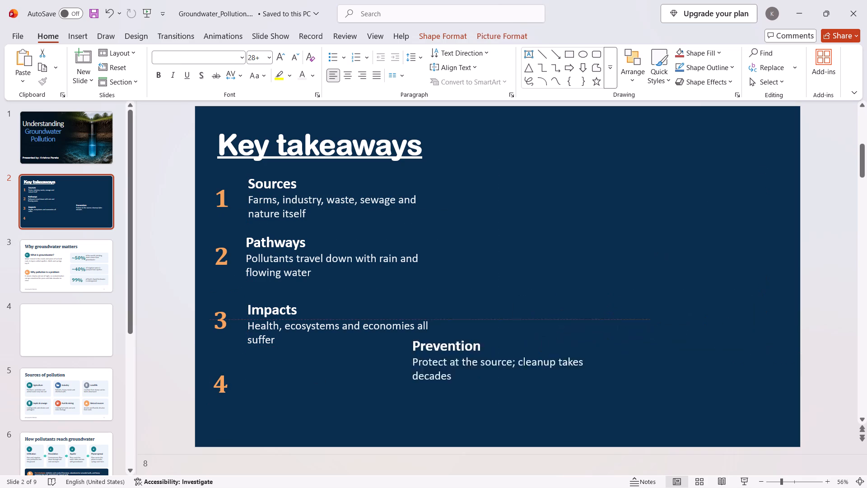
pyautogui.moveTo(420, 401); pyautogui.dragTo(273, 423)
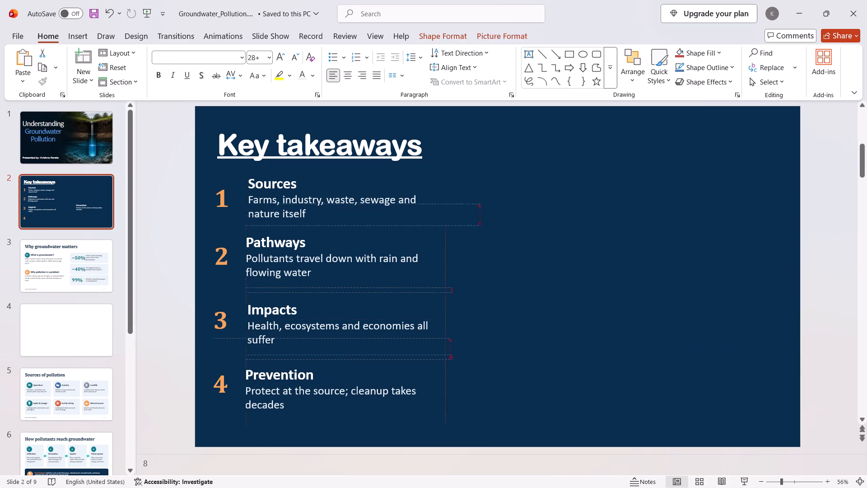
pyautogui.moveTo(273, 423); pyautogui.dragTo(272, 423)
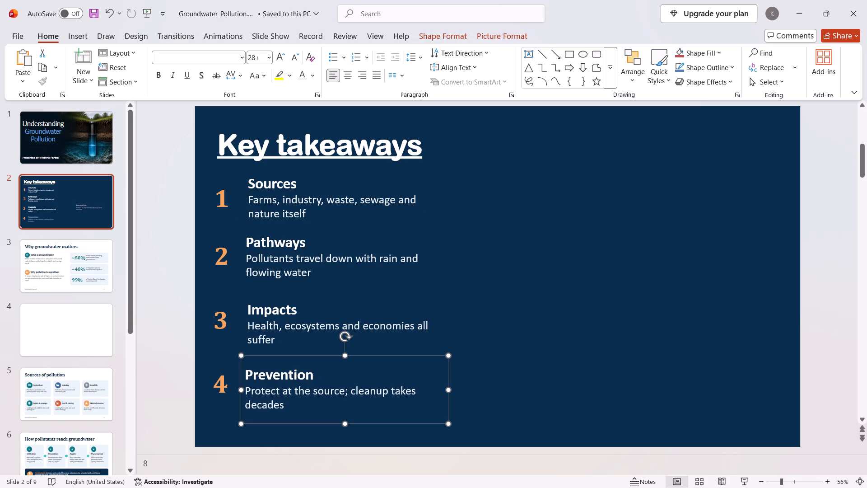
pyautogui.click(517, 311)
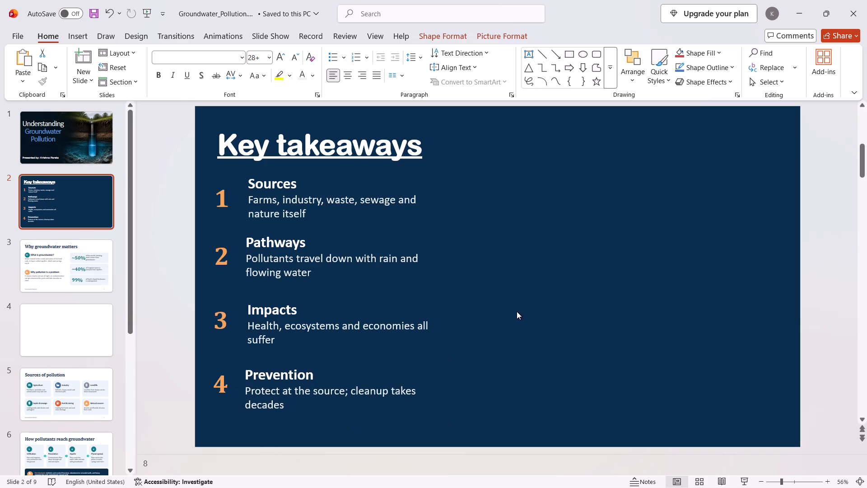
# Insert the JPG picture fcfb3ac67cba18383af8d5604a09db3d from the Downloads folder onto the "Key takeaways" slide.
pyautogui.click(89, 34)
pyautogui.click(85, 76)
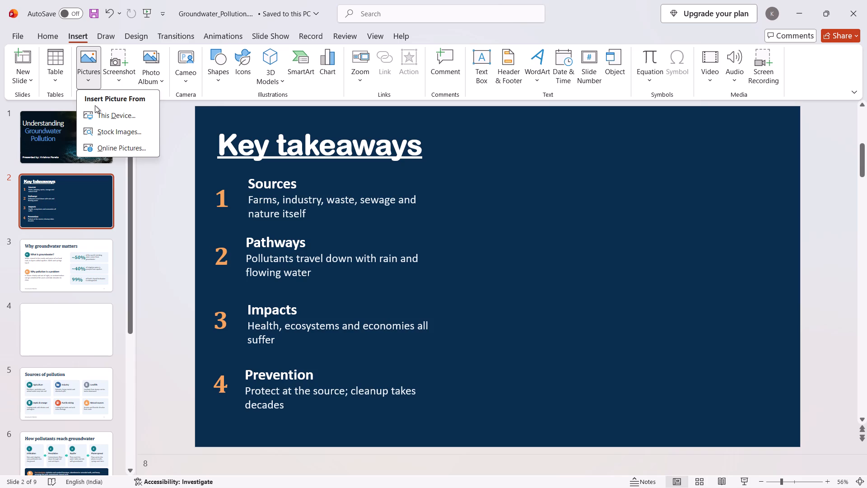
pyautogui.click(107, 117)
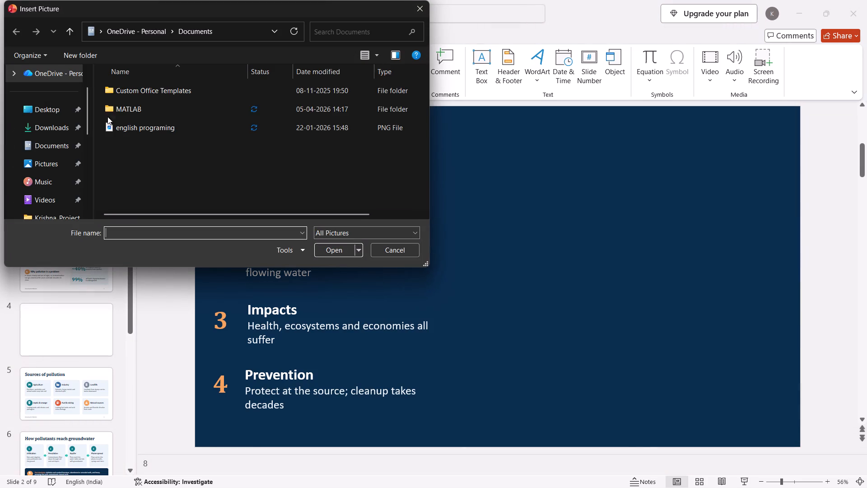
pyautogui.click(49, 126)
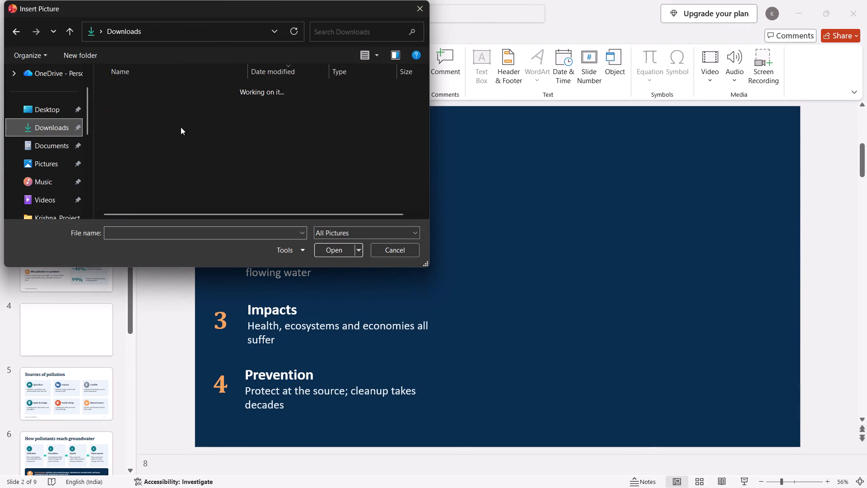
pyautogui.scroll(-1, 200, 110)
pyautogui.scroll(3, 198, 109)
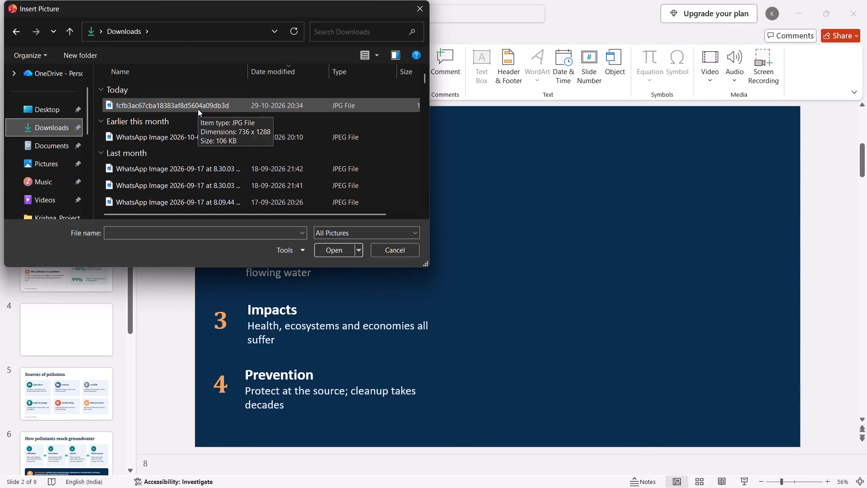
pyautogui.click(198, 109)
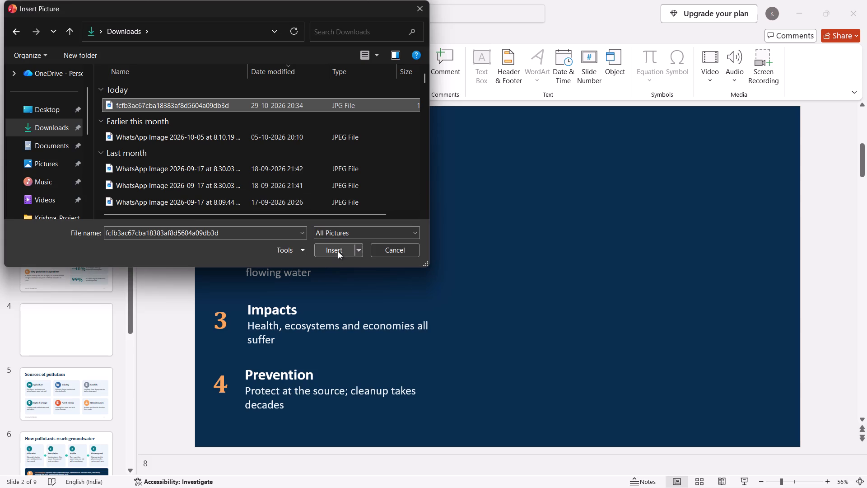
pyautogui.click(338, 251)
# Move the picture to the slide's right half and resize it to about 26.1 by 26.2 cm, reaching the slide's right edge.
pyautogui.moveTo(472, 257); pyautogui.dragTo(516, 266)
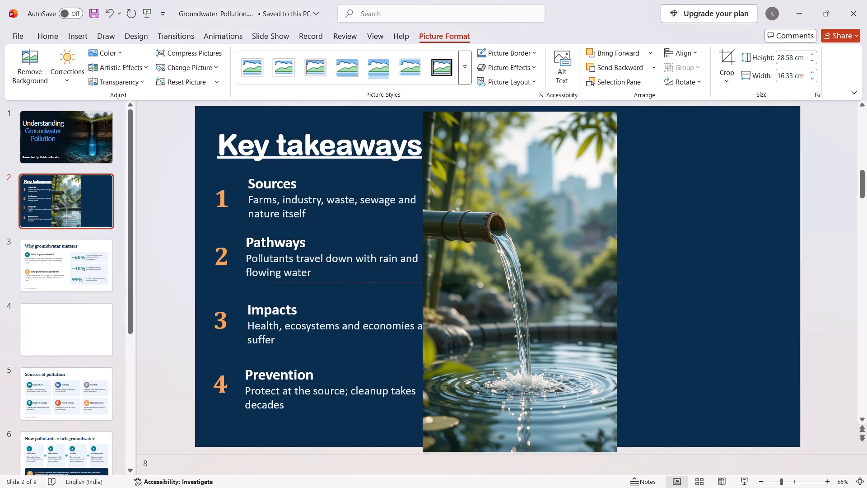
pyautogui.moveTo(516, 266); pyautogui.dragTo(546, 271)
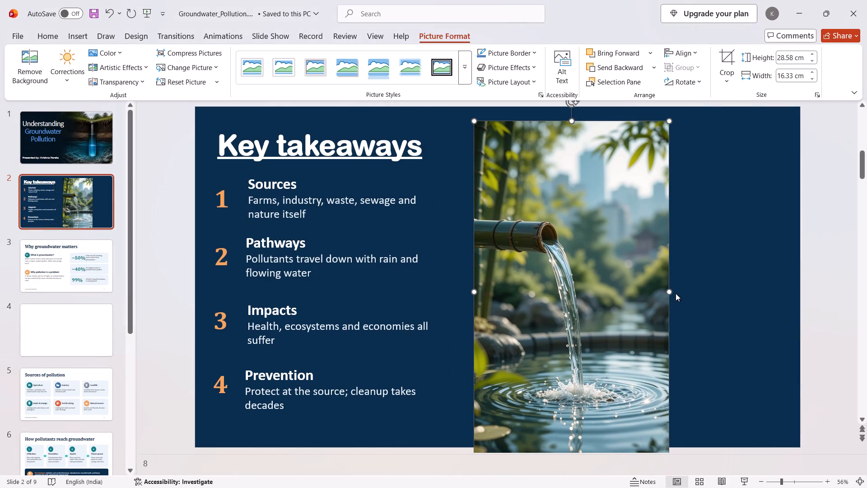
pyautogui.moveTo(670, 292); pyautogui.dragTo(753, 272)
pyautogui.moveTo(472, 123); pyautogui.dragTo(473, 123)
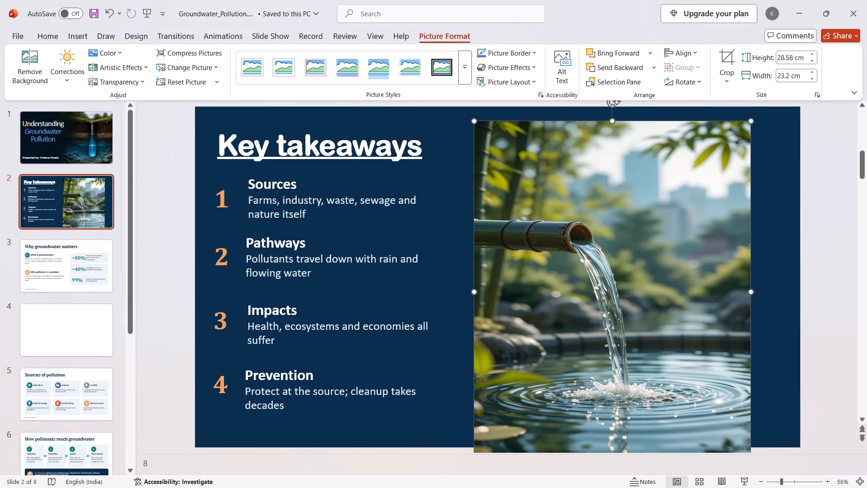
pyautogui.moveTo(473, 123); pyautogui.dragTo(496, 159)
pyautogui.moveTo(516, 200); pyautogui.dragTo(507, 158)
pyautogui.moveTo(740, 269); pyautogui.dragTo(744, 267)
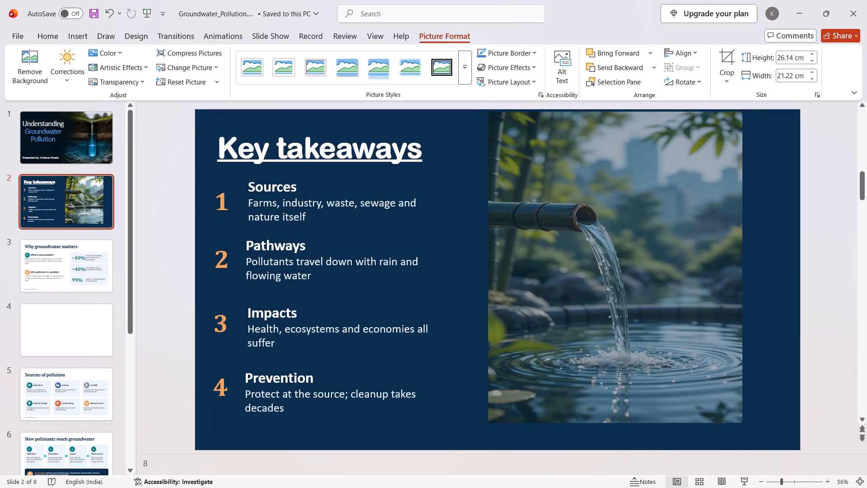
pyautogui.moveTo(744, 267); pyautogui.dragTo(801, 256)
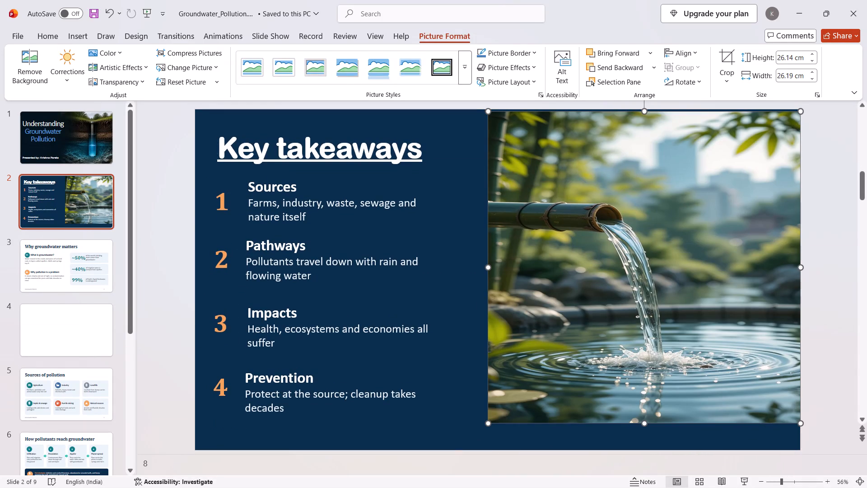
# Narrow the picture from its left side to about 22 cm wide, keeping its right edge on the slide's edge.
pyautogui.moveTo(489, 268); pyautogui.dragTo(564, 318)
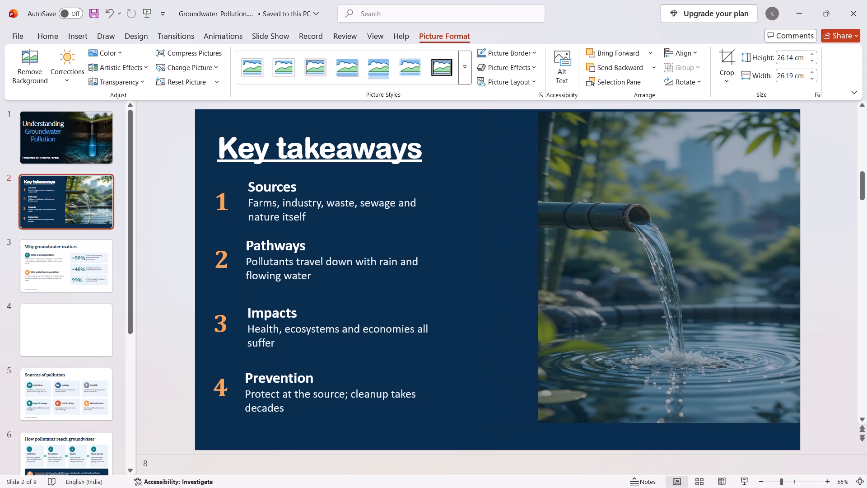
pyautogui.moveTo(564, 318); pyautogui.dragTo(613, 373)
pyautogui.click(597, 258)
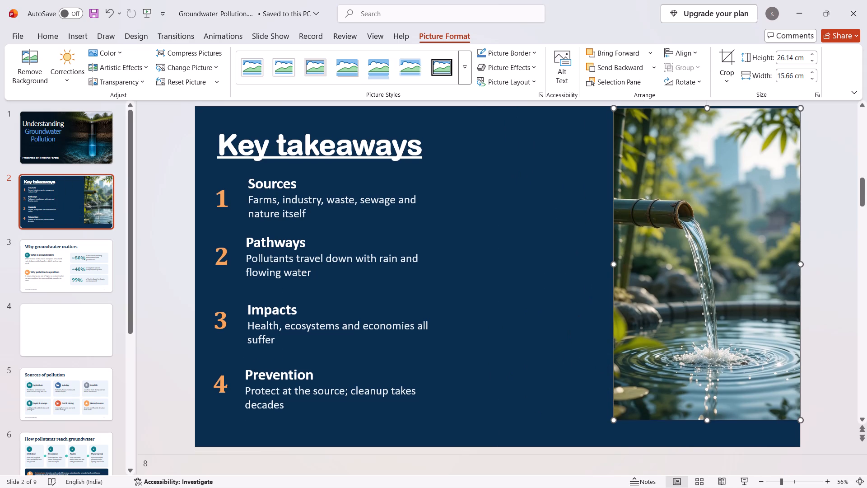
pyautogui.click(620, 263)
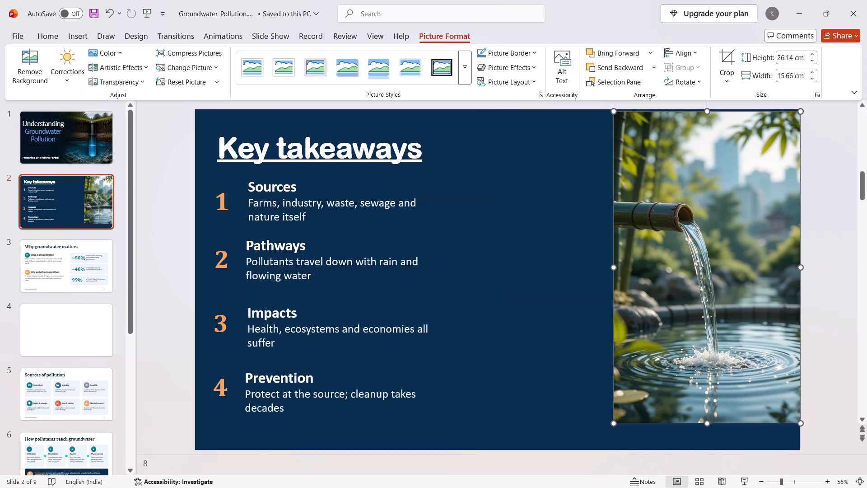
pyautogui.moveTo(613, 268); pyautogui.dragTo(555, 263)
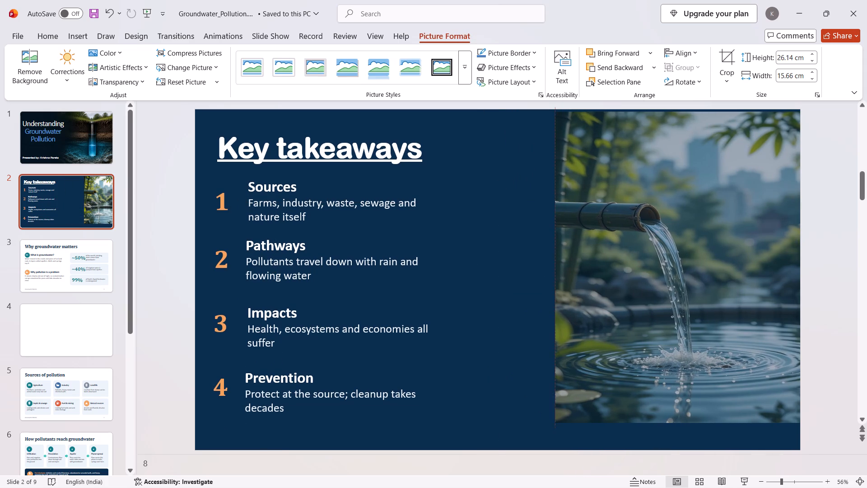
pyautogui.moveTo(555, 263); pyautogui.dragTo(539, 263)
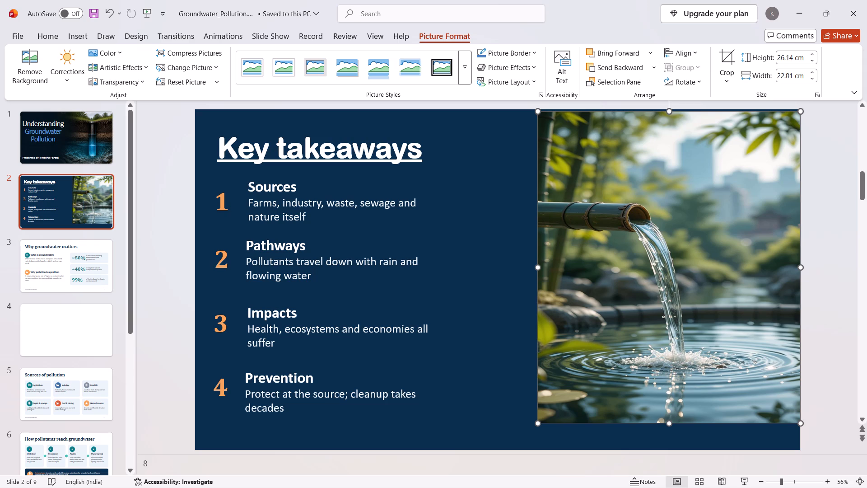
# Reduce the picture to about 18.6 cm high by 20.8 cm wide and move it into the slide's upper-right corner.
pyautogui.moveTo(668, 424); pyautogui.dragTo(662, 401)
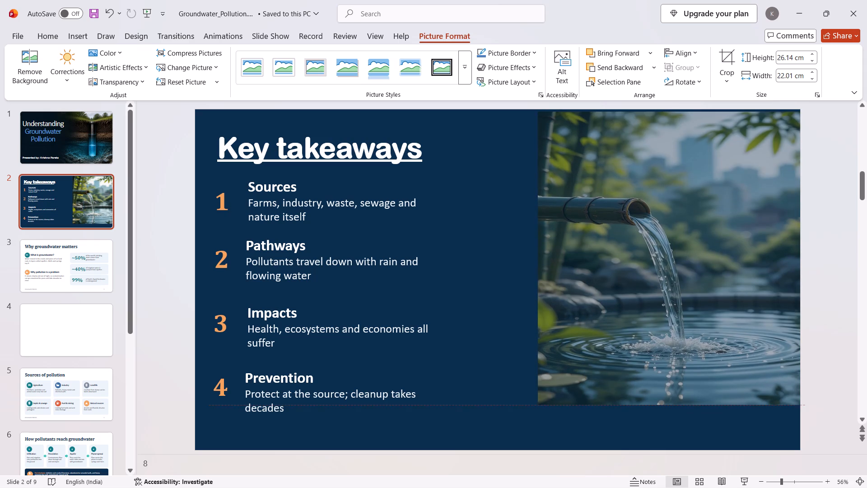
pyautogui.moveTo(662, 401); pyautogui.dragTo(654, 343)
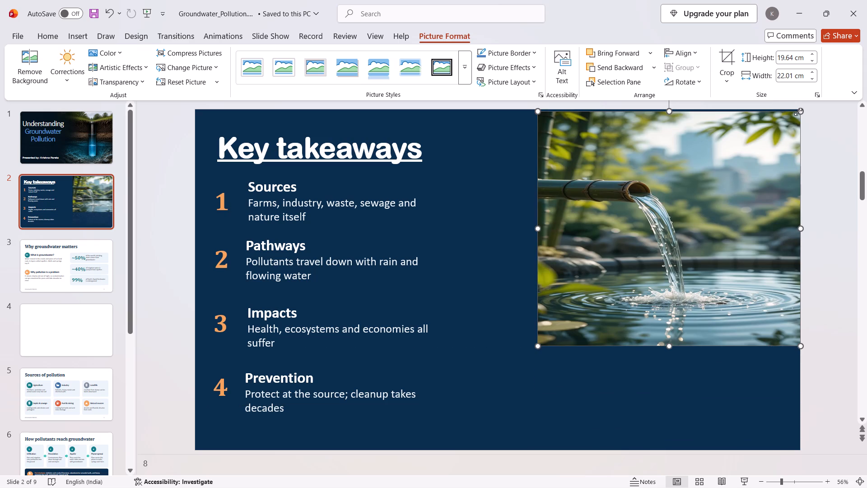
pyautogui.moveTo(798, 112); pyautogui.dragTo(767, 127)
pyautogui.moveTo(733, 151); pyautogui.dragTo(748, 136)
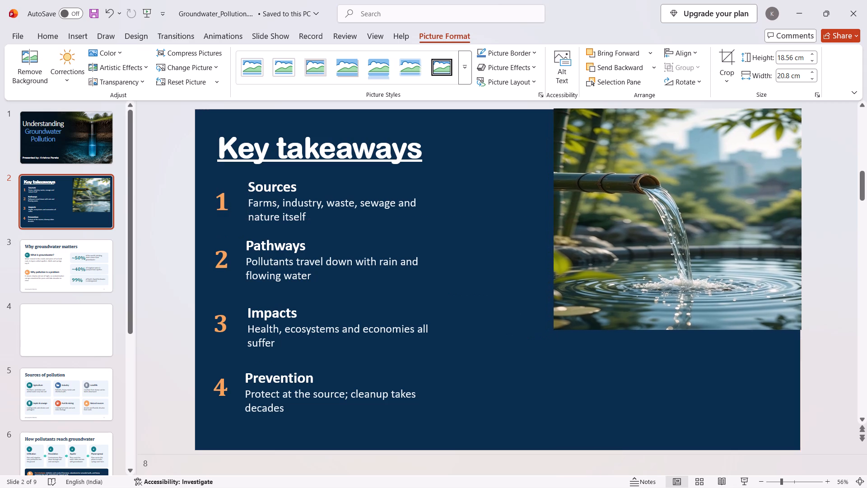
pyautogui.moveTo(748, 136); pyautogui.dragTo(744, 137)
pyautogui.click(535, 350)
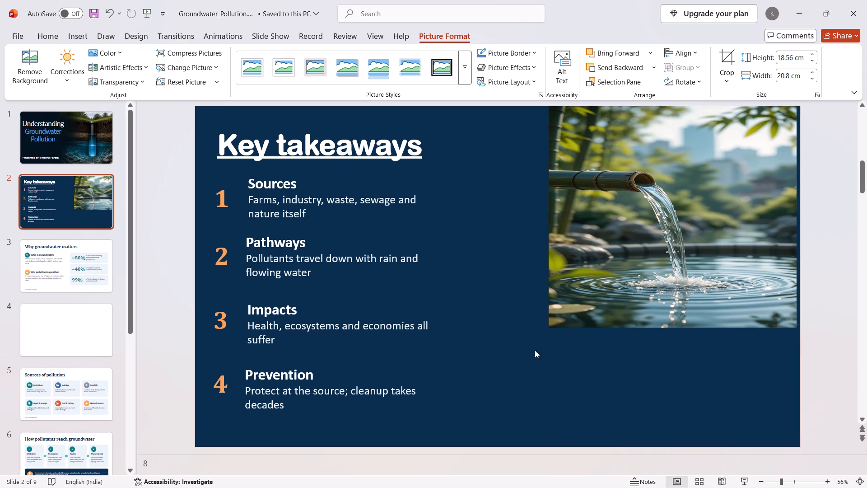
# Shrink the picture proportionally from its lower-left corner to roughly 70% of its size, keeping it in the slide's upper-right corner.
pyautogui.click(606, 279)
pyautogui.click(611, 273)
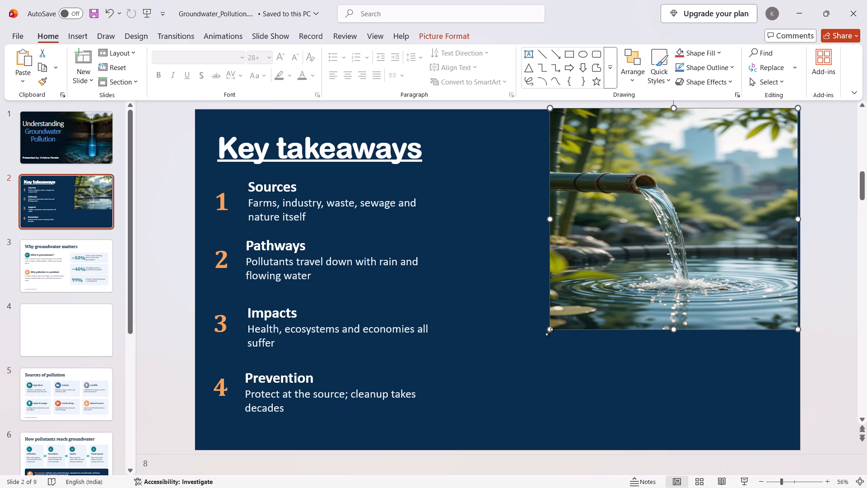
pyautogui.moveTo(549, 332); pyautogui.dragTo(624, 264)
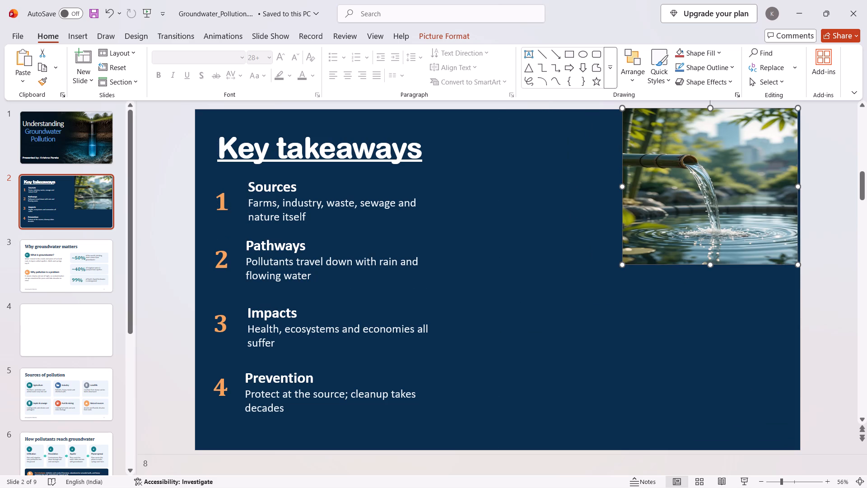
# Shrink the picture proportionally to roughly 85% of its size and place it slightly in from the slide's top and right edges.
pyautogui.moveTo(665, 209); pyautogui.dragTo(616, 231)
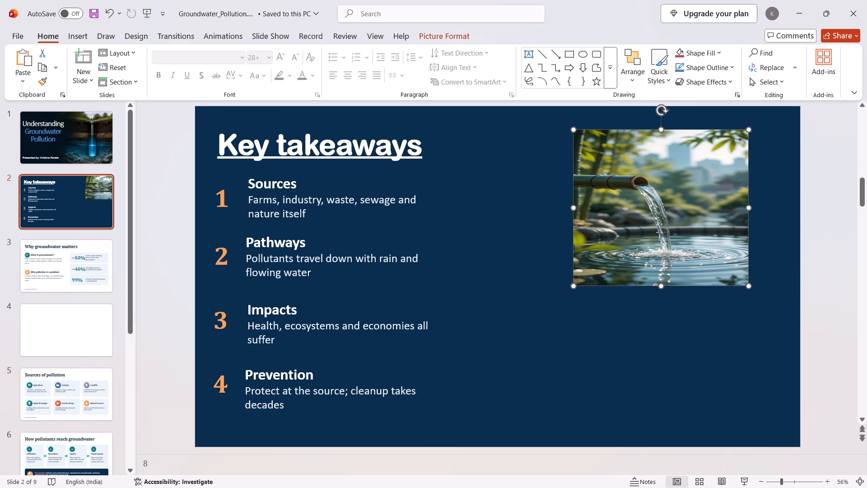
pyautogui.moveTo(571, 284); pyautogui.dragTo(572, 285)
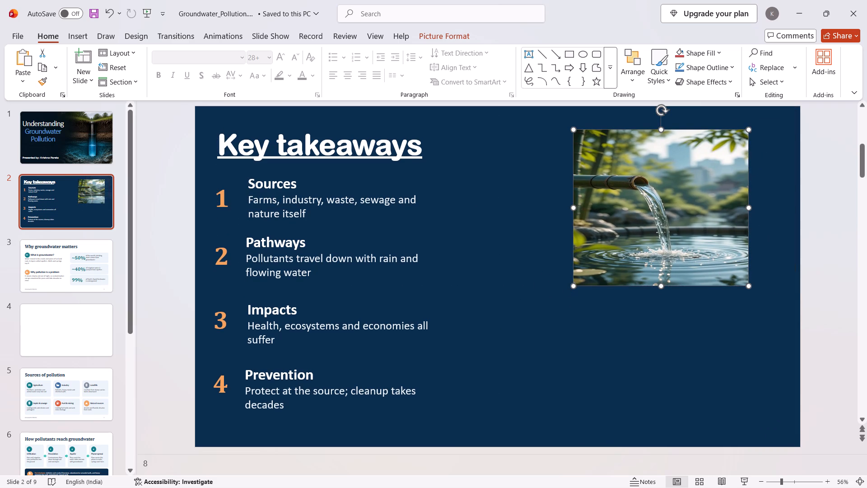
pyautogui.moveTo(572, 285); pyautogui.dragTo(601, 258)
pyautogui.moveTo(634, 236); pyautogui.dragTo(633, 230)
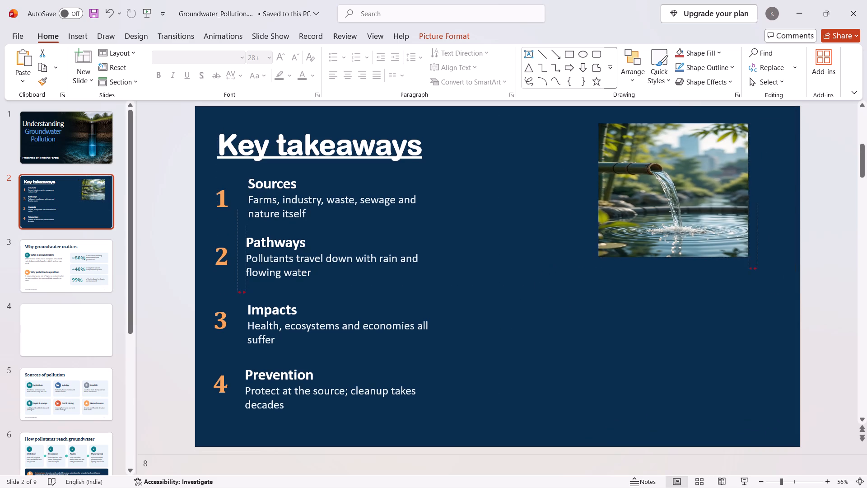
pyautogui.moveTo(633, 230); pyautogui.dragTo(621, 236)
pyautogui.click(535, 223)
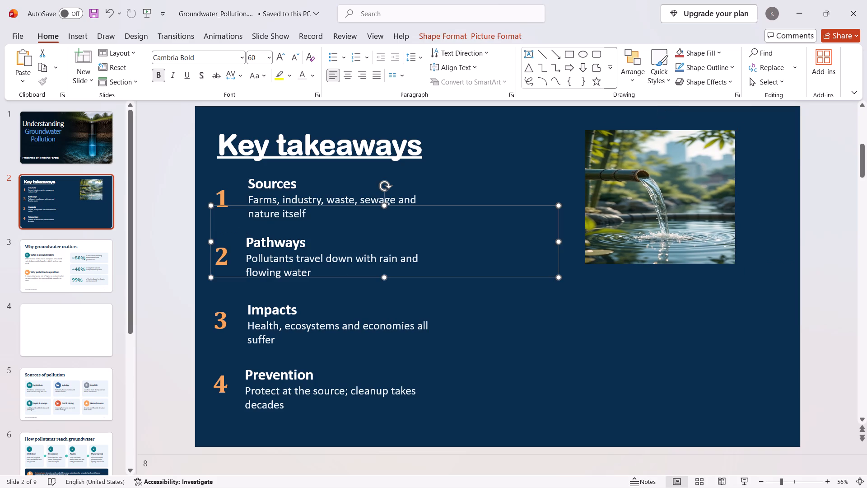
pyautogui.click(501, 182)
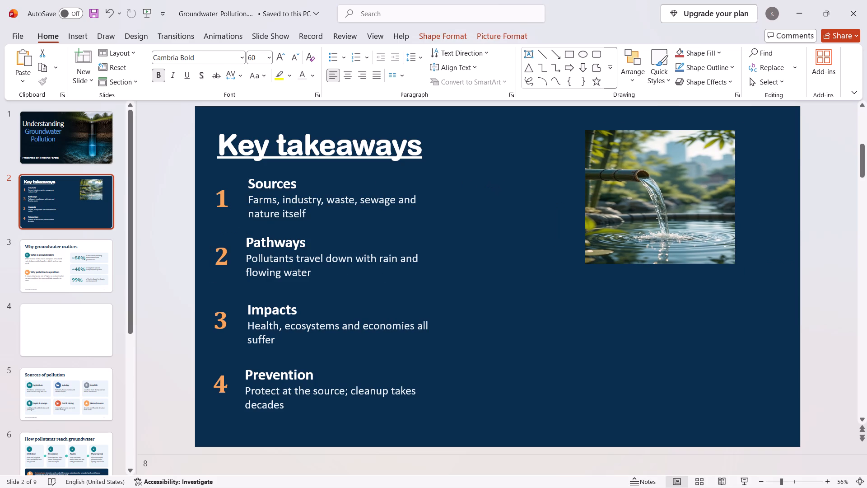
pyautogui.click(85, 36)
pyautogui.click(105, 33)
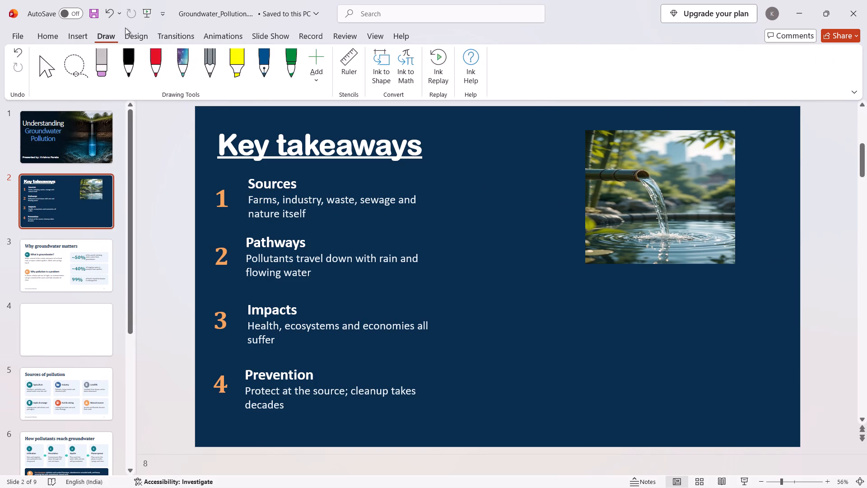
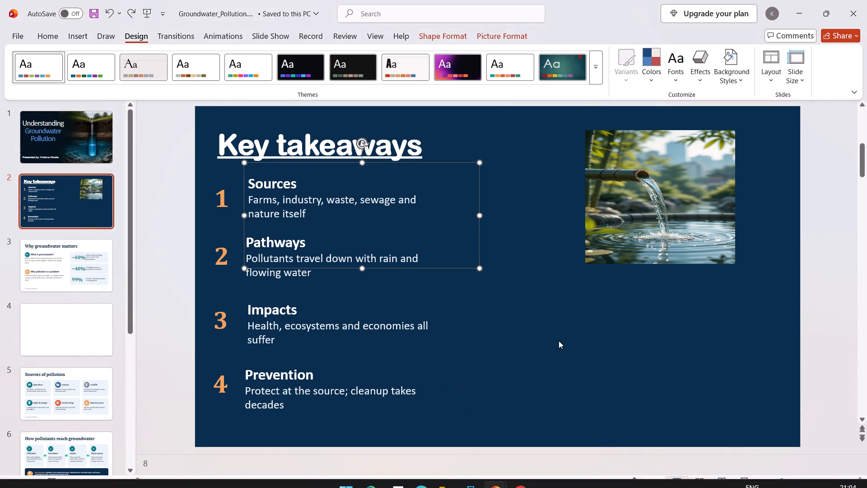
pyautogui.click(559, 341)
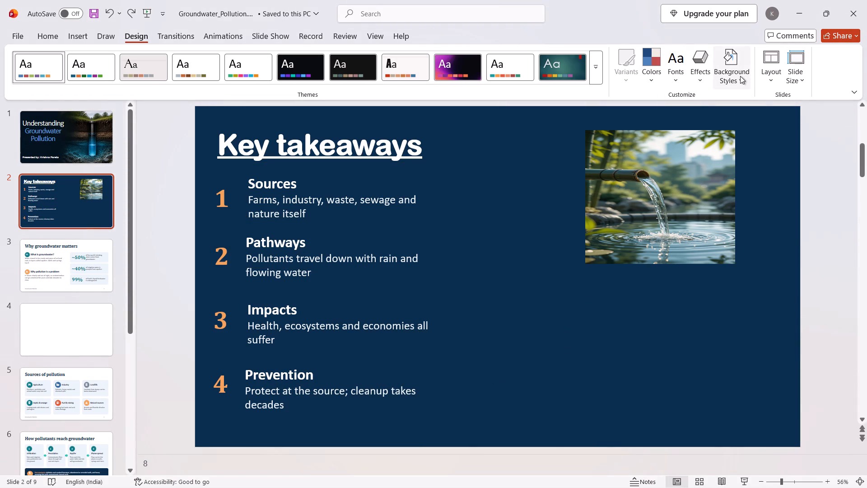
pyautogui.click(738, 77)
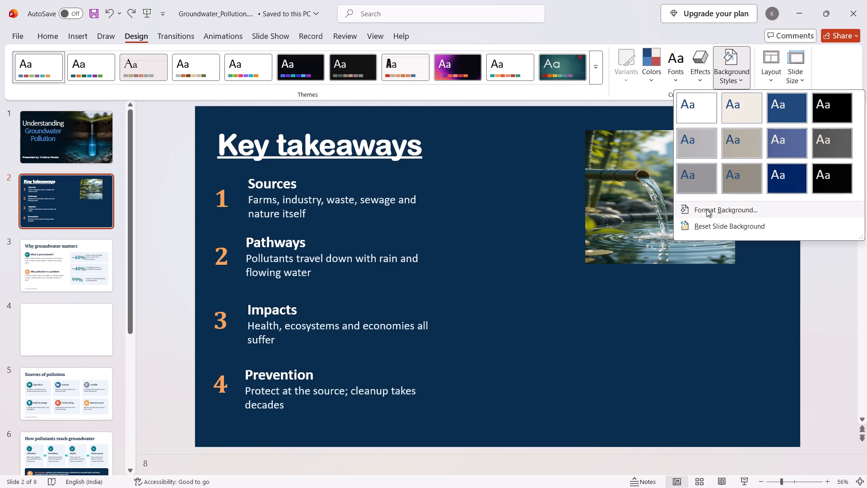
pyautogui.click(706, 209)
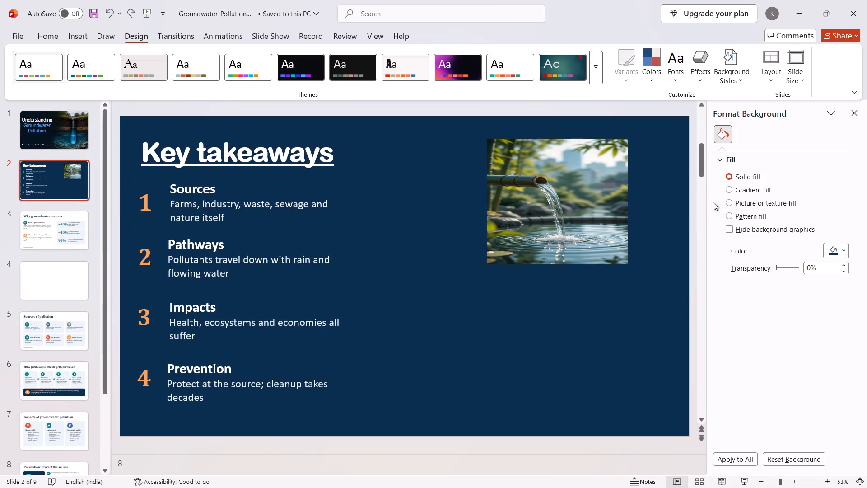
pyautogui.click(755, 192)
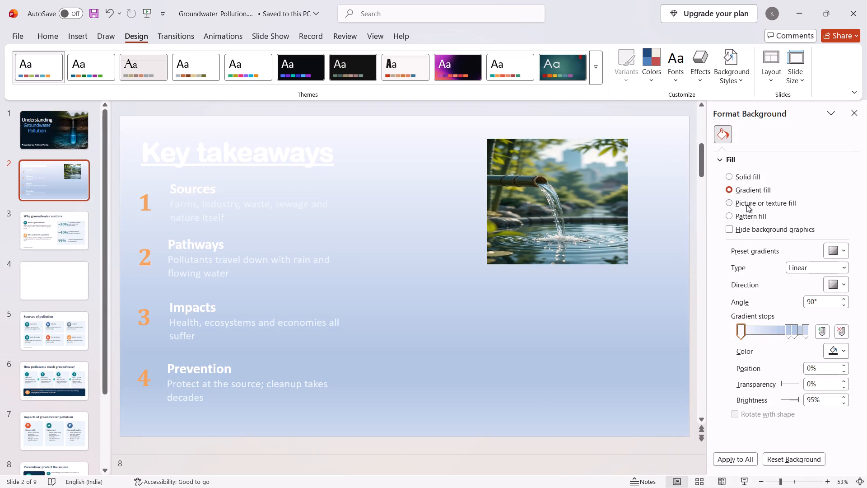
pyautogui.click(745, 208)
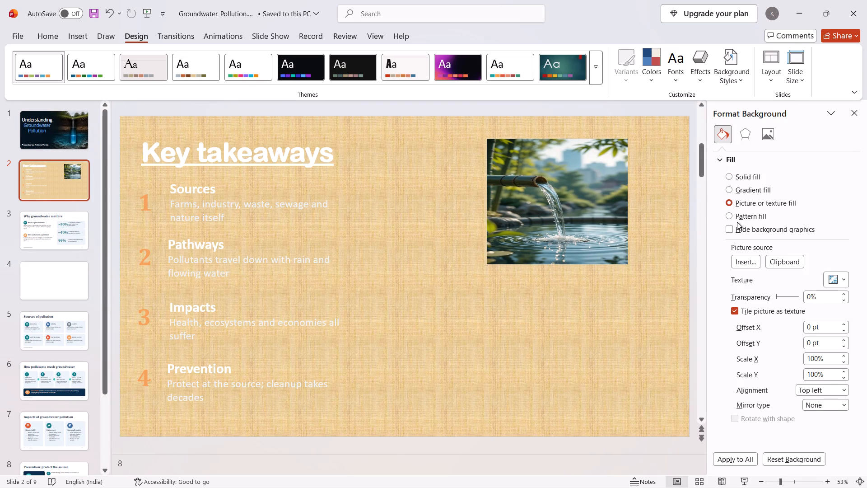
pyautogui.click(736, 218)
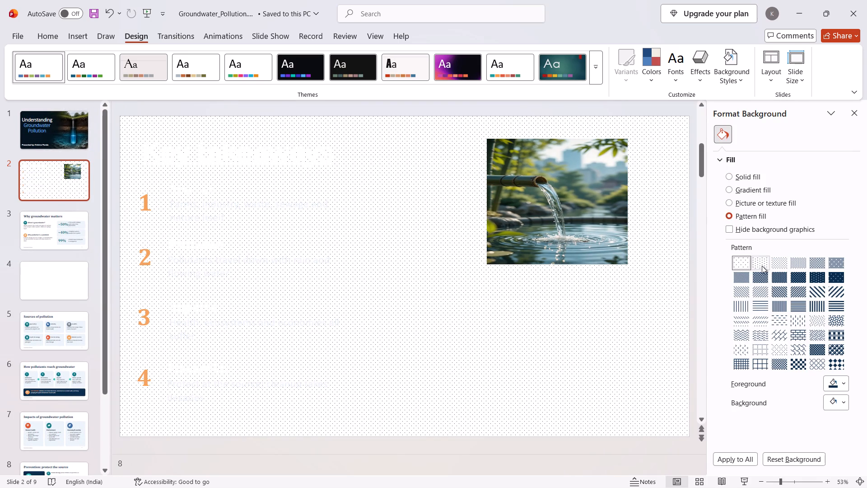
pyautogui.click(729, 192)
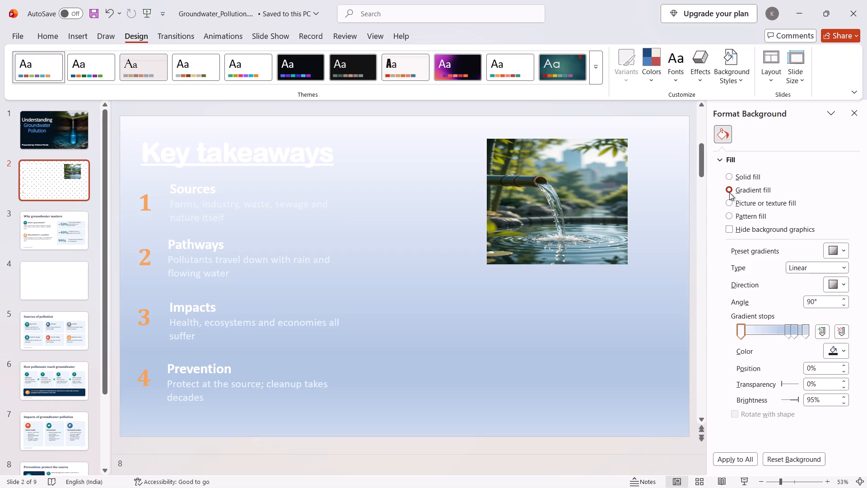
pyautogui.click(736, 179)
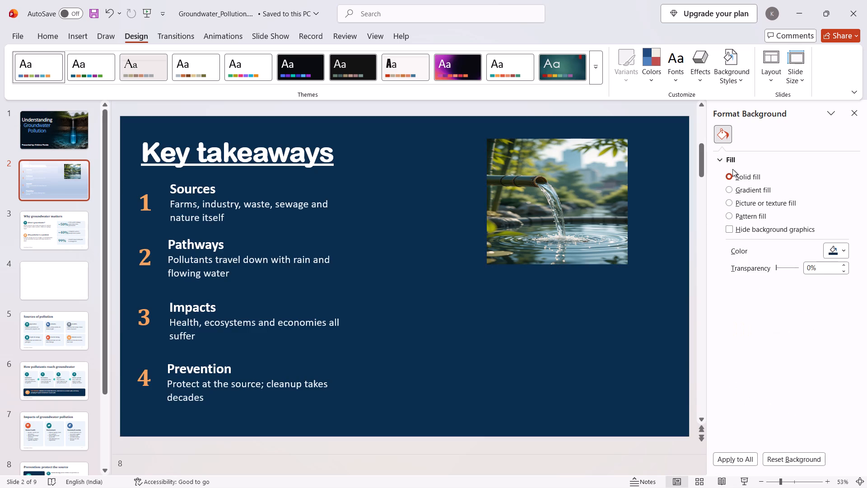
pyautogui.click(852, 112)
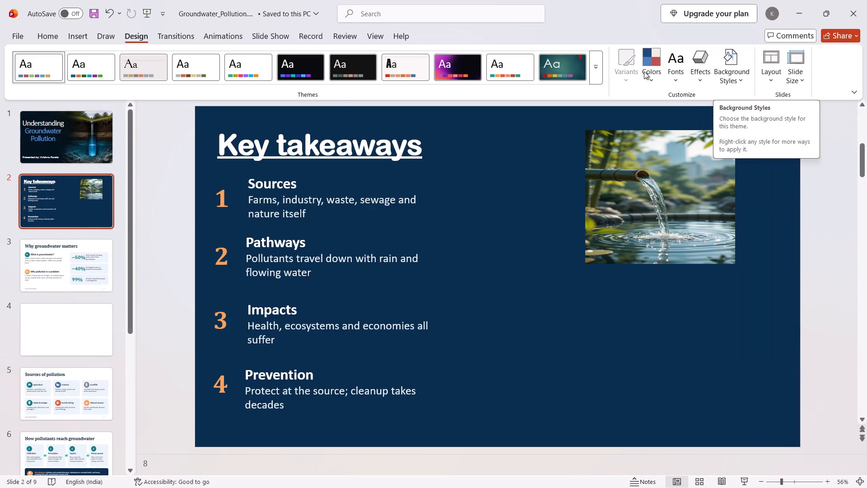
# Try mid-blue and orange solid background fills on the Key takeaways slide, settling on a dark blue theme shade.
pyautogui.click(467, 153)
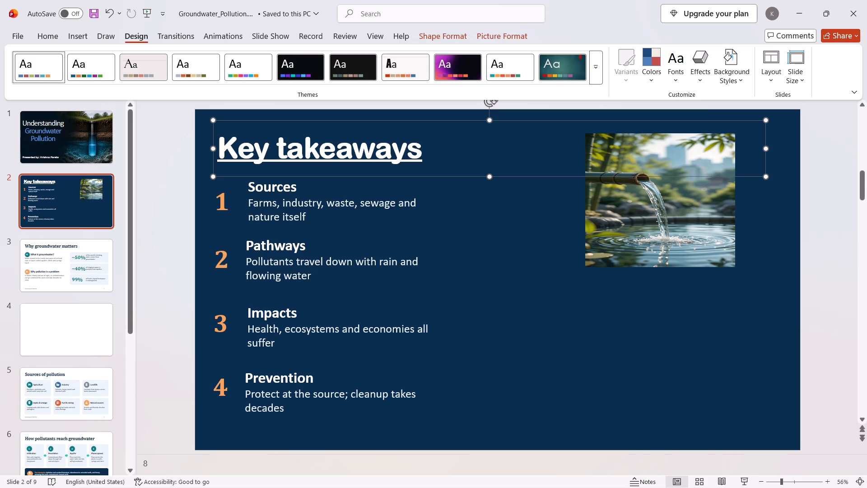
pyautogui.click(43, 33)
pyautogui.click(518, 251)
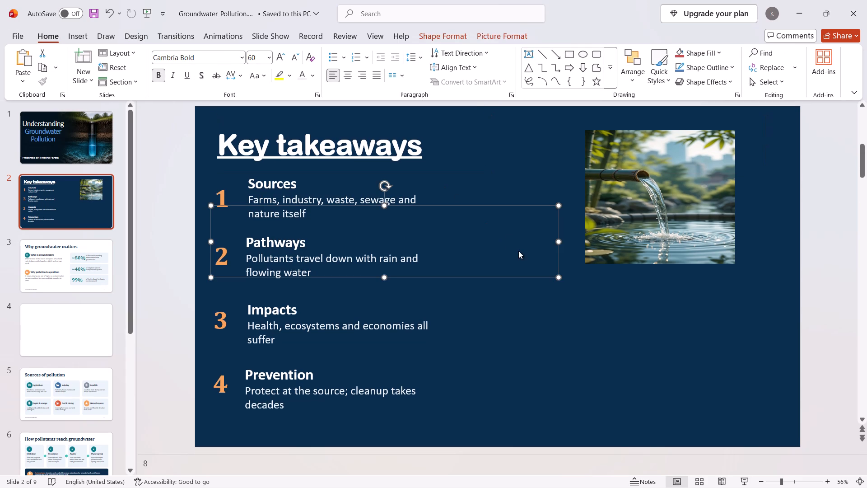
pyautogui.rightClick(677, 293)
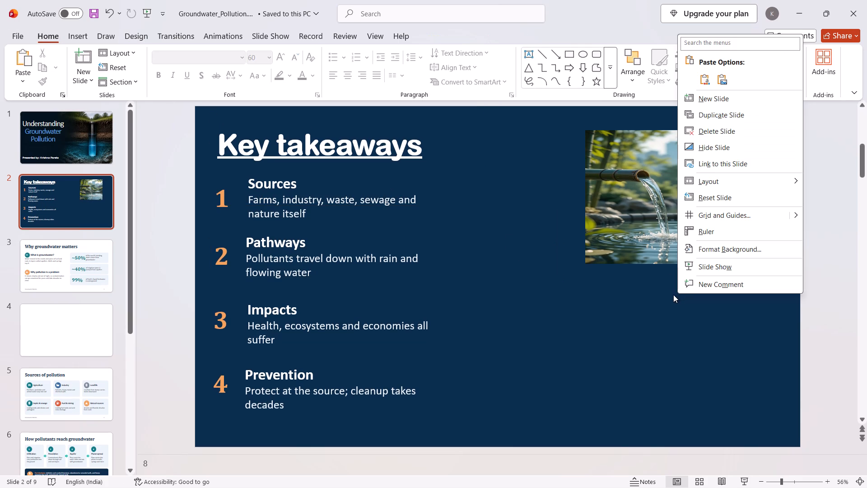
pyautogui.click(695, 253)
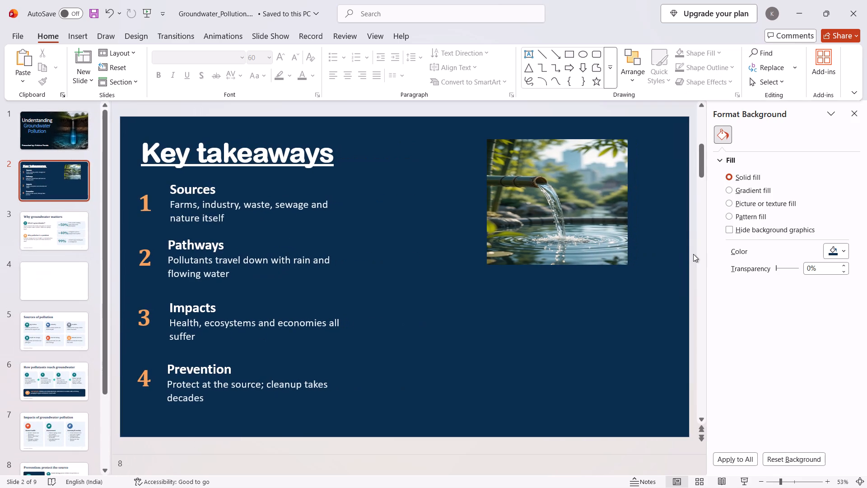
pyautogui.click(842, 249)
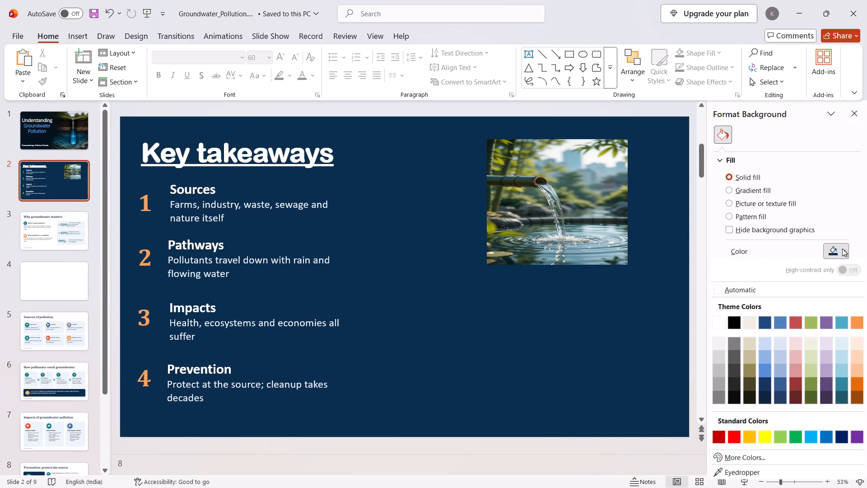
pyautogui.click(770, 371)
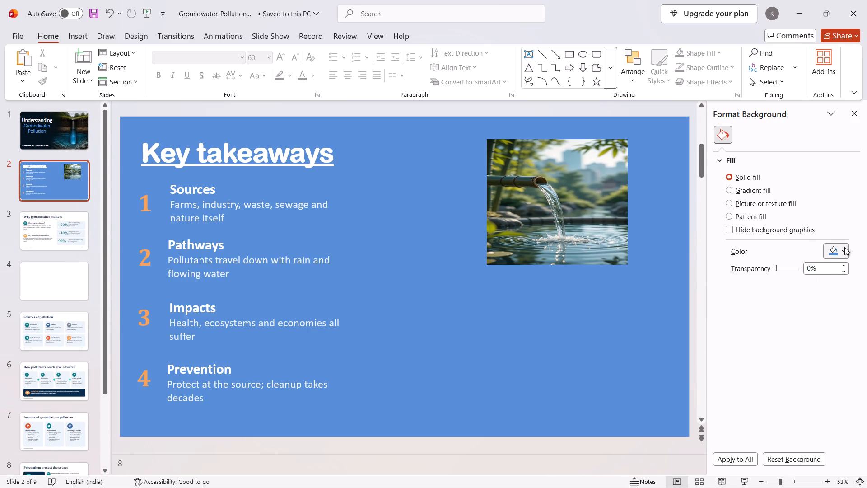
pyautogui.click(844, 247)
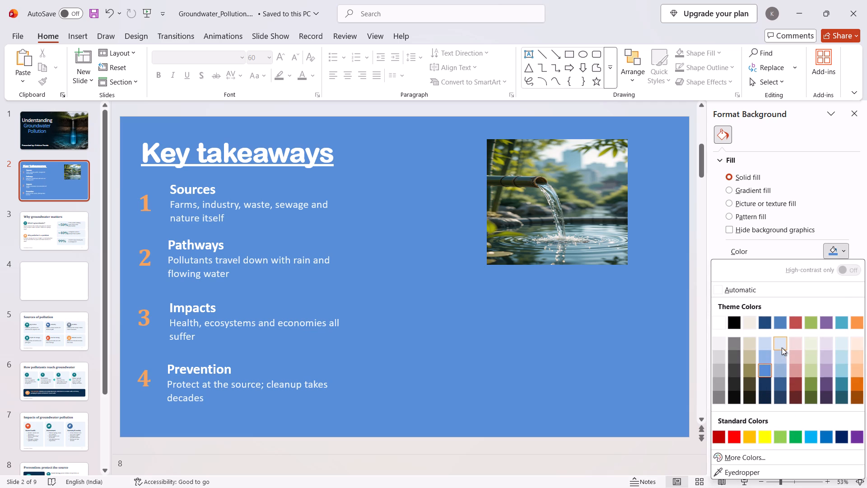
pyautogui.click(860, 385)
pyautogui.click(844, 251)
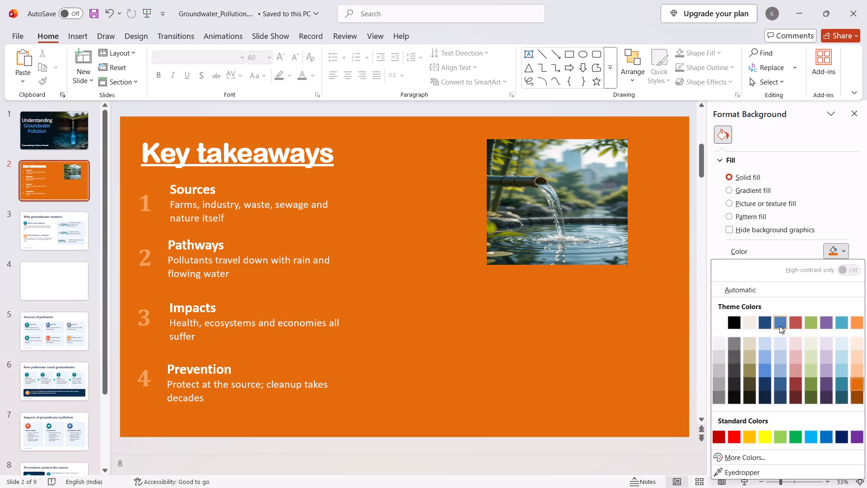
pyautogui.click(766, 389)
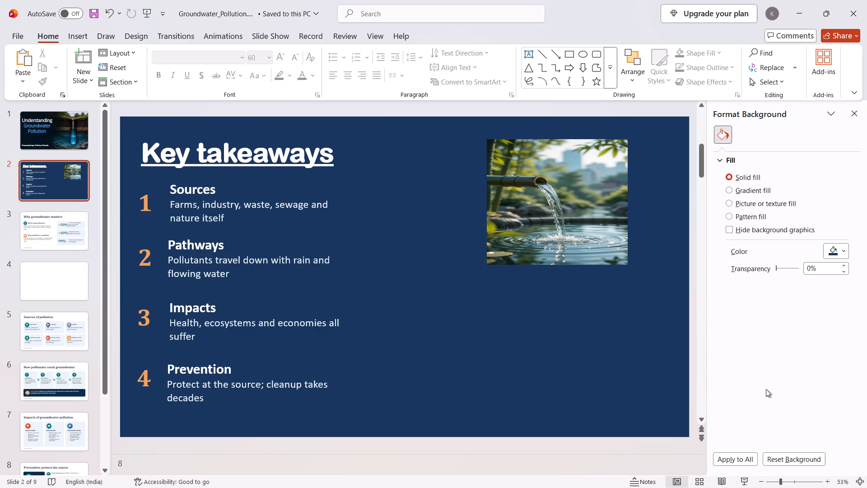
pyautogui.click(856, 114)
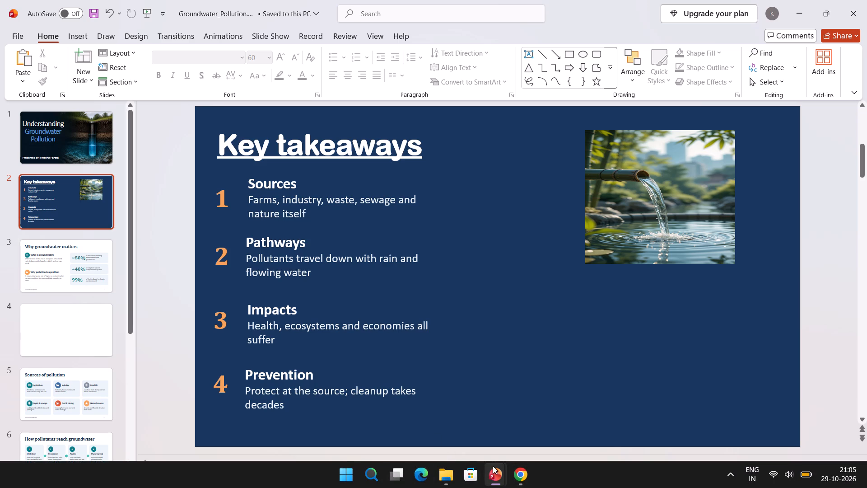
# Switch to Pinterest in Chrome and look through the pins related to the bamboo water spout image for another water picture.
pyautogui.click(478, 415)
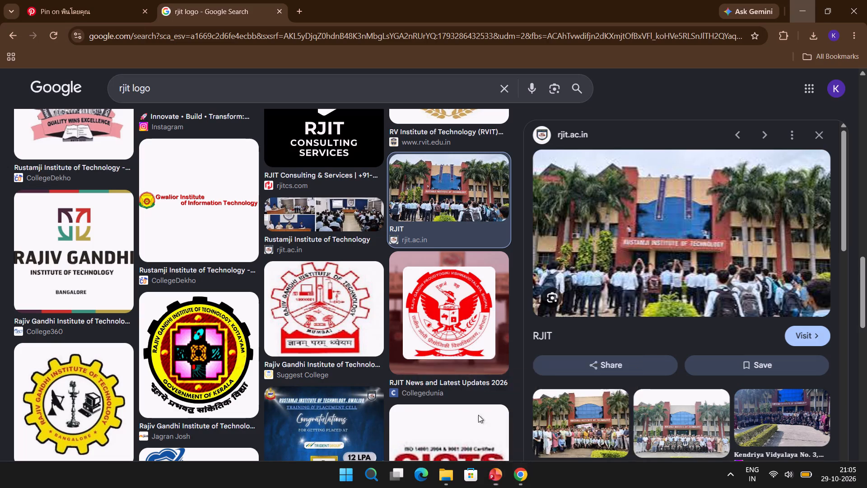
pyautogui.click(103, 4)
pyautogui.scroll(-3, 688, 234)
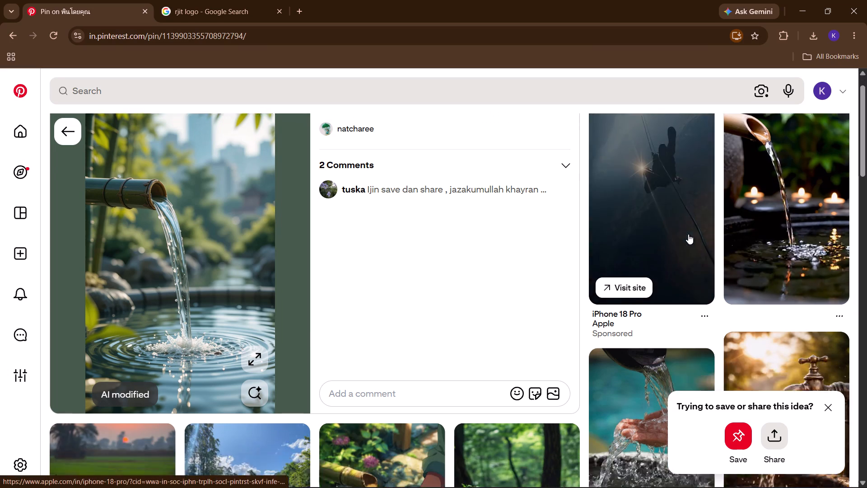
pyautogui.scroll(-4, 688, 234)
pyautogui.scroll(-4, 606, 253)
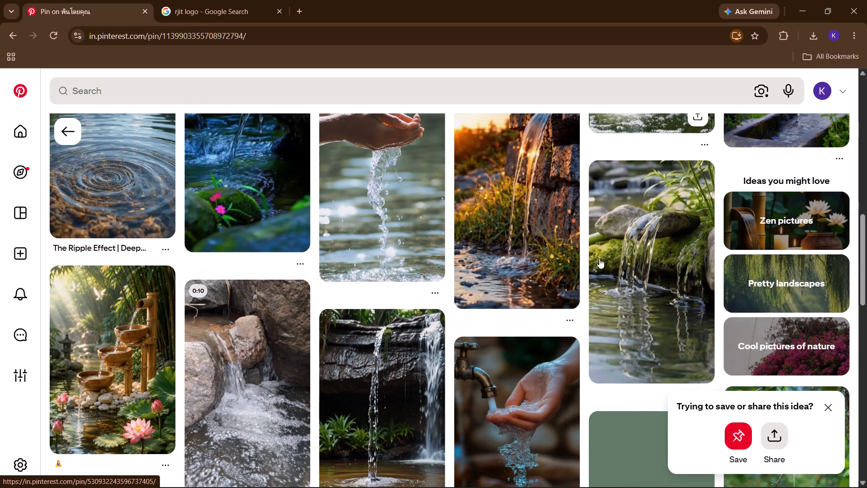
pyautogui.scroll(-9, 599, 258)
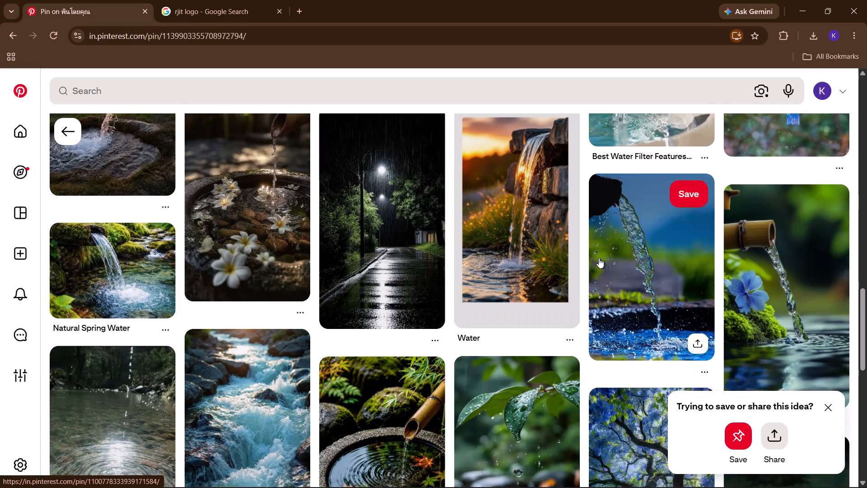
pyautogui.scroll(-3, 528, 264)
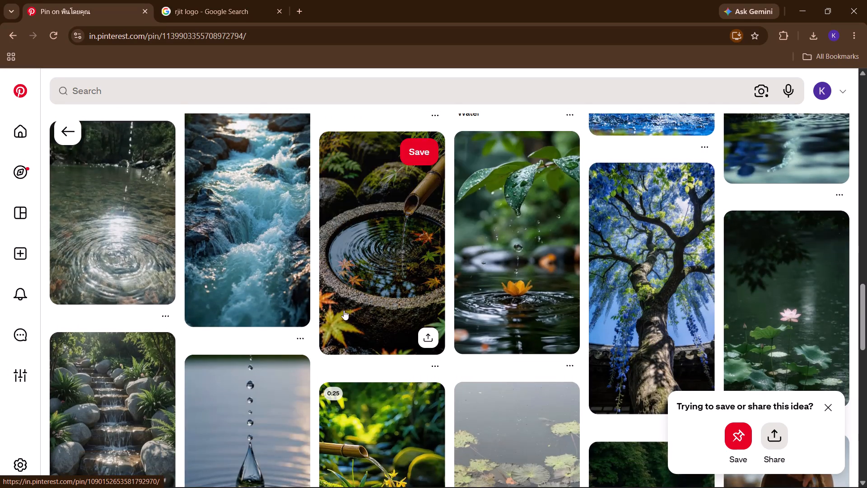
pyautogui.scroll(-11, 337, 311)
pyautogui.scroll(3, 324, 307)
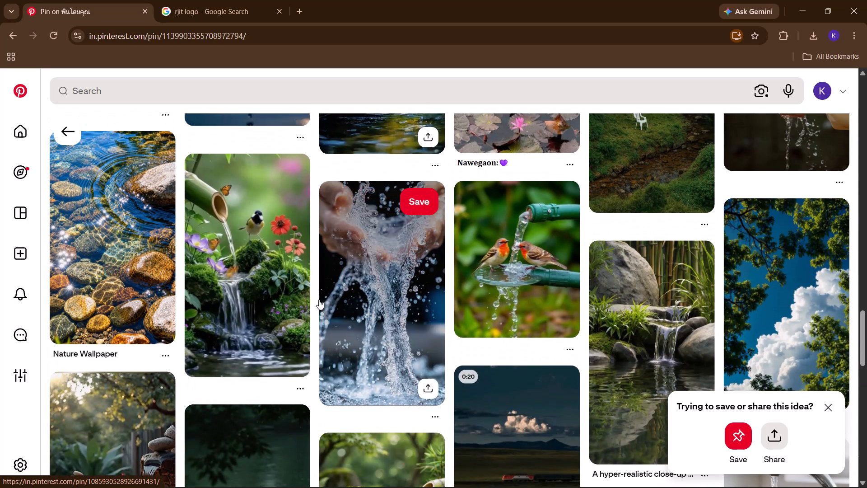
pyautogui.scroll(15, 143, 135)
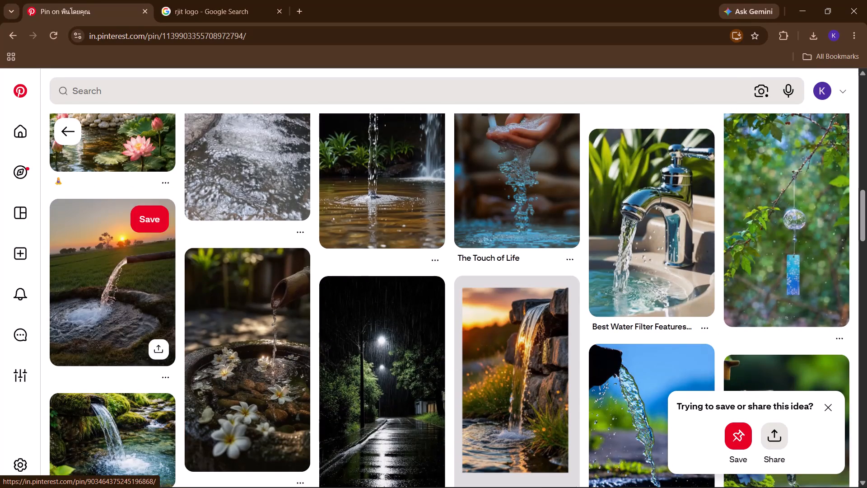
# Go back to the "groundwater beautiful image" results, reach the tubewell pin through the field irrigation pin, and save its image to Downloads.
pyautogui.click(80, 131)
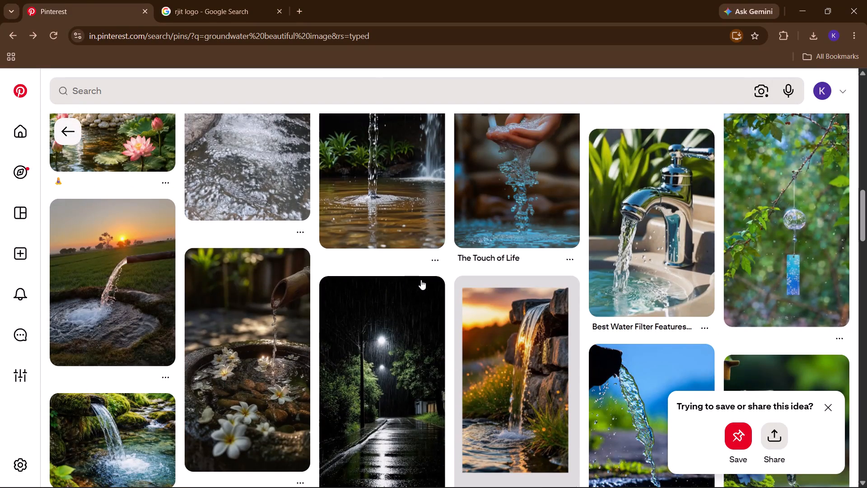
pyautogui.scroll(6, 378, 265)
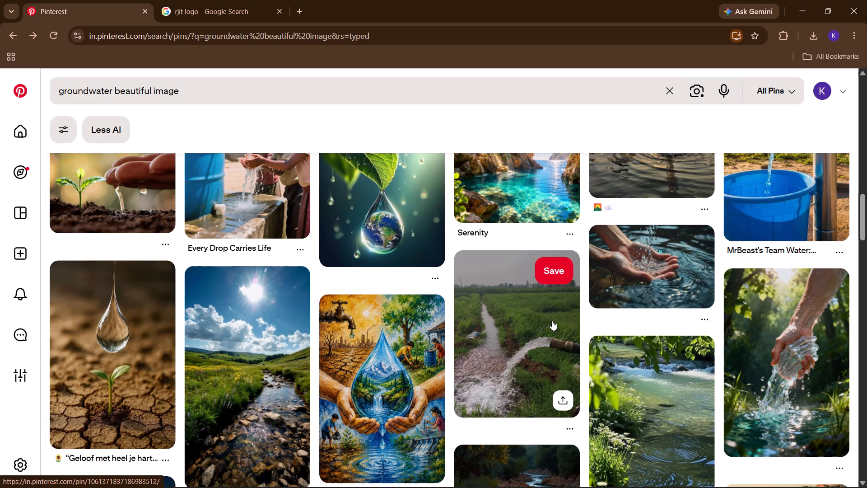
pyautogui.click(530, 354)
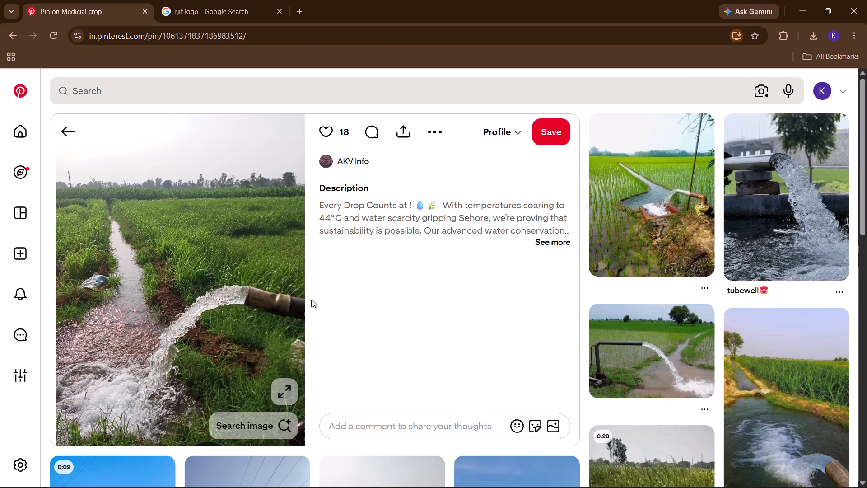
pyautogui.click(795, 221)
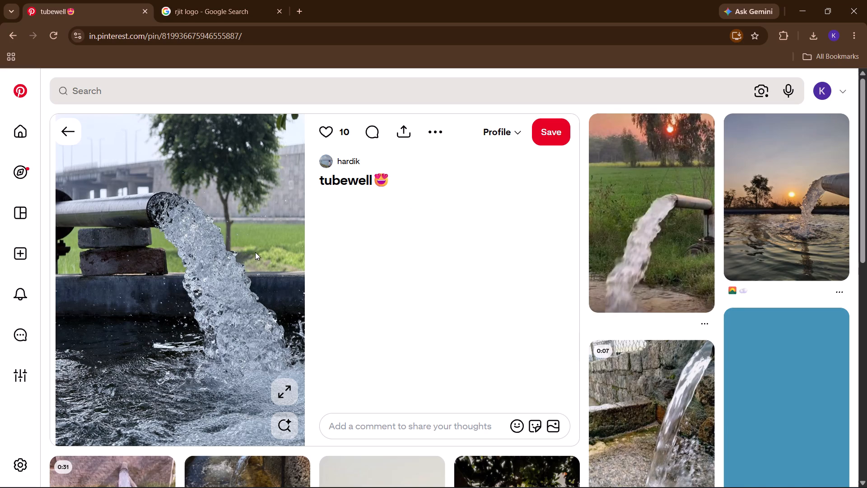
pyautogui.rightClick(214, 249)
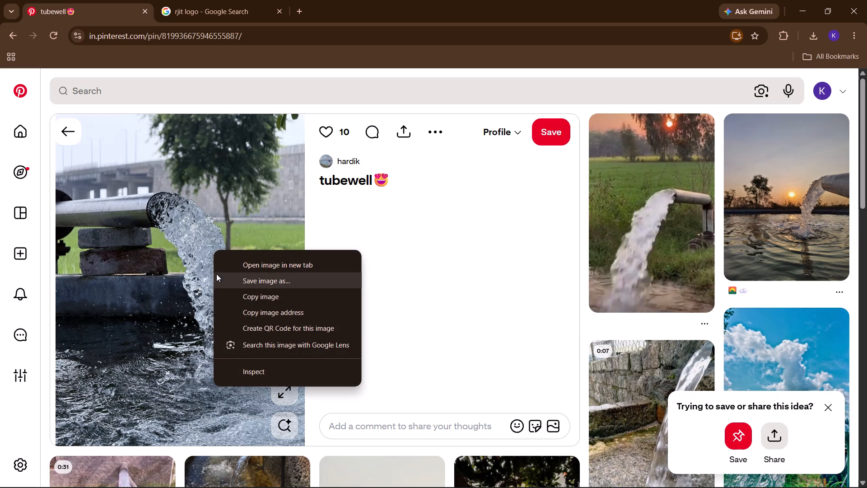
pyautogui.click(248, 282)
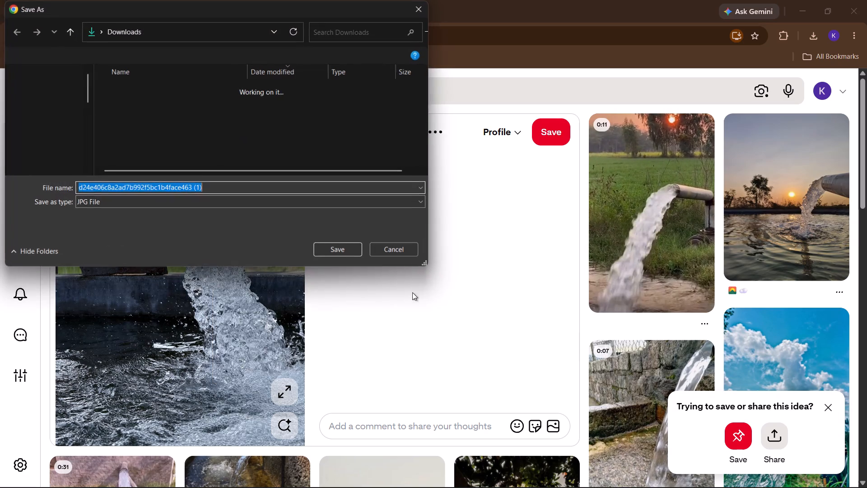
pyautogui.click(343, 247)
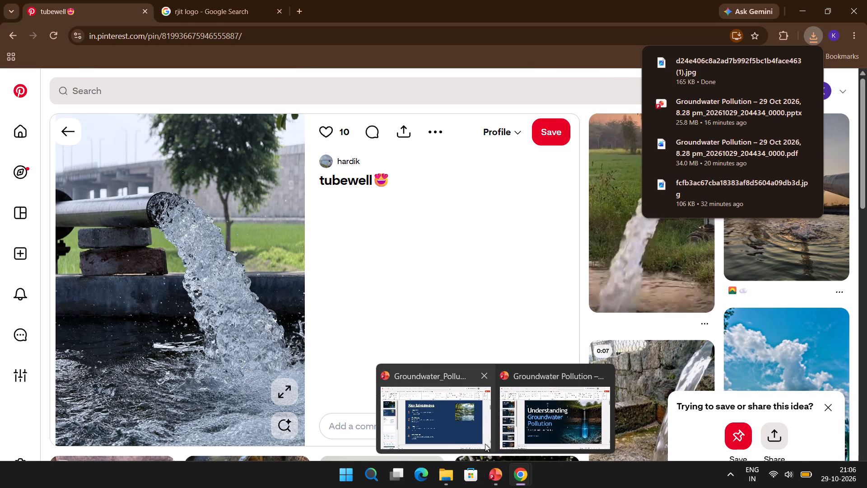
# Return to the Groundwater_Pollution deck in PowerPoint and insert the downloaded tubewell picture from this device onto the Key takeaways slide.
pyautogui.click(468, 428)
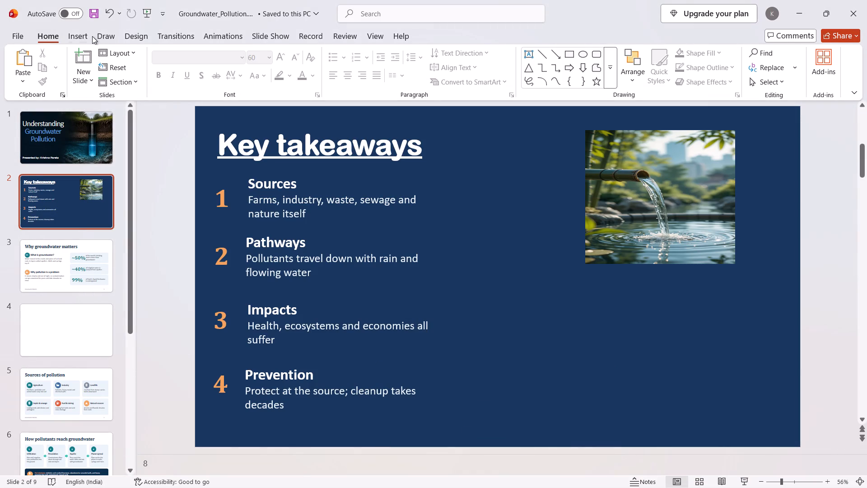
pyautogui.click(78, 38)
pyautogui.click(88, 71)
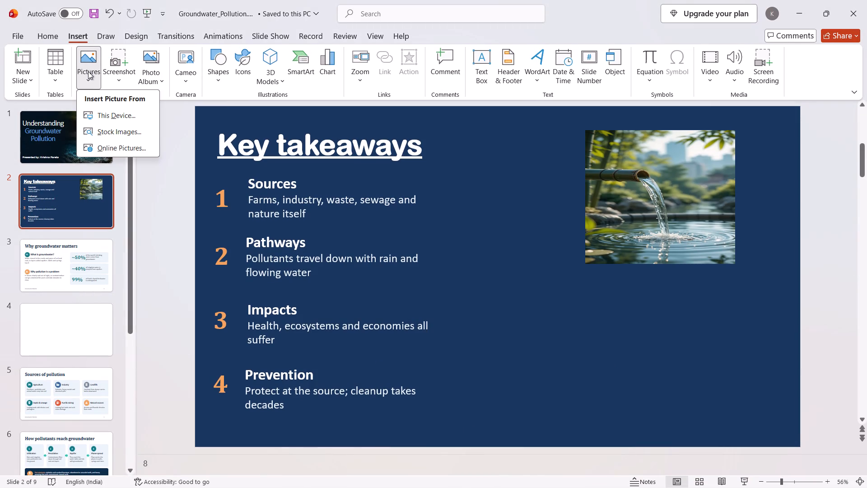
pyautogui.click(96, 116)
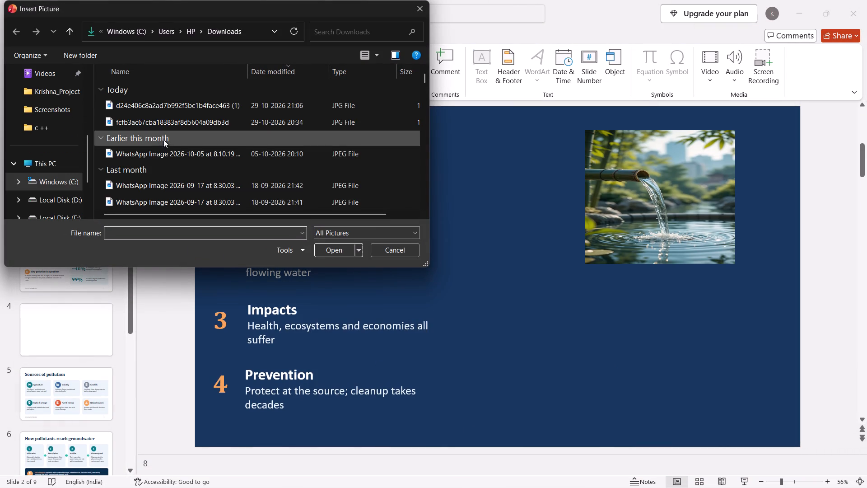
pyautogui.click(161, 111)
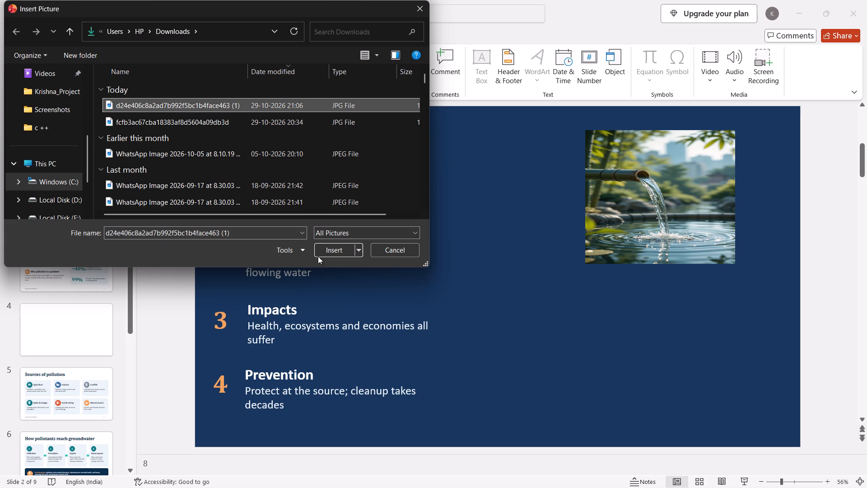
pyautogui.click(328, 247)
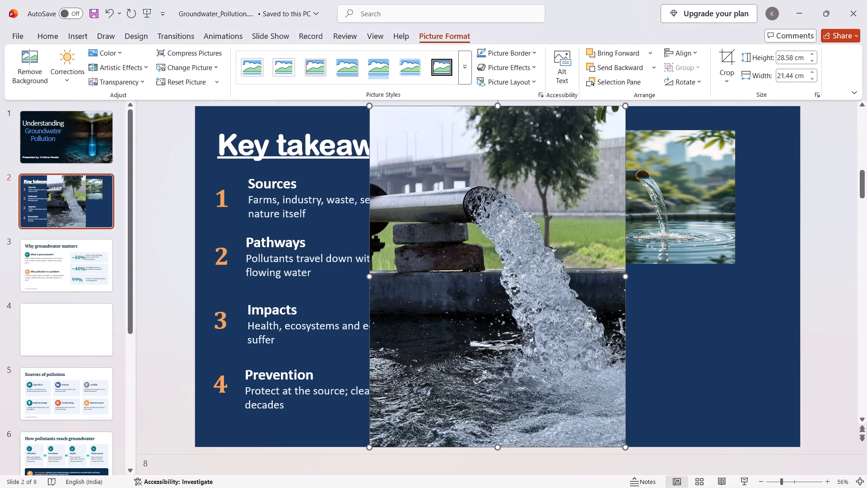
# Shrink the tubewell picture to about 11.89 cm high by 15.72 cm wide and place it beneath the bamboo spout picture.
pyautogui.moveTo(369, 104); pyautogui.dragTo(416, 277)
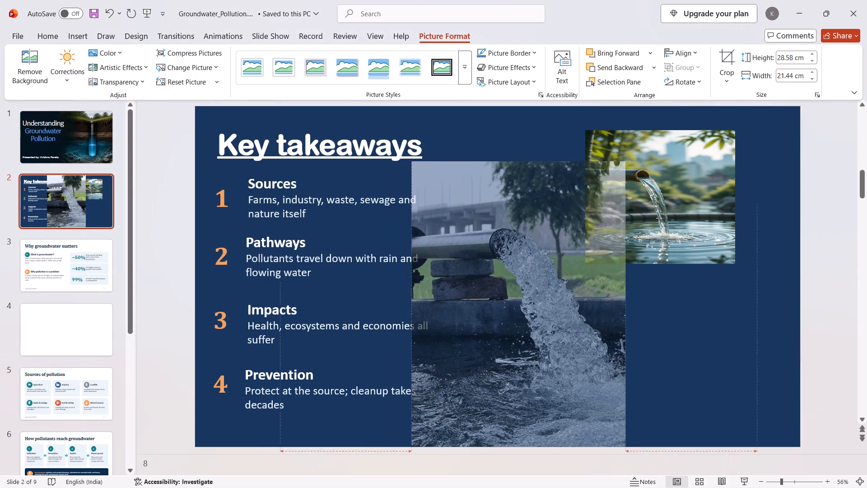
pyautogui.moveTo(416, 277); pyautogui.dragTo(438, 327)
pyautogui.moveTo(532, 195); pyautogui.dragTo(532, 195)
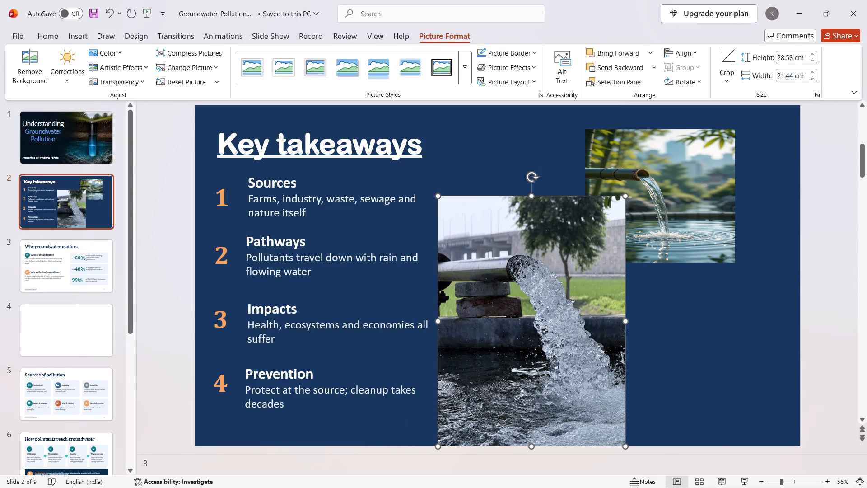
pyautogui.moveTo(532, 195); pyautogui.dragTo(518, 305)
pyautogui.moveTo(513, 341); pyautogui.dragTo(515, 343)
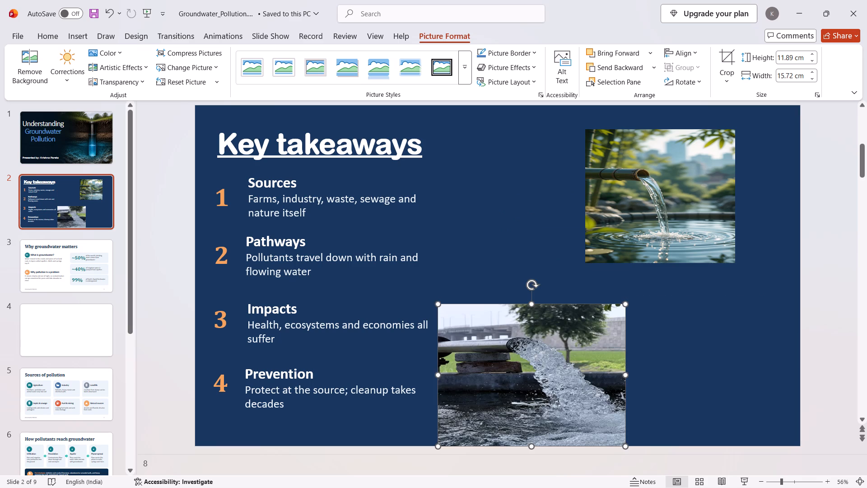
pyautogui.moveTo(515, 343); pyautogui.dragTo(637, 326)
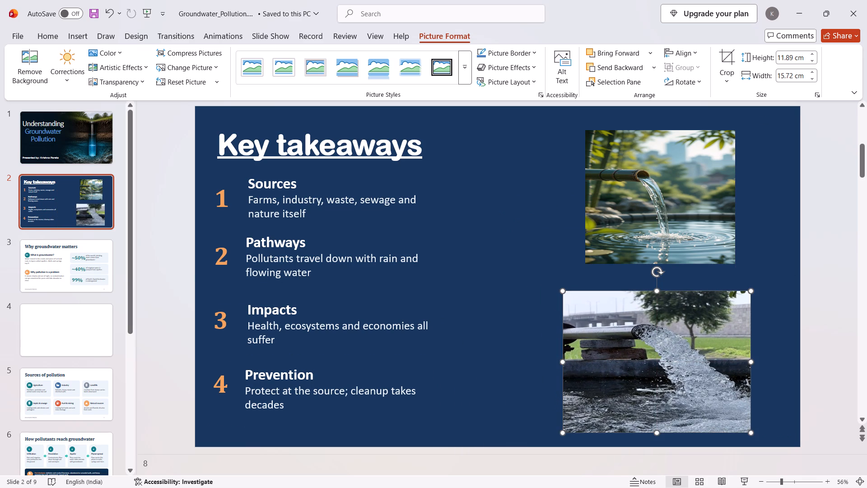
# Narrow the tubewell picture from both sides so its edges line up with the bamboo spout picture above it.
pyautogui.moveTo(559, 362); pyautogui.dragTo(565, 362)
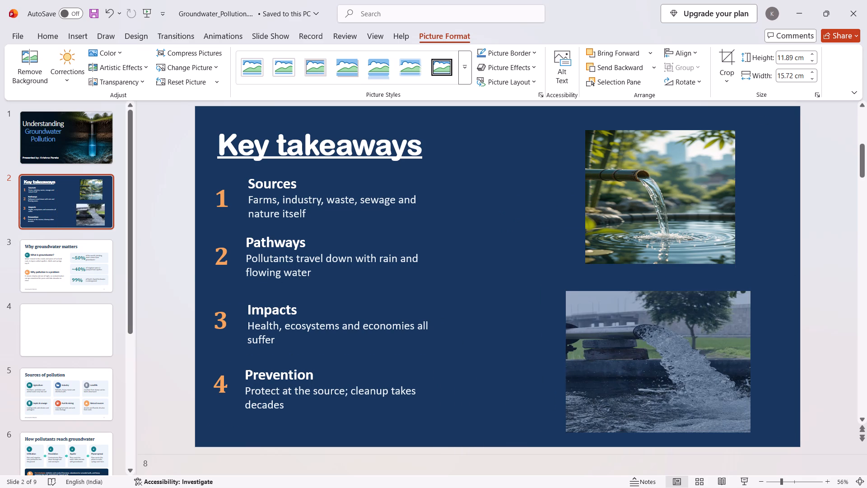
pyautogui.moveTo(565, 362); pyautogui.dragTo(583, 361)
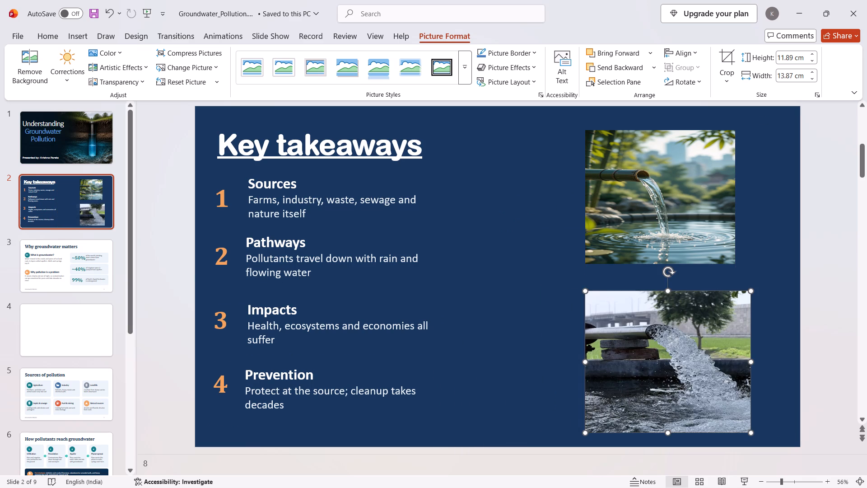
pyautogui.moveTo(751, 360); pyautogui.dragTo(742, 360)
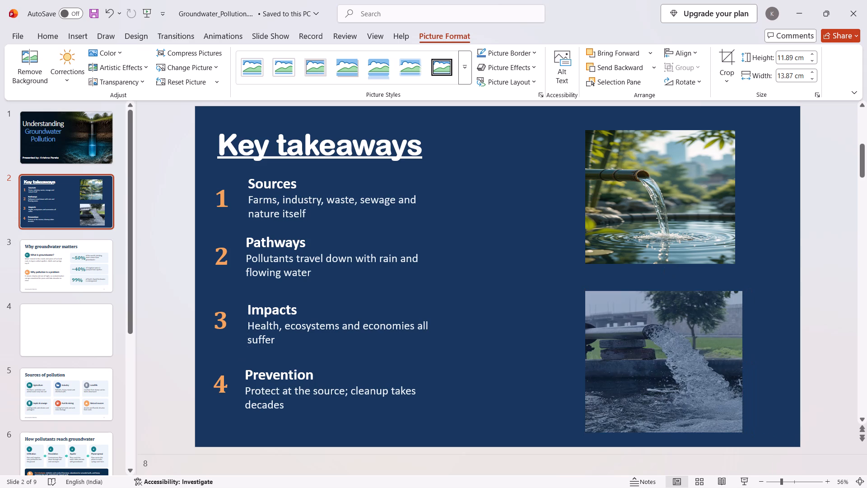
pyautogui.moveTo(742, 360); pyautogui.dragTo(737, 360)
pyautogui.click(523, 352)
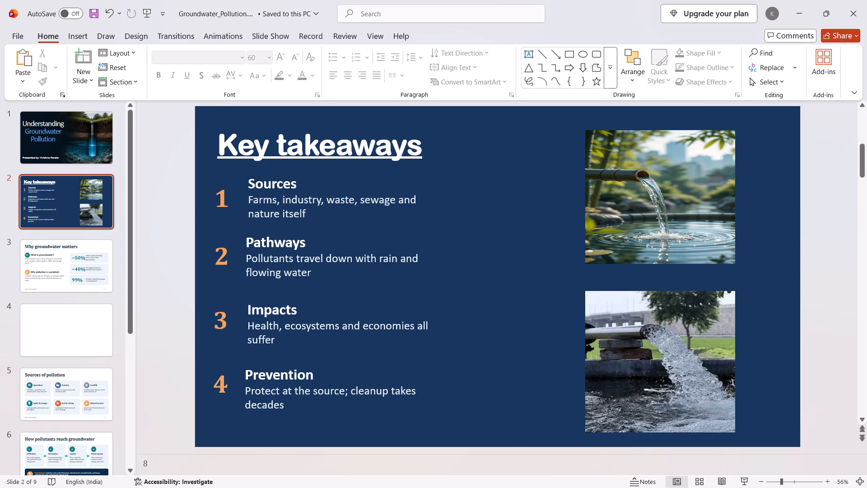
# Remove the blank slide 4 from the deck by cutting it.
pyautogui.rightClick(64, 315)
pyautogui.click(95, 71)
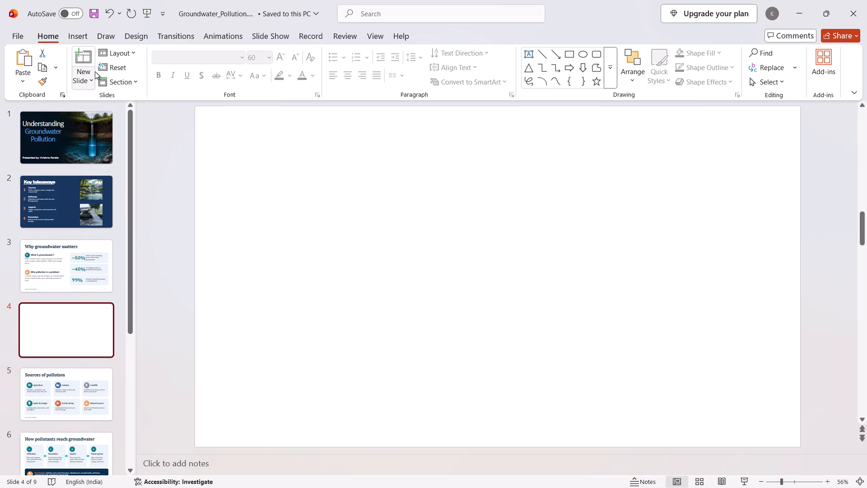
pyautogui.click(72, 144)
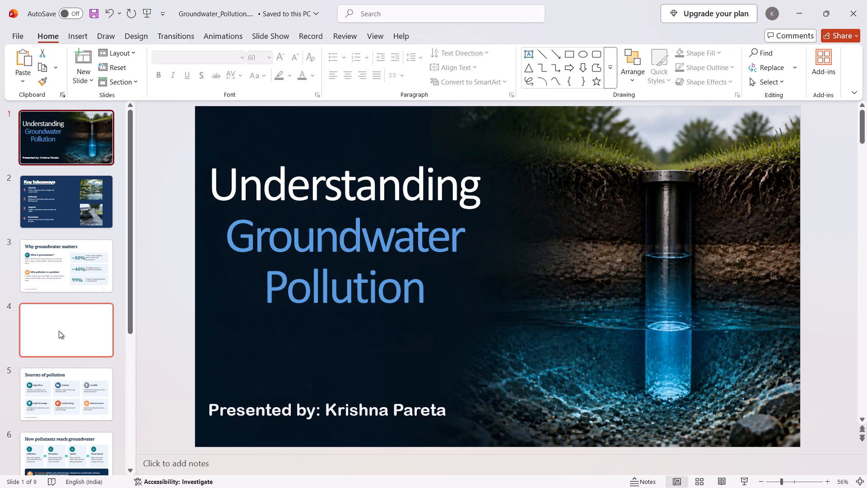
pyautogui.click(59, 331)
pyautogui.rightClick(61, 337)
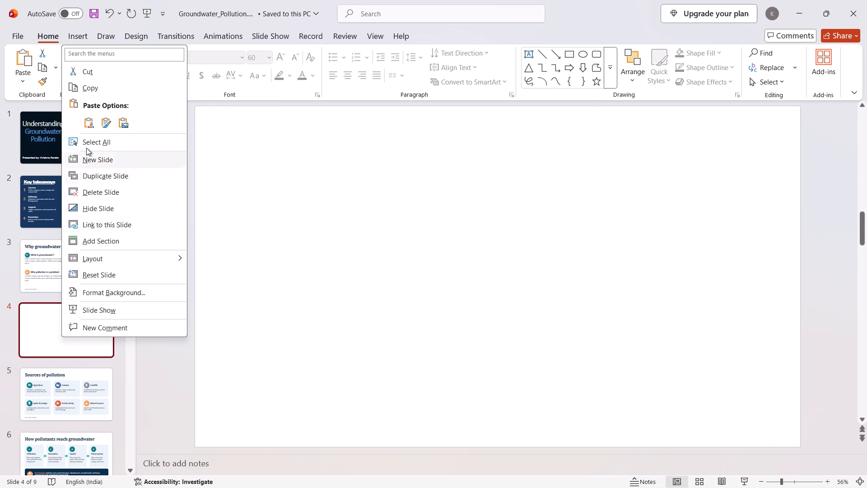
pyautogui.click(90, 73)
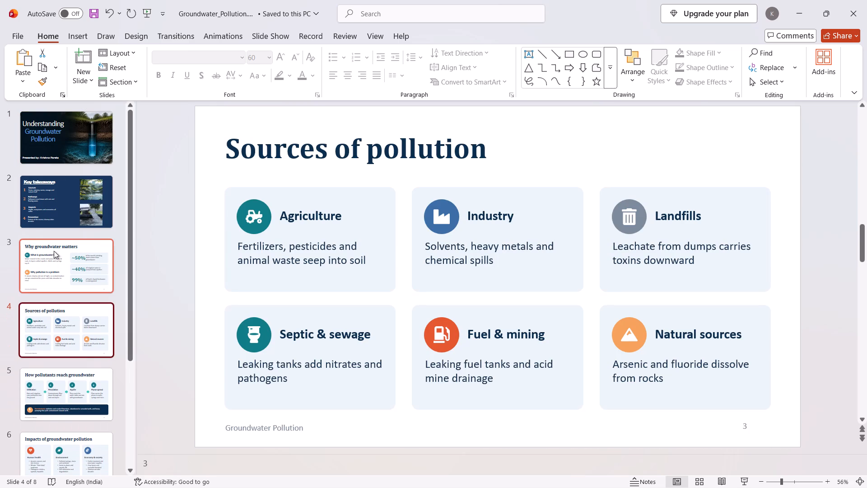
# Review slides 3 and 5 to 8 to decide what to restyle, finishing on "How pollutants reach groundwater".
pyautogui.click(61, 274)
pyautogui.click(41, 297)
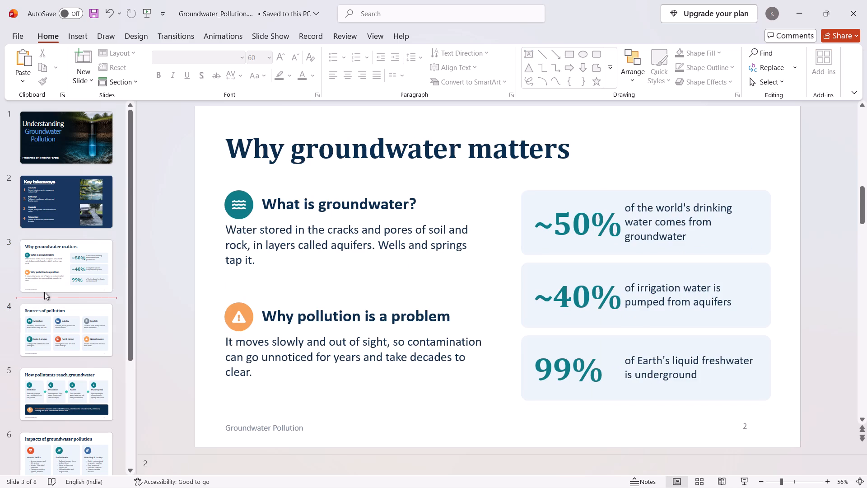
pyautogui.click(52, 272)
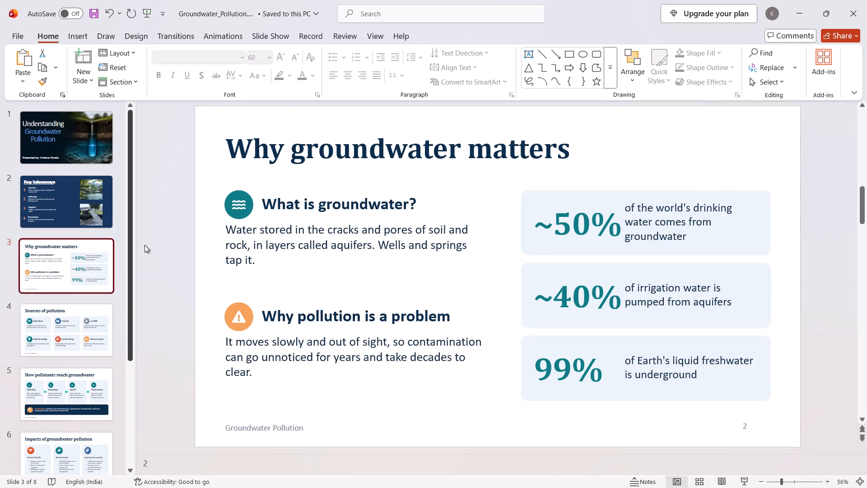
pyautogui.scroll(-14, 96, 255)
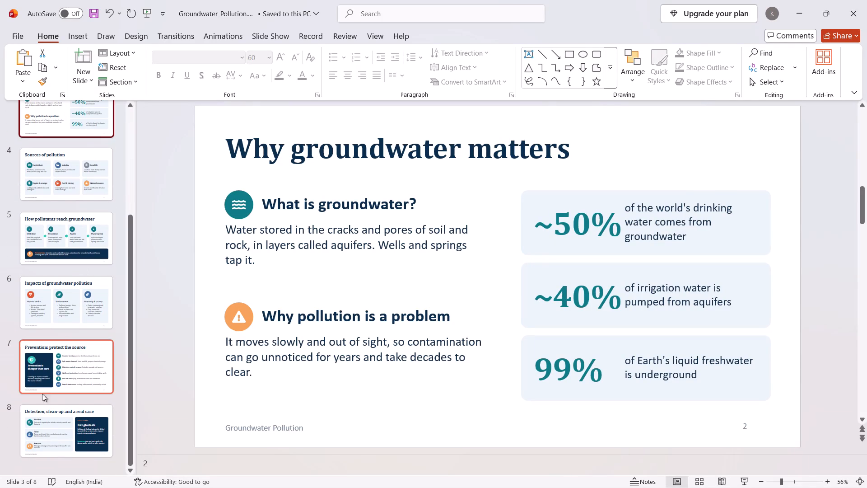
pyautogui.click(47, 408)
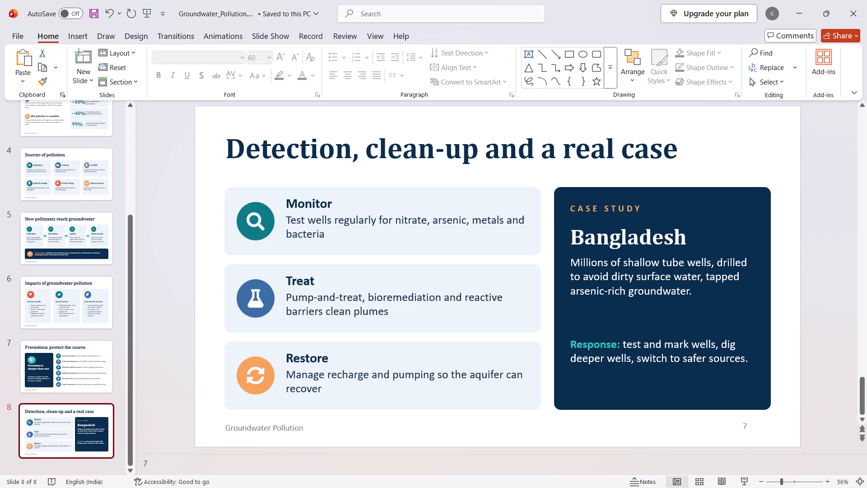
pyautogui.click(70, 352)
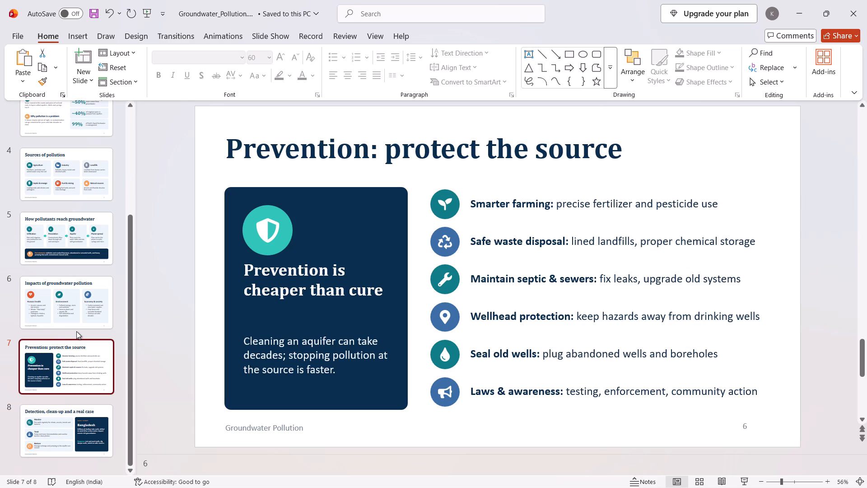
pyautogui.click(63, 291)
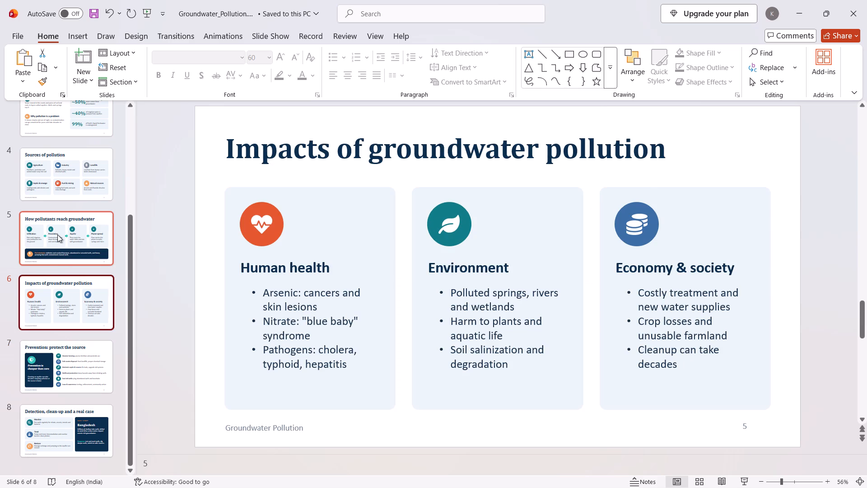
pyautogui.click(57, 235)
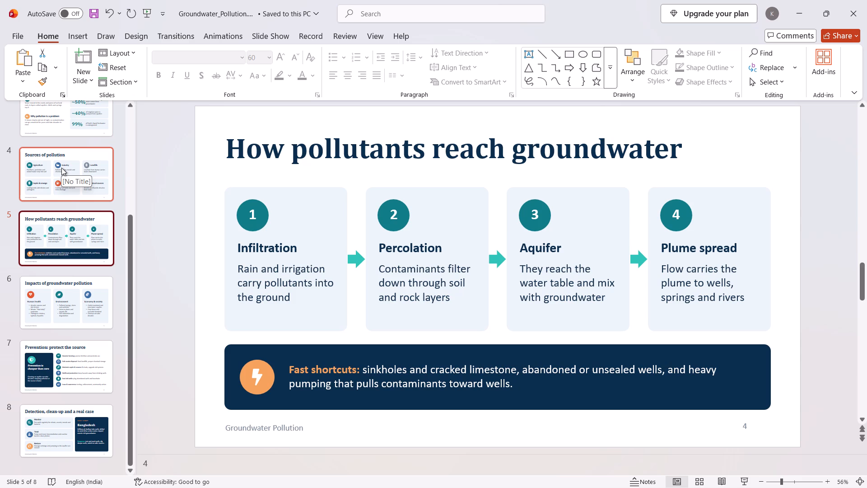
# Cut the lightning icon and its orange circle out of the Fast shortcuts banner on the "How pollutants reach groundwater" slide.
pyautogui.click(280, 363)
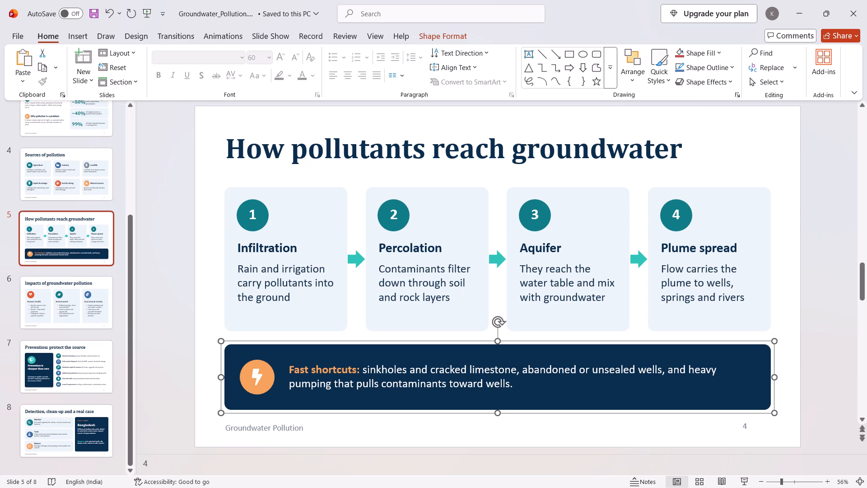
pyautogui.rightClick(313, 365)
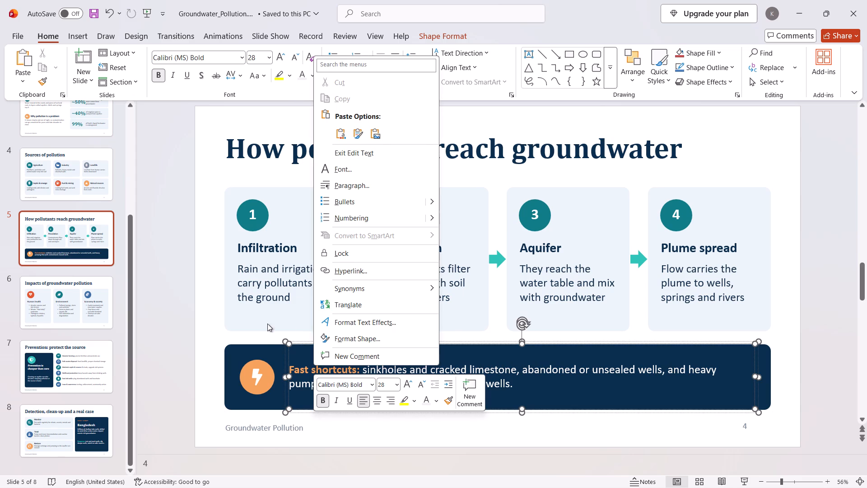
pyautogui.click(255, 373)
pyautogui.rightClick(255, 373)
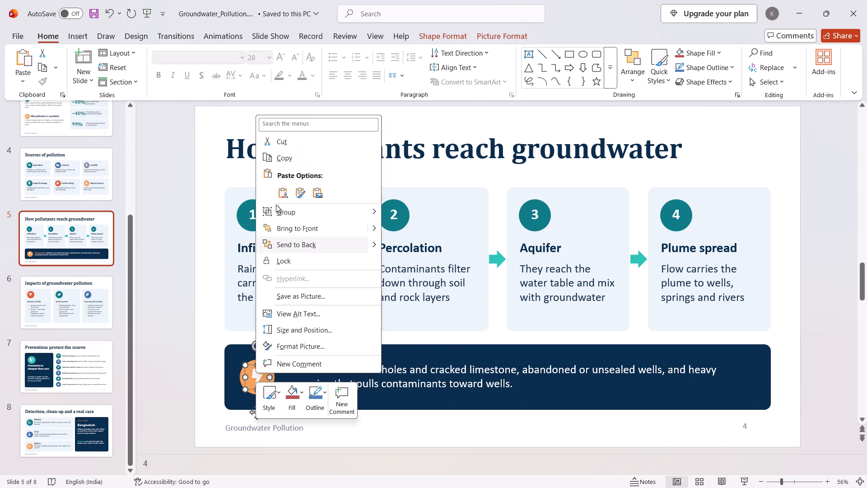
pyautogui.click(269, 142)
pyautogui.click(269, 389)
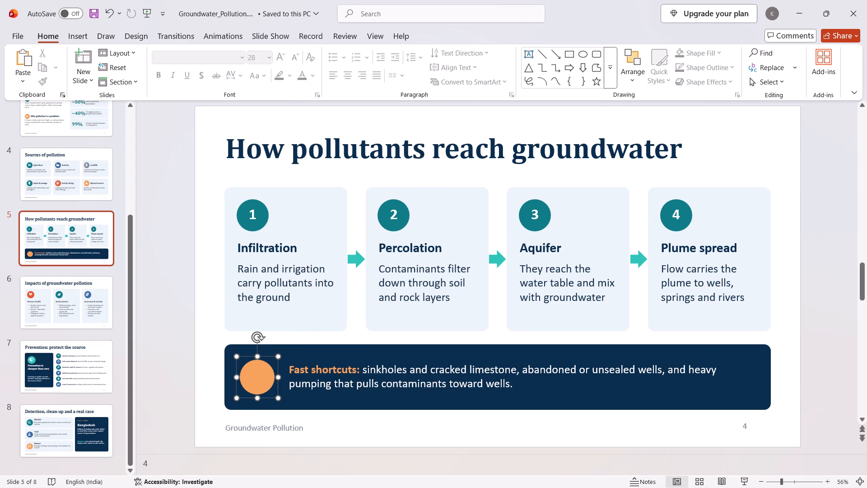
pyautogui.rightClick(262, 366)
pyautogui.click(288, 141)
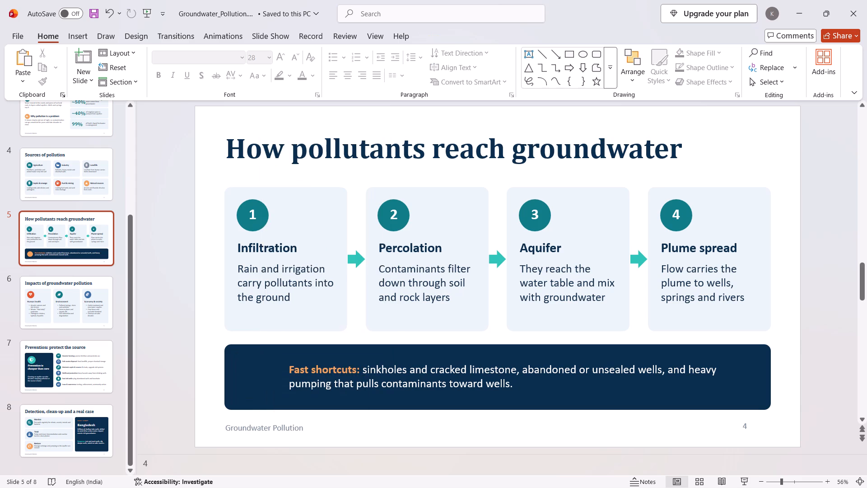
# Cut the dark blue Fast shortcuts banner and all its overlying text from beneath the four pollutant pathway cards.
pyautogui.click(261, 361)
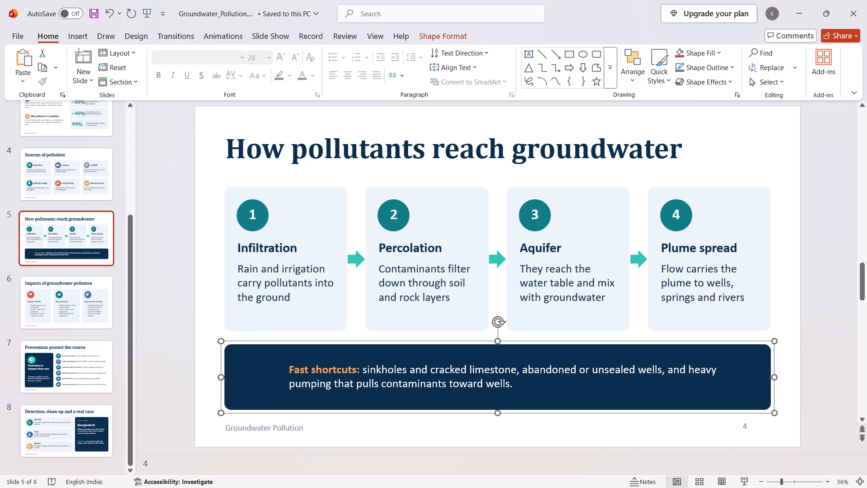
pyautogui.rightClick(263, 356)
pyautogui.click(288, 123)
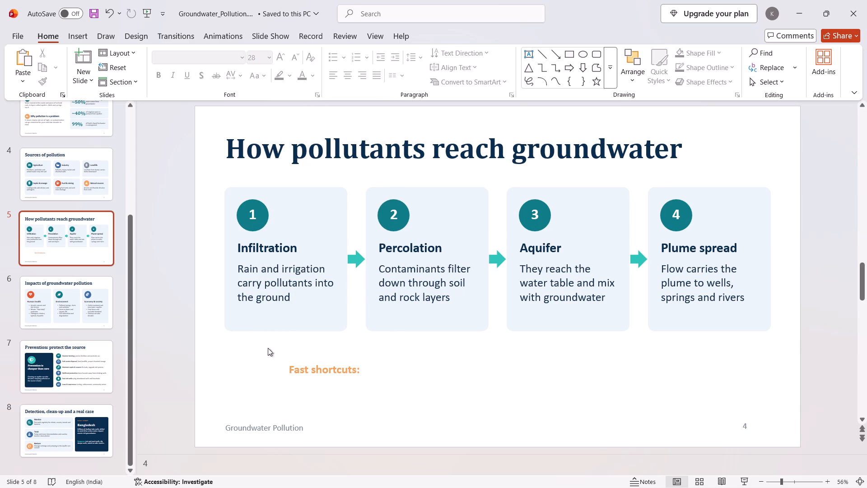
pyautogui.click(303, 373)
pyautogui.rightClick(320, 361)
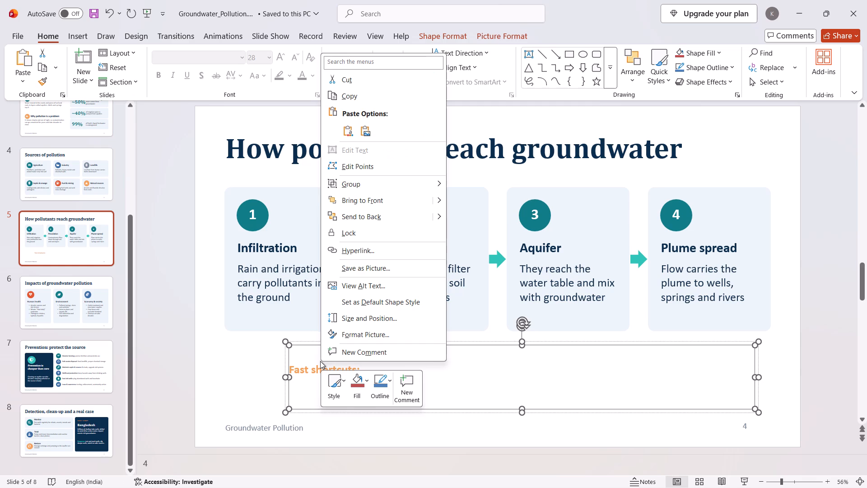
pyautogui.click(340, 74)
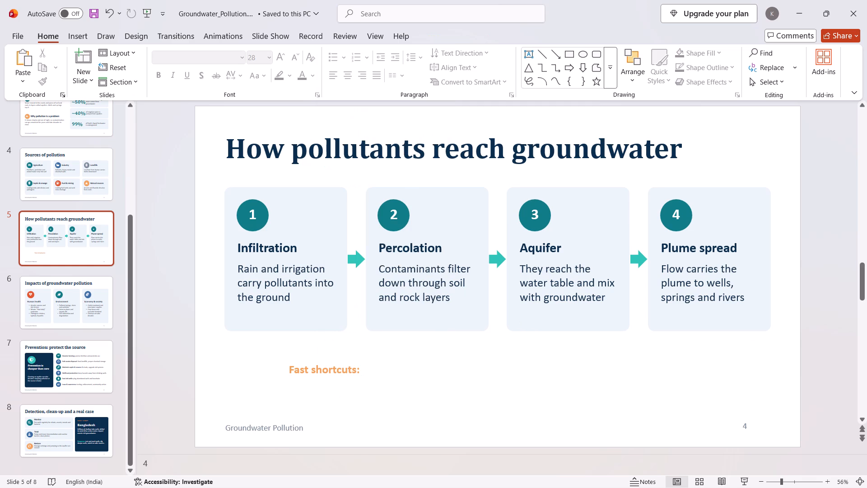
pyautogui.click(305, 373)
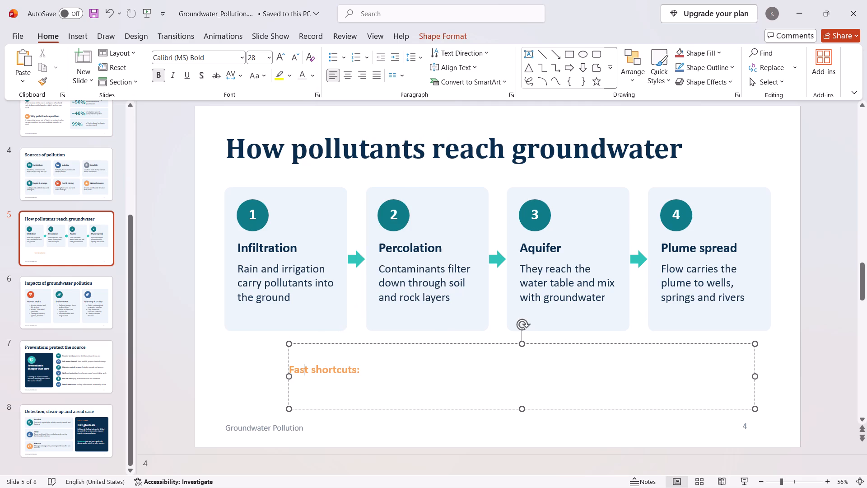
pyautogui.rightClick(312, 410)
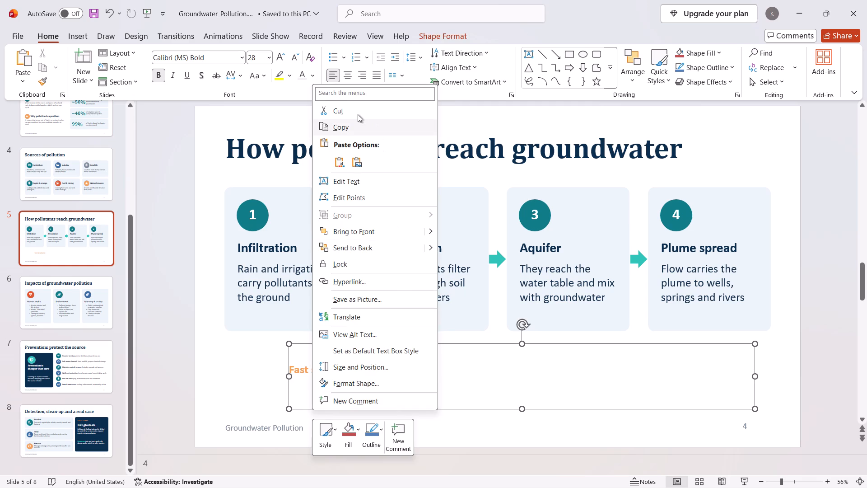
pyautogui.click(358, 114)
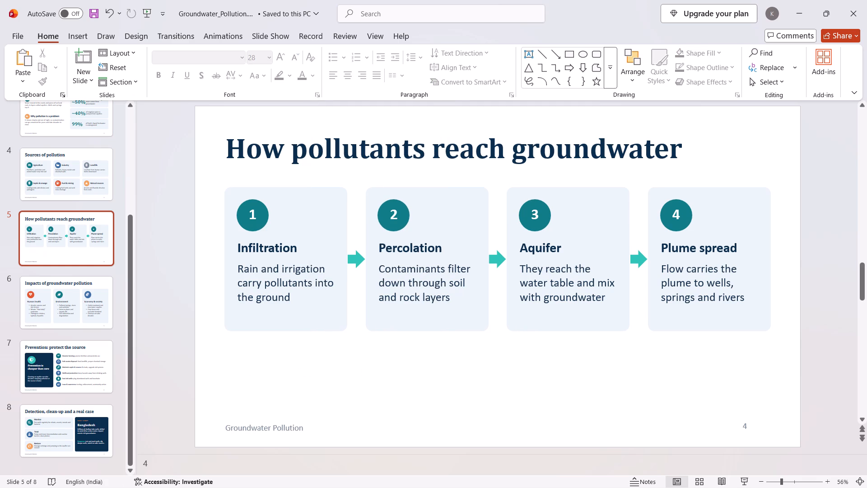
# Cut the "Groundwater Pollution" footer text from the "How pollutants reach groundwater" slide.
pyautogui.click(305, 434)
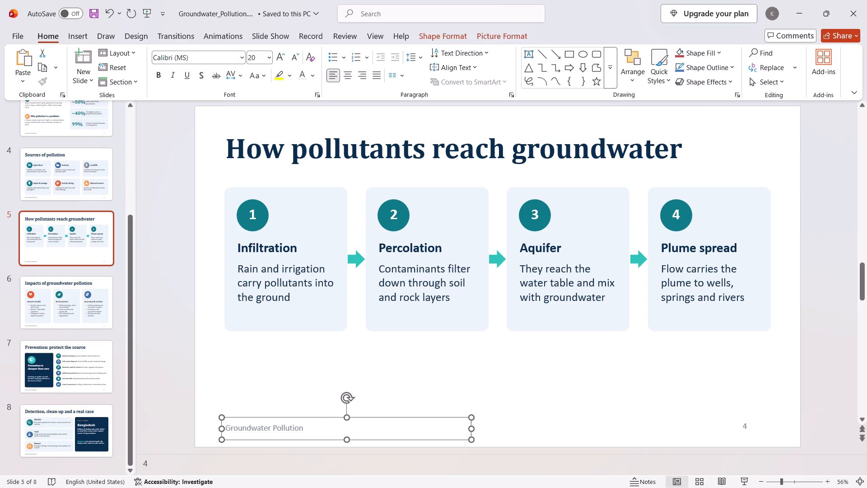
pyautogui.rightClick(309, 423)
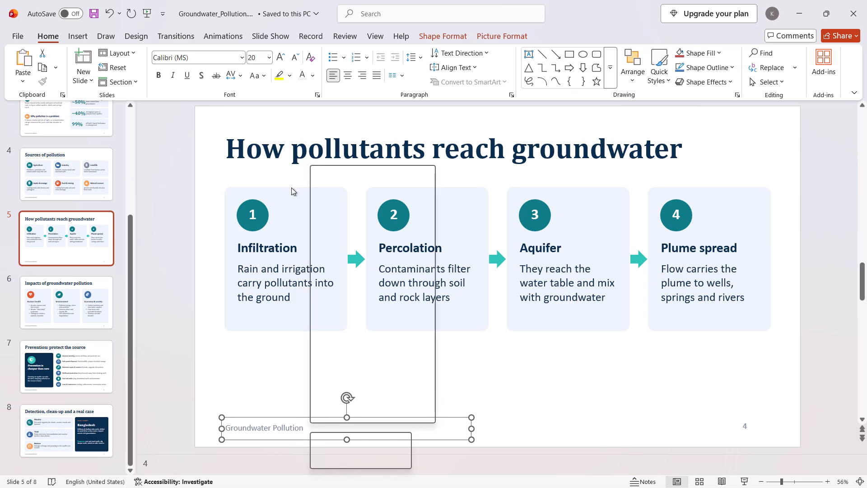
pyautogui.click(335, 192)
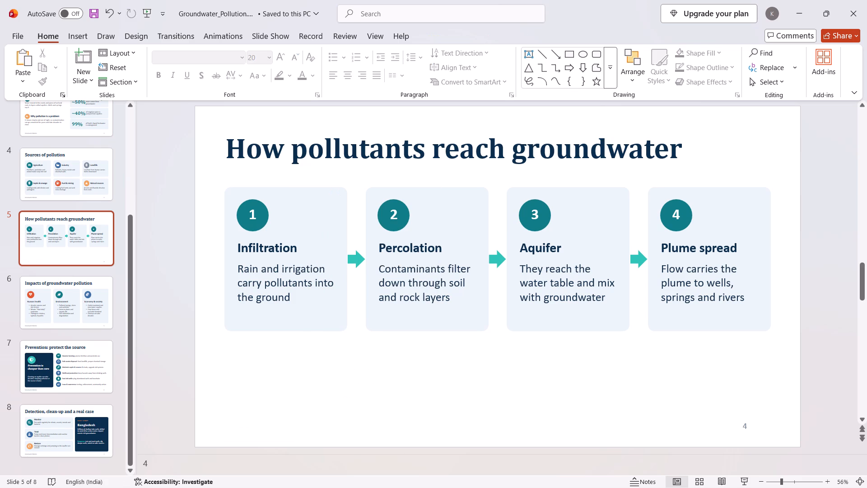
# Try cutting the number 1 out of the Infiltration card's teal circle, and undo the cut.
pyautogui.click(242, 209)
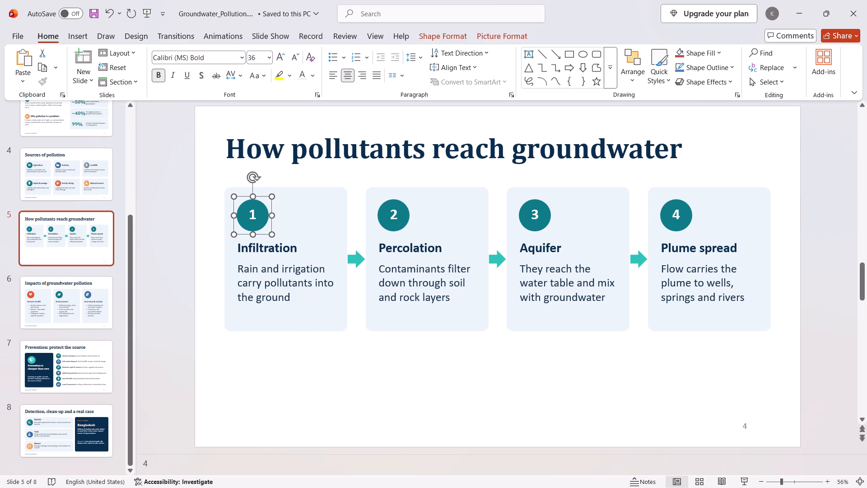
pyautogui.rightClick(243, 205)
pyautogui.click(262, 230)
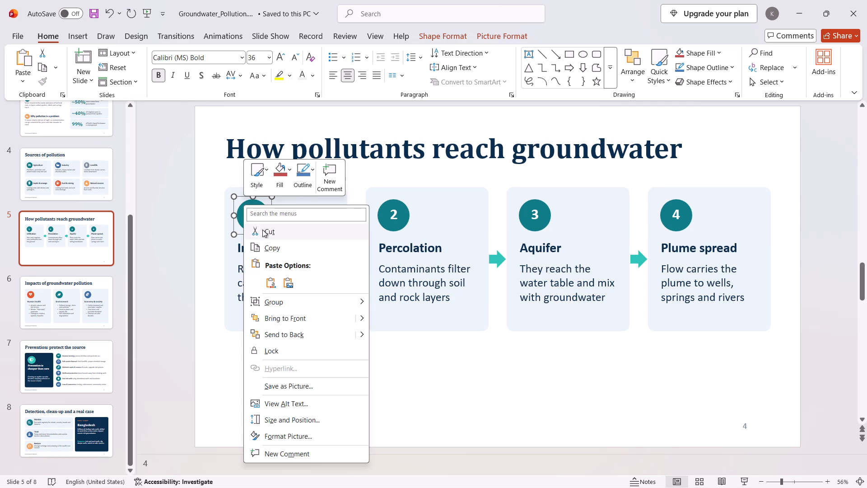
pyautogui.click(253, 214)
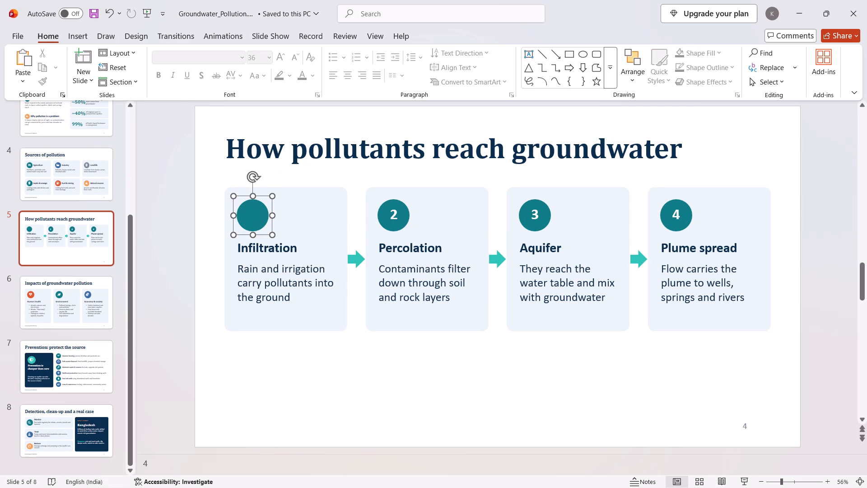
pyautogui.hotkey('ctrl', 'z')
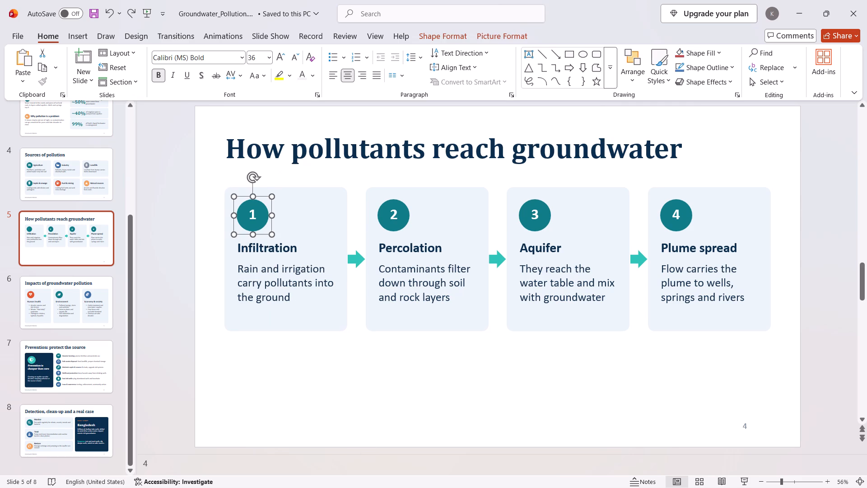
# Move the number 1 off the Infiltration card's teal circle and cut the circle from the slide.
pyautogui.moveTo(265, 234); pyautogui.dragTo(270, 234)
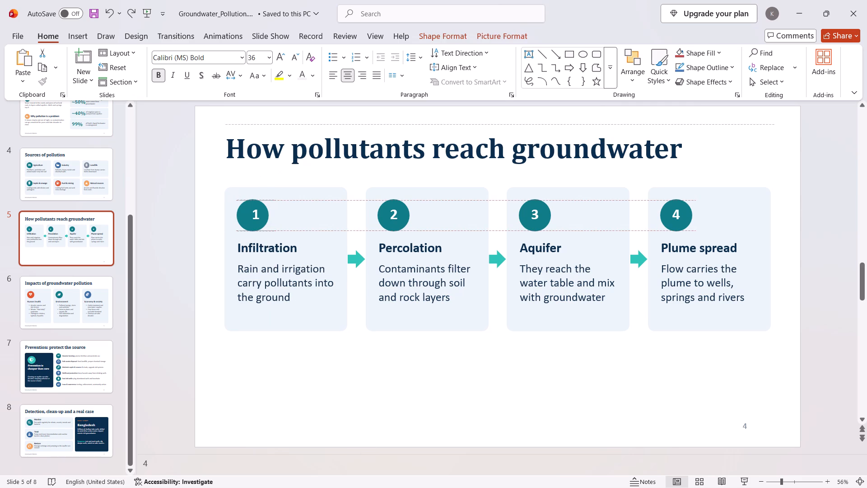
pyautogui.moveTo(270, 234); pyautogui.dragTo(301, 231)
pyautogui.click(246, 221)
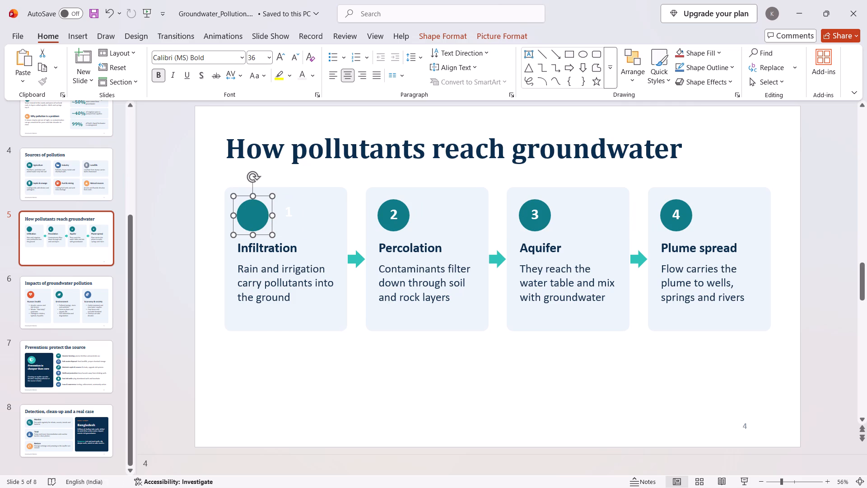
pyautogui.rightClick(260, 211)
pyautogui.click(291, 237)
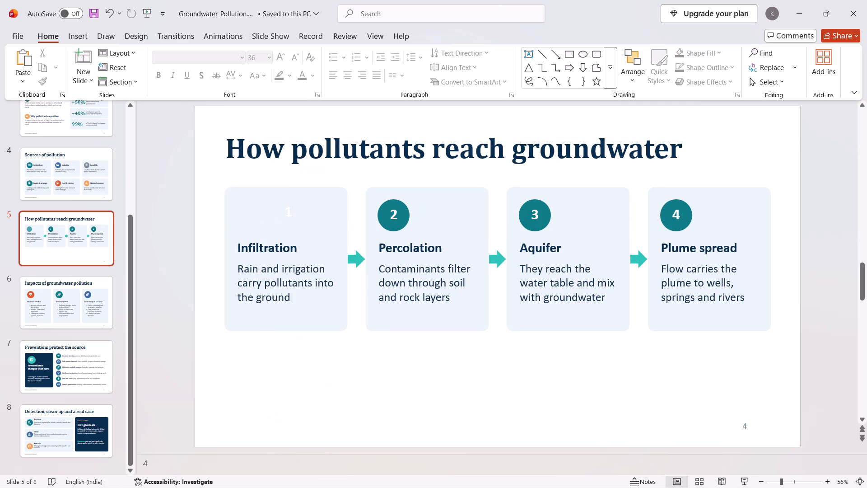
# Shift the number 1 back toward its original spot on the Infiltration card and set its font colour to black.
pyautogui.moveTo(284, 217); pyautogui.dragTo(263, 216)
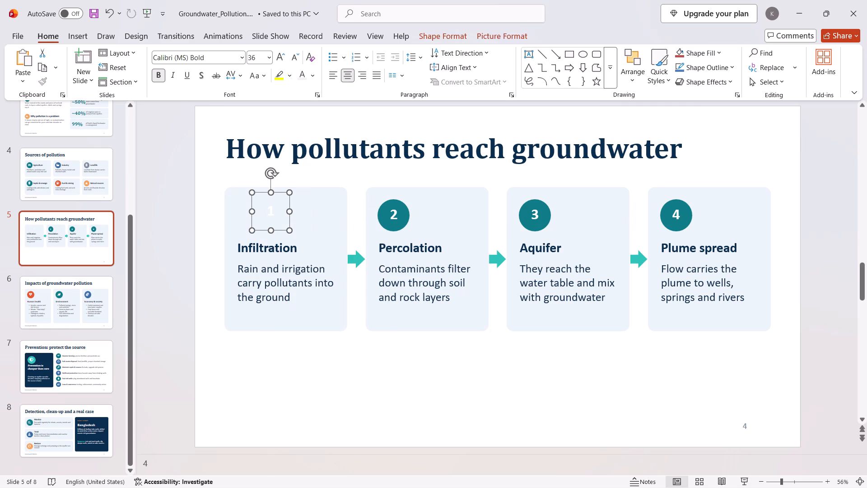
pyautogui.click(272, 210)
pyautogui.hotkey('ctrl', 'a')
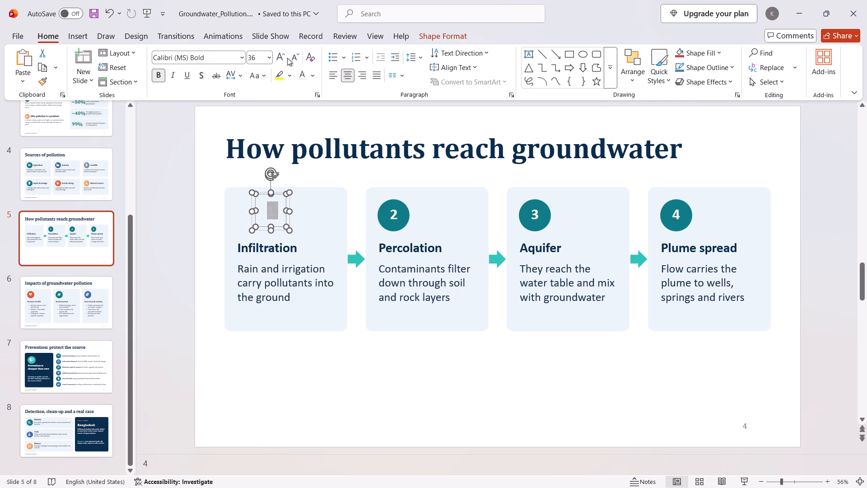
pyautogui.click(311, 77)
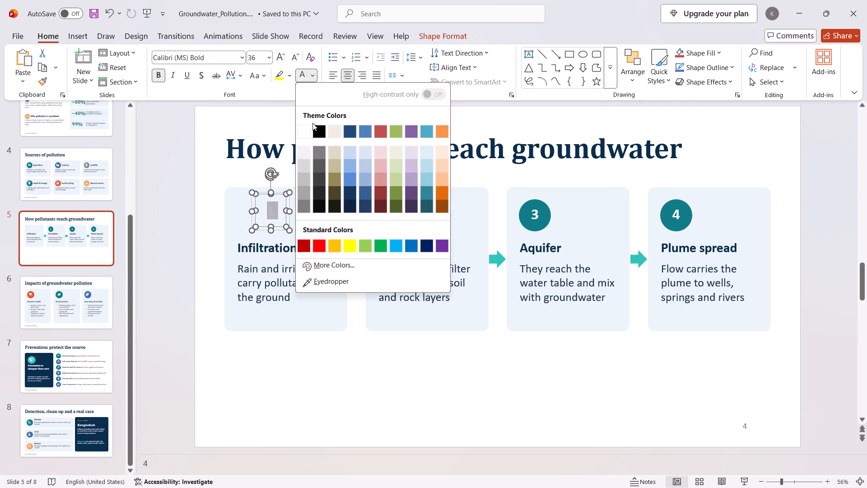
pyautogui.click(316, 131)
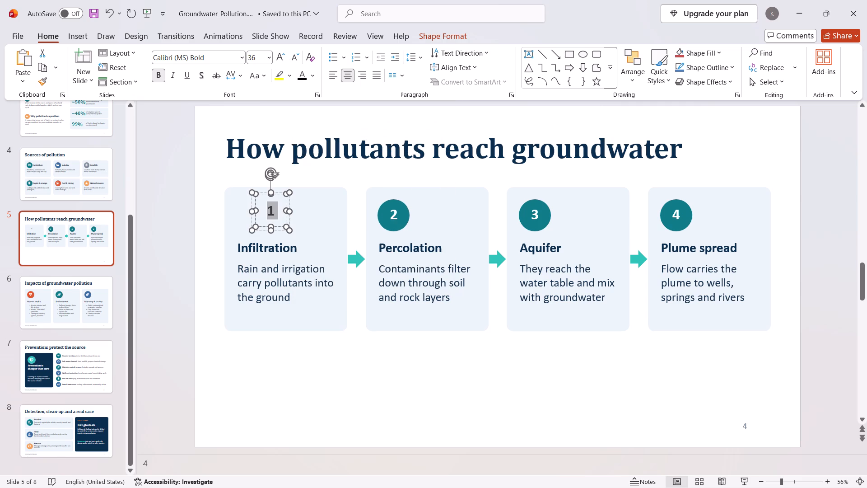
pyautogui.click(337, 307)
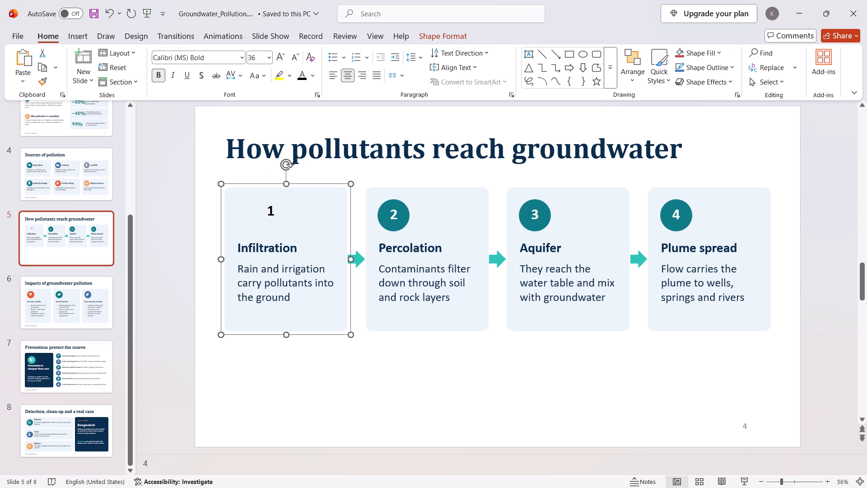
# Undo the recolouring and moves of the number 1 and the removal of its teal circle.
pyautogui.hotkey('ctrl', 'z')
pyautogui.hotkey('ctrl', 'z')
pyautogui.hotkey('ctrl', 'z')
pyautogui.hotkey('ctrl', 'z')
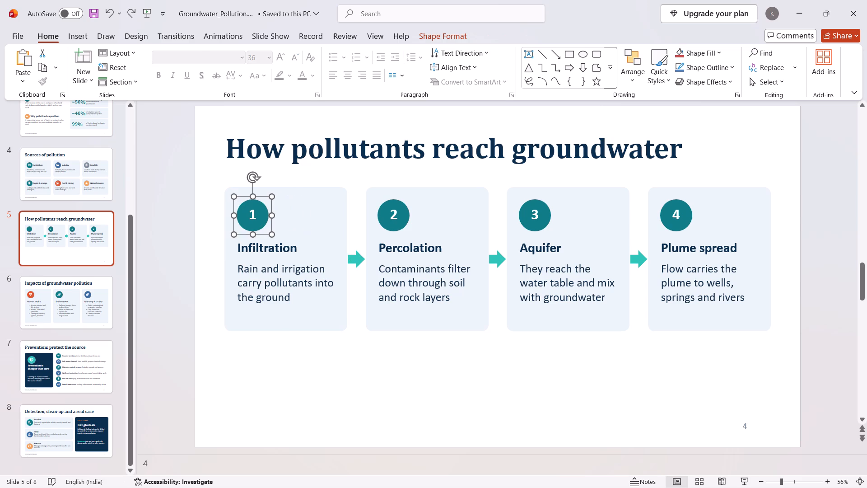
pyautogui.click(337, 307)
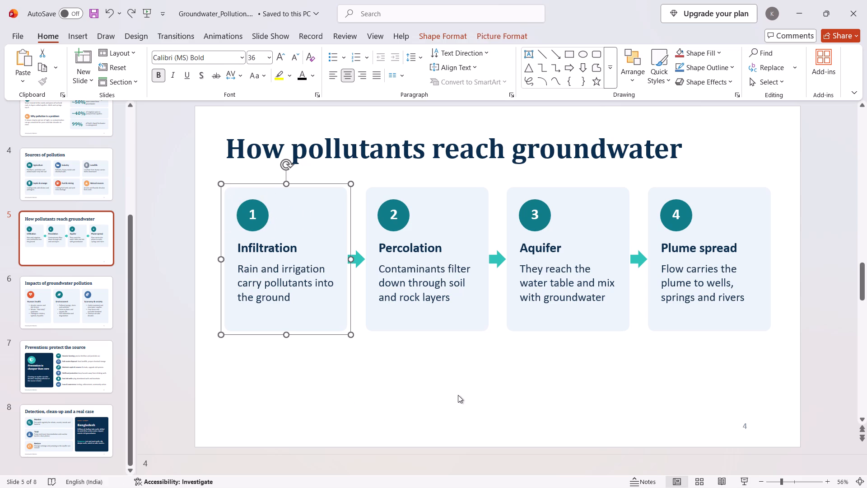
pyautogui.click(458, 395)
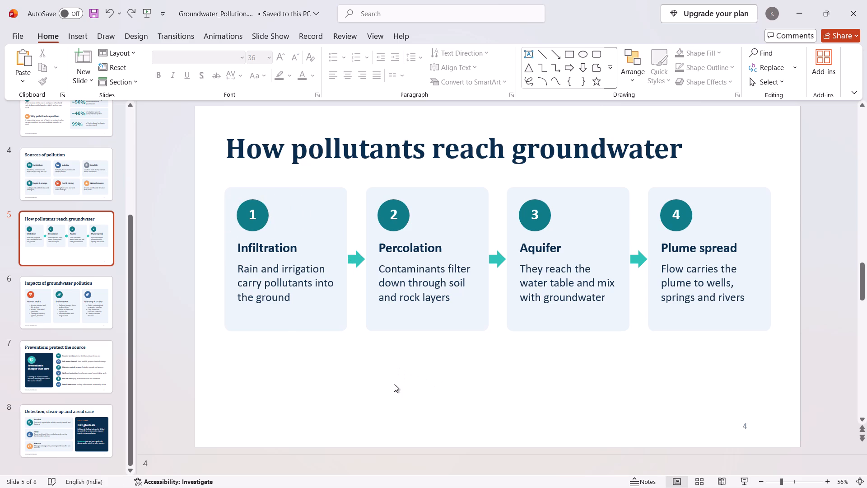
# Copy the full title text "How pollutants reach groundwater" from the slide.
pyautogui.click(225, 146)
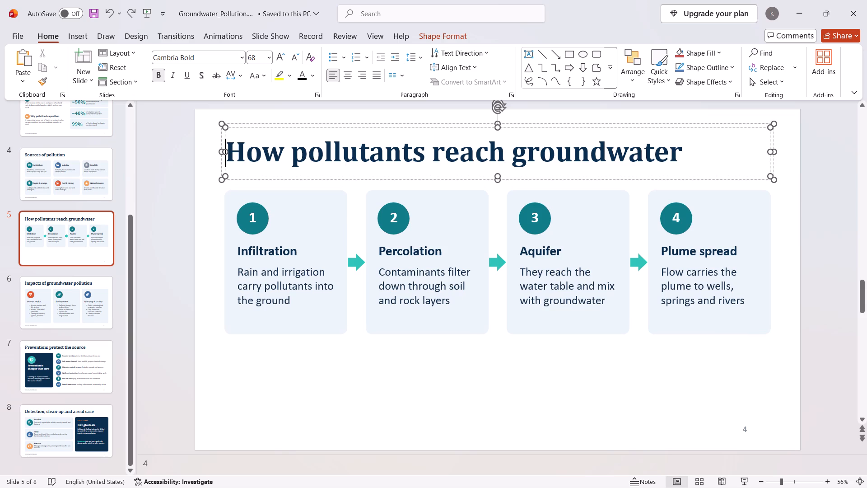
pyautogui.click(226, 146)
pyautogui.click(226, 146)
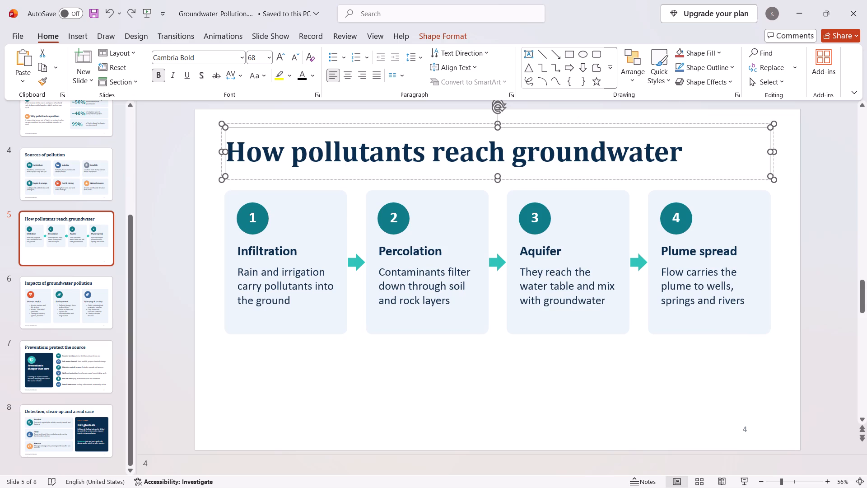
pyautogui.click(678, 152)
pyautogui.moveTo(678, 152); pyautogui.dragTo(422, 158)
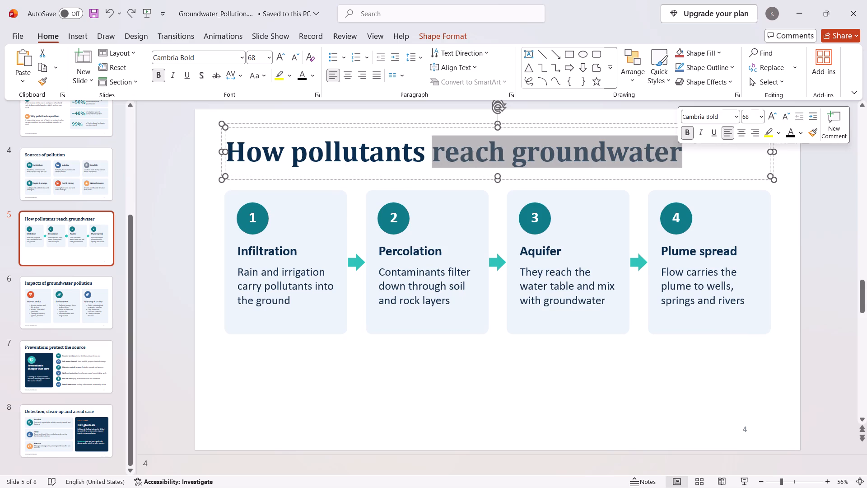
pyautogui.moveTo(422, 158); pyautogui.dragTo(256, 161)
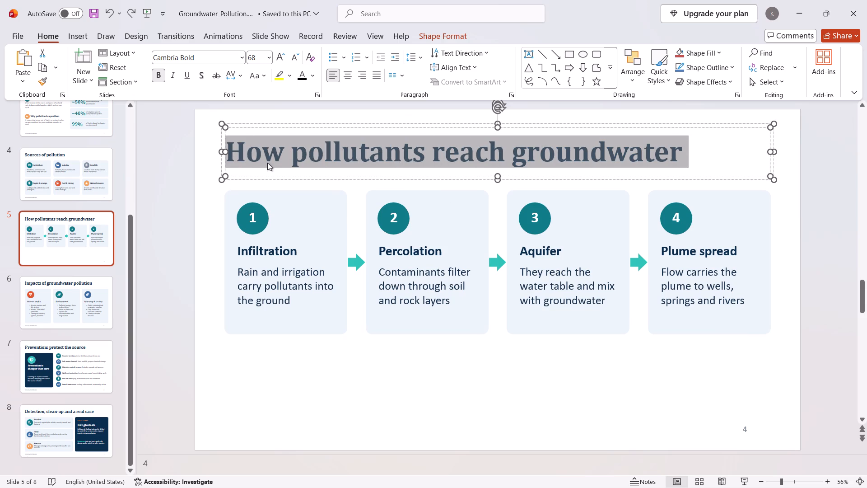
pyautogui.hotkey('ctrl', 'c')
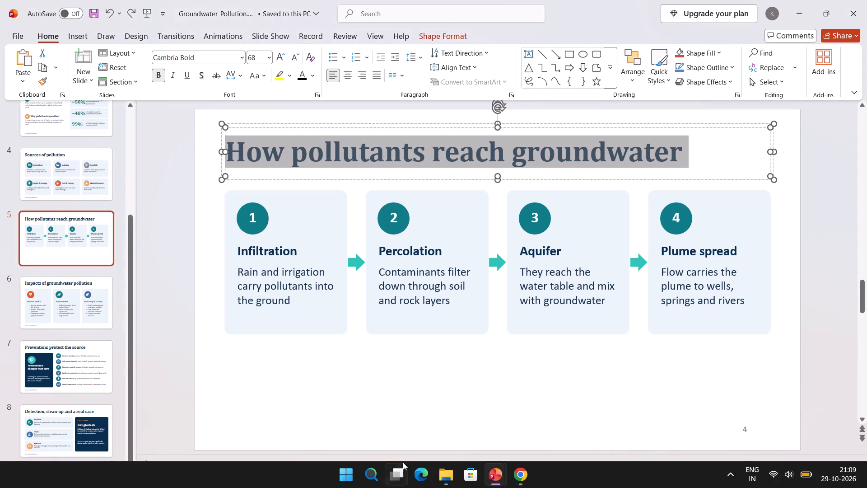
# Switch to the Pinterest window in Chrome and search for "infiltration".
pyautogui.click(527, 472)
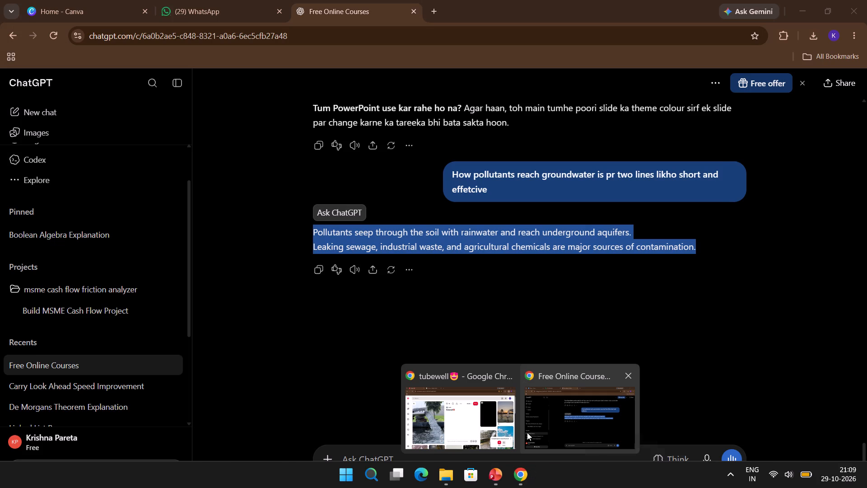
pyautogui.click(479, 424)
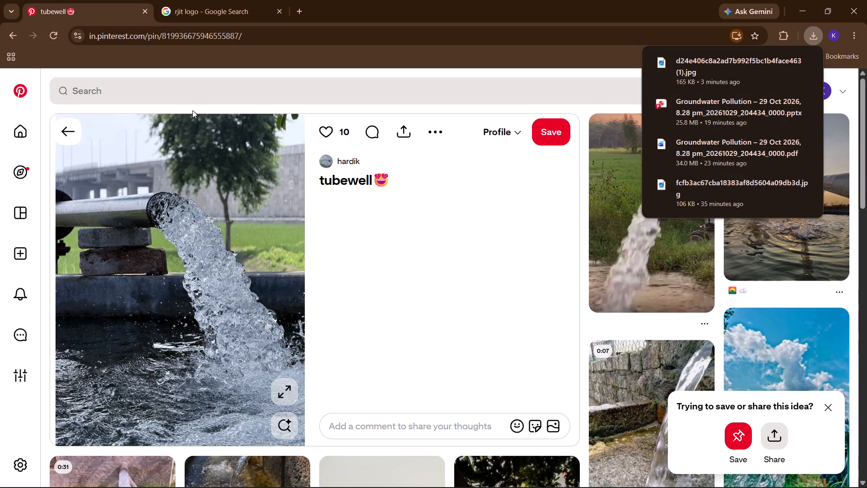
pyautogui.click(182, 89)
pyautogui.write('infil')
pyautogui.write('tration')
pyautogui.press('Return')
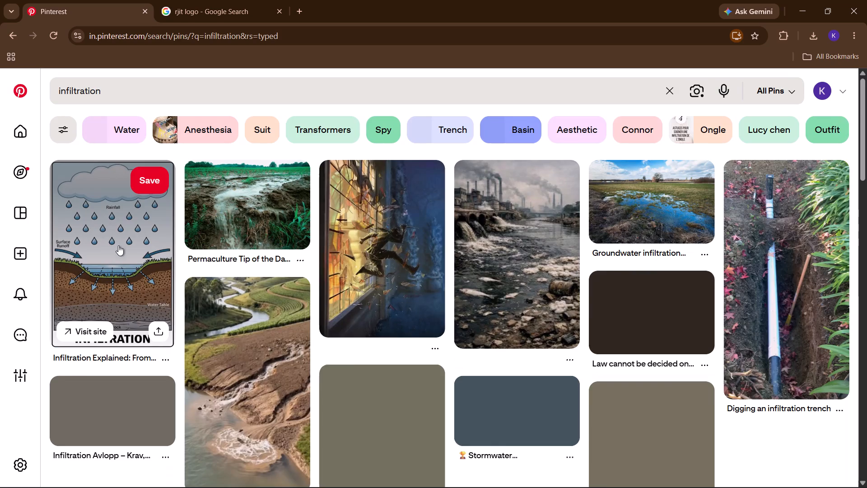
# Pick the photo of the graduated cylinder standing in soil from the results and save it as a JPG in Downloads.
pyautogui.scroll(-1, 606, 248)
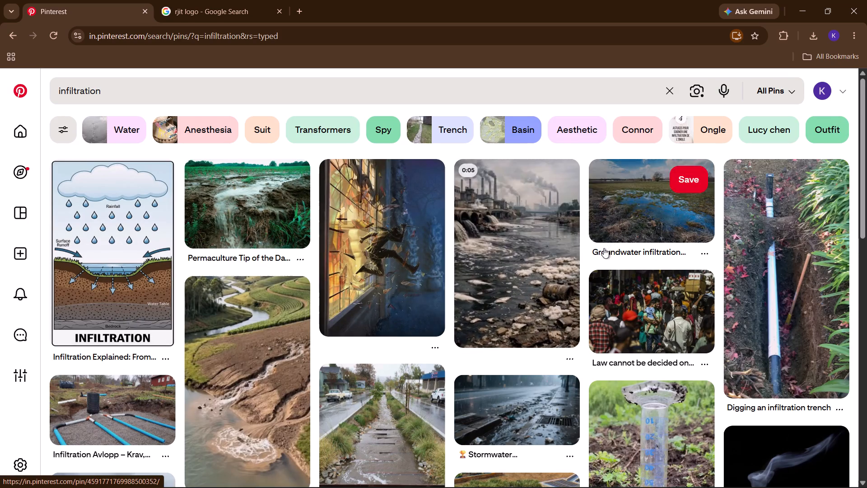
pyautogui.scroll(-3, 604, 248)
pyautogui.scroll(2, 546, 243)
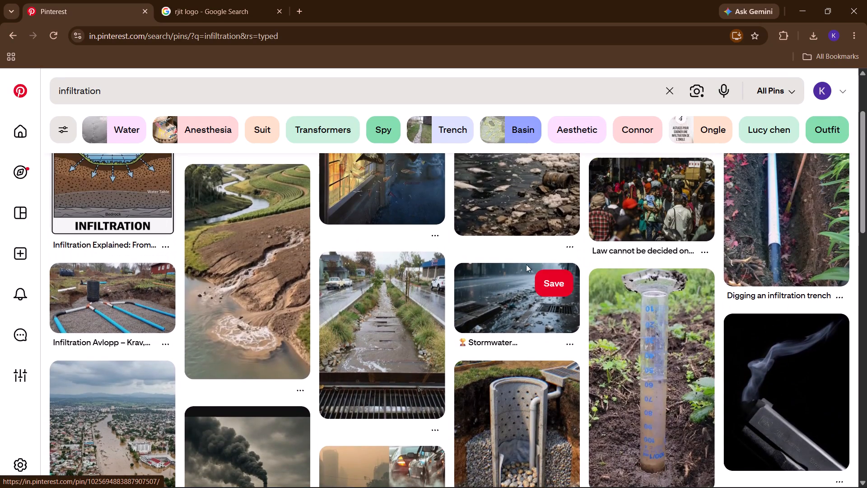
pyautogui.scroll(-2, 508, 305)
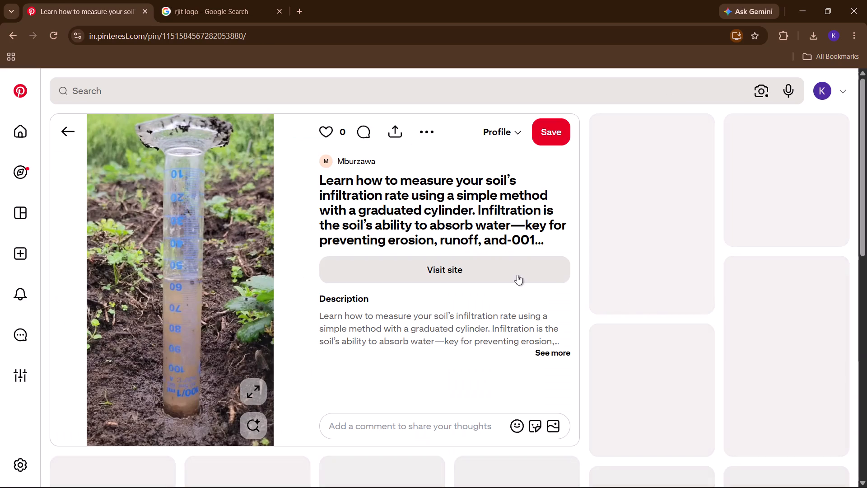
pyautogui.rightClick(160, 215)
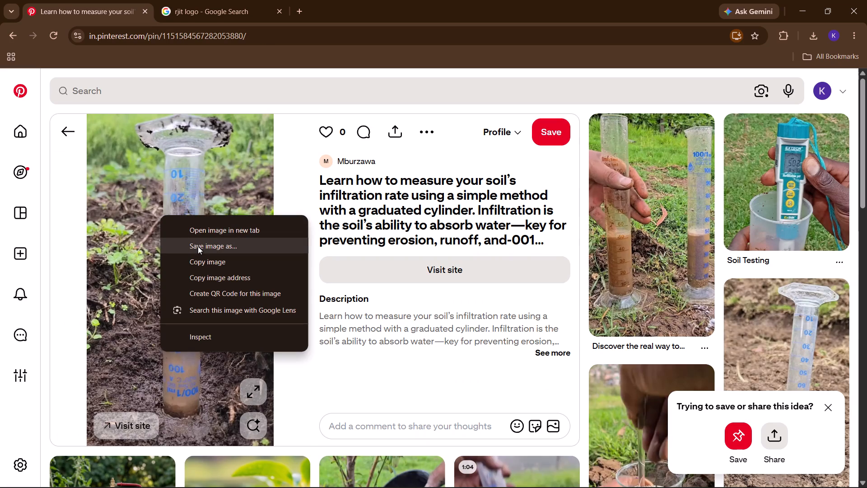
pyautogui.click(198, 246)
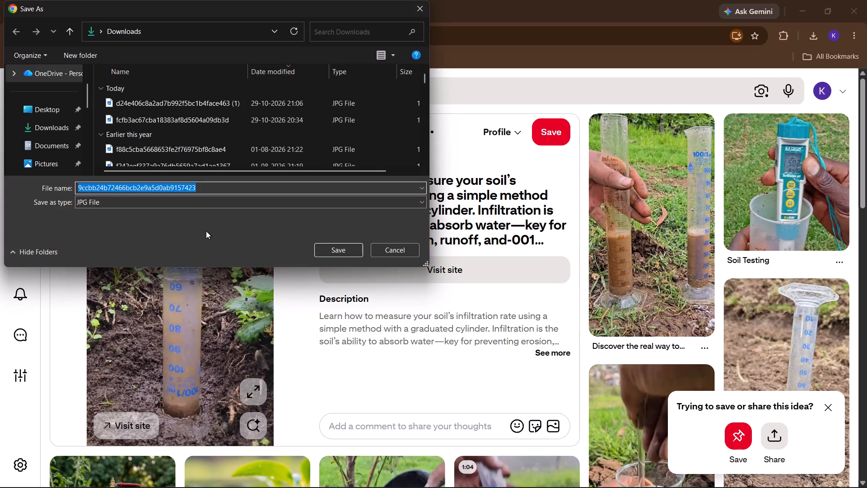
pyautogui.click(345, 248)
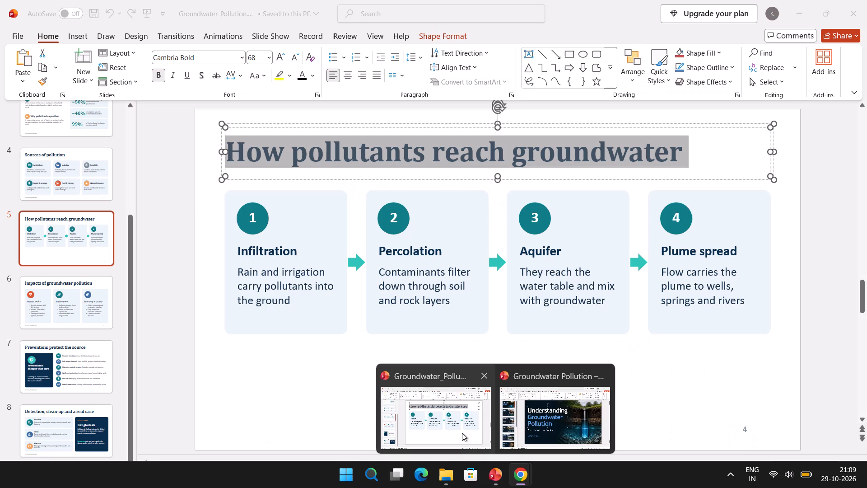
# Switch to the Groundwater_Pollution deck in PowerPoint and insert the graduated cylinder photo from Downloads on slide 5.
pyautogui.click(462, 433)
pyautogui.click(67, 36)
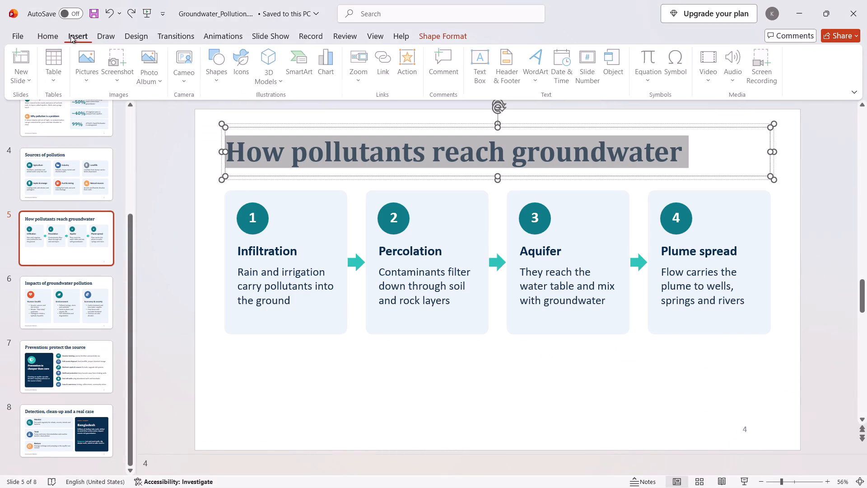
pyautogui.click(92, 68)
pyautogui.click(102, 114)
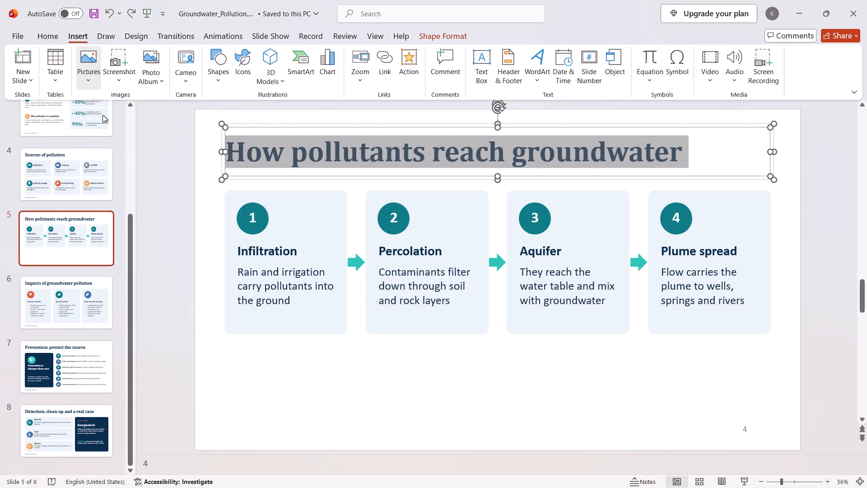
pyautogui.click(119, 99)
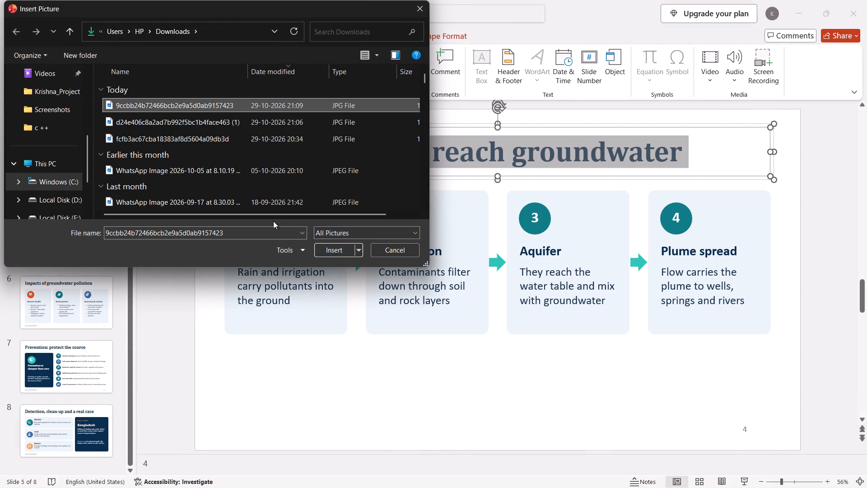
pyautogui.click(336, 245)
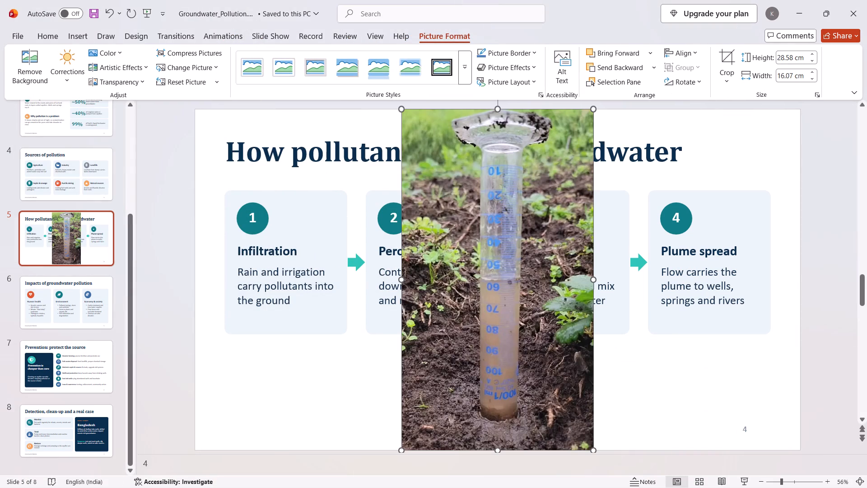
# Resize the cylinder photo to about 9.77 cm high by 8.04 cm wide and place it beneath the Infiltration card.
pyautogui.click(486, 196)
pyautogui.moveTo(597, 109); pyautogui.dragTo(587, 119)
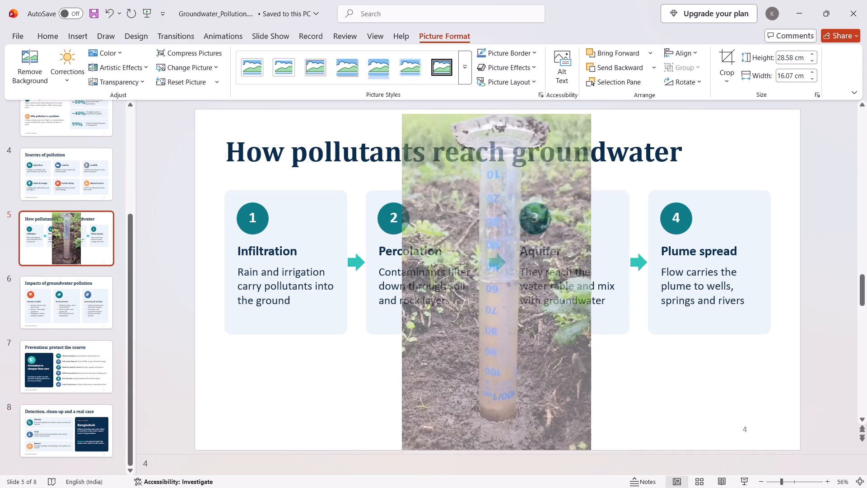
pyautogui.moveTo(587, 119); pyautogui.dragTo(468, 428)
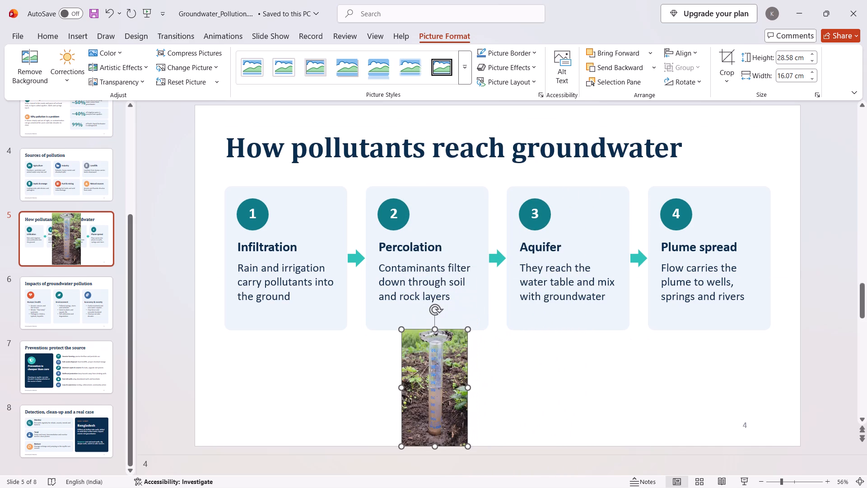
pyautogui.moveTo(471, 386); pyautogui.dragTo(478, 387)
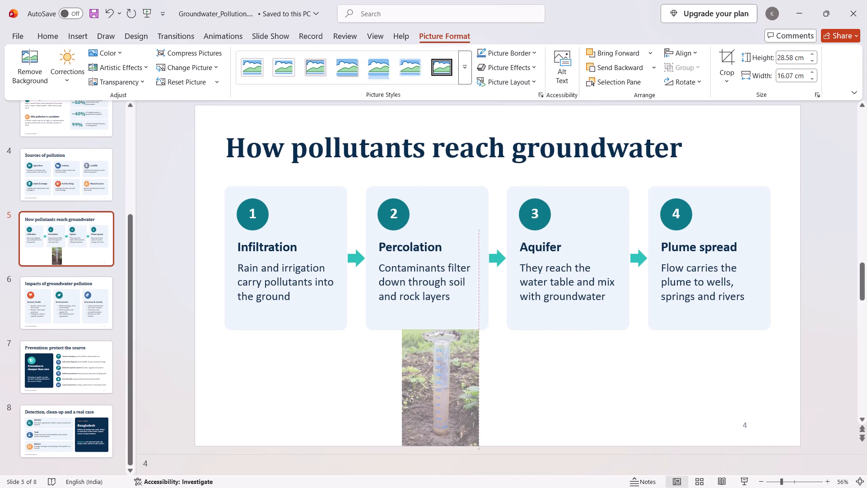
pyautogui.moveTo(478, 387); pyautogui.dragTo(499, 385)
pyautogui.moveTo(452, 377); pyautogui.dragTo(360, 375)
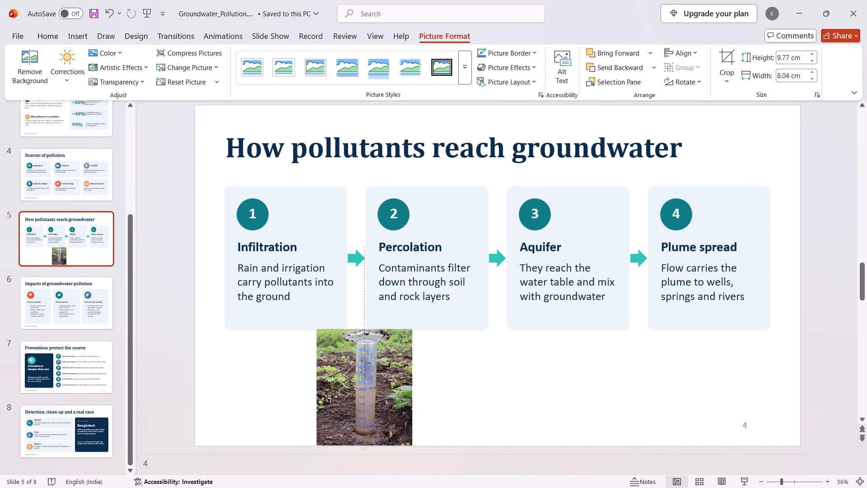
pyautogui.moveTo(360, 375); pyautogui.dragTo(279, 371)
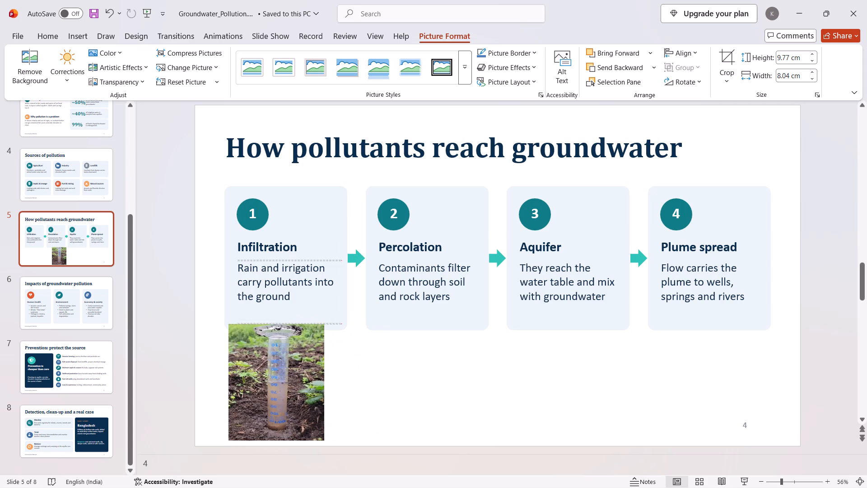
pyautogui.moveTo(279, 371); pyautogui.dragTo(278, 371)
pyautogui.click(382, 360)
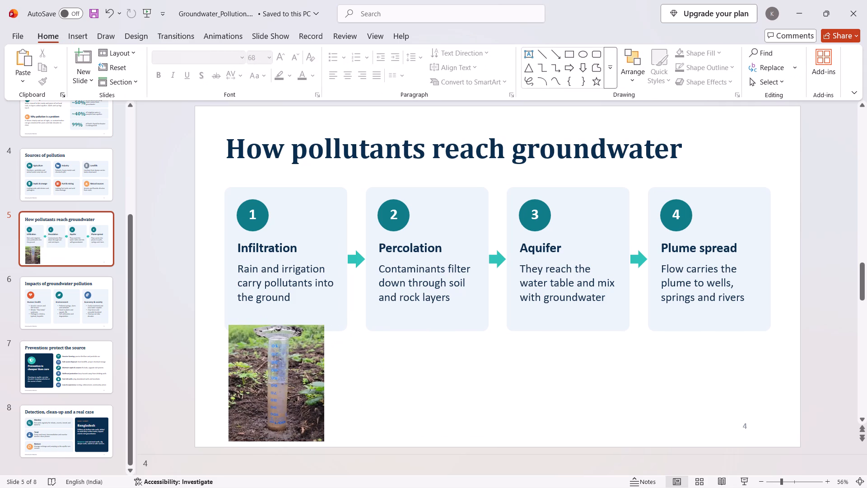
# Move the background panels of the Infiltration and Percolation cards up slightly, level with each other, leaving their text in place.
pyautogui.click(297, 227)
pyautogui.moveTo(298, 226); pyautogui.dragTo(298, 220)
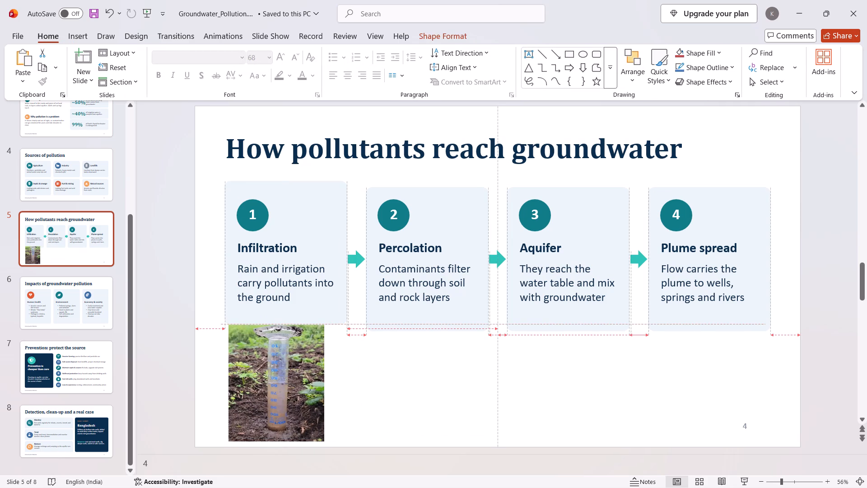
pyautogui.moveTo(298, 220); pyautogui.dragTo(298, 219)
pyautogui.moveTo(298, 219); pyautogui.dragTo(298, 213)
pyautogui.click(413, 209)
pyautogui.moveTo(416, 209); pyautogui.dragTo(415, 203)
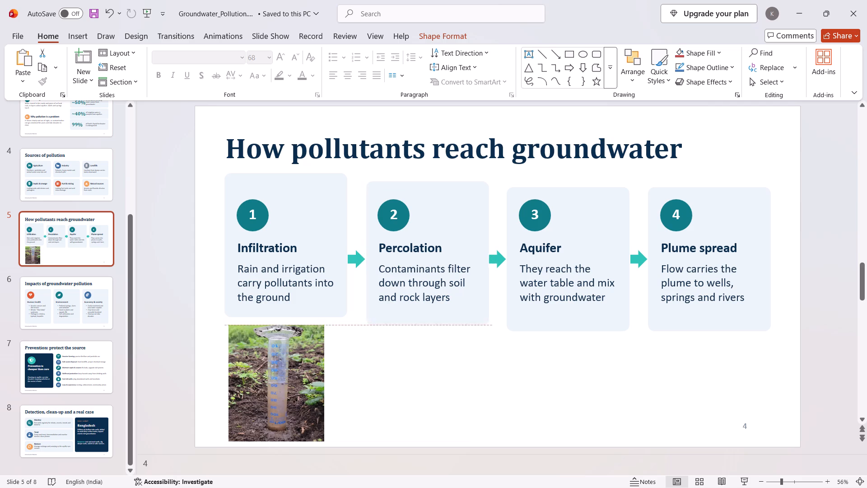
pyautogui.moveTo(415, 203); pyautogui.dragTo(415, 194)
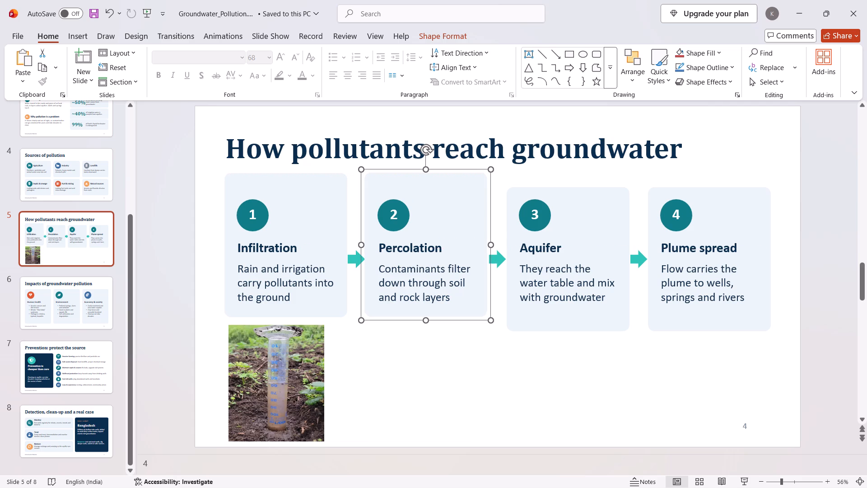
# Raise the background panels of the Aquifer and Plume spread cards to line up with the first two panels.
pyautogui.click(575, 204)
pyautogui.moveTo(575, 204); pyautogui.dragTo(573, 194)
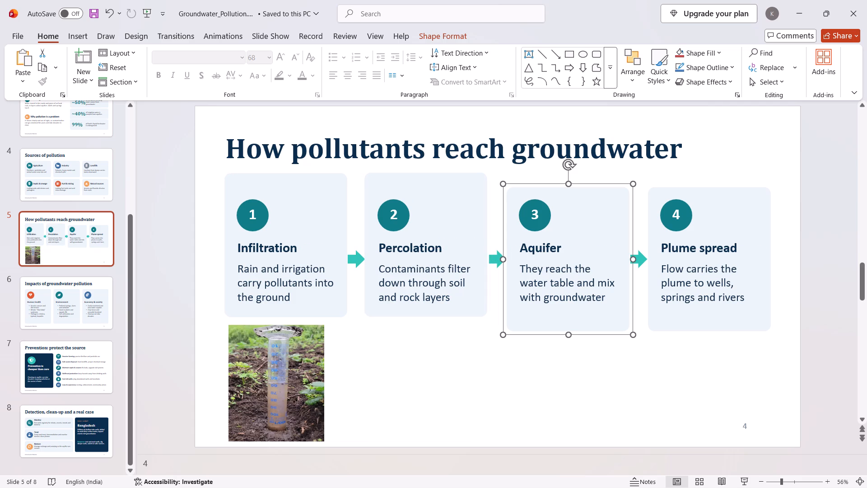
pyautogui.moveTo(573, 194); pyautogui.dragTo(573, 192)
pyautogui.click(577, 203)
pyautogui.moveTo(577, 203); pyautogui.dragTo(577, 193)
pyautogui.moveTo(587, 196); pyautogui.dragTo(584, 183)
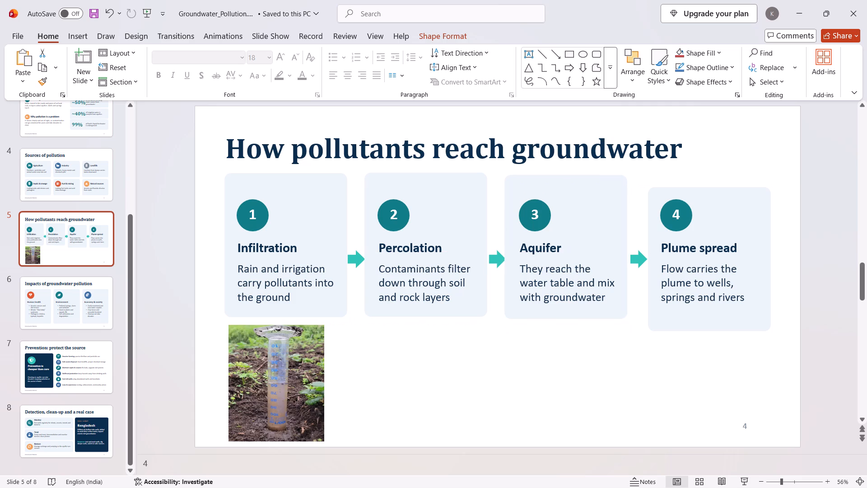
pyautogui.moveTo(584, 183); pyautogui.dragTo(584, 180)
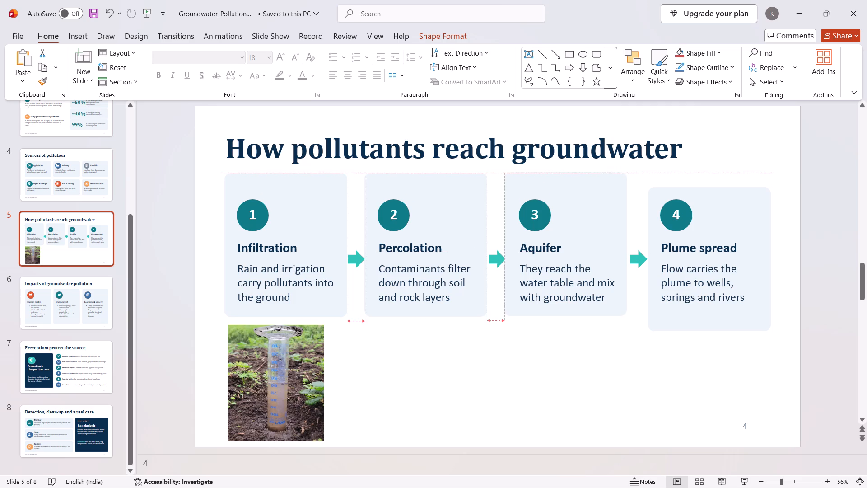
pyautogui.moveTo(584, 180); pyautogui.dragTo(583, 179)
pyautogui.click(723, 215)
pyautogui.moveTo(723, 215); pyautogui.dragTo(722, 210)
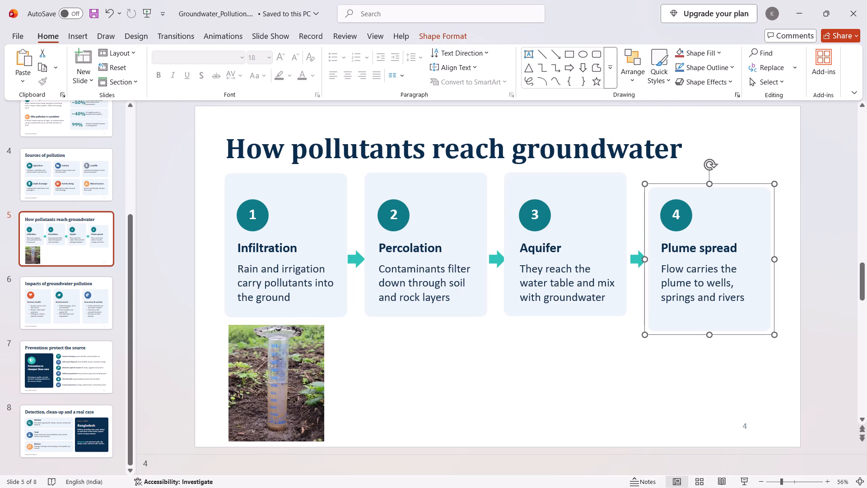
pyautogui.moveTo(722, 210); pyautogui.dragTo(719, 185)
pyautogui.click(719, 185)
pyautogui.moveTo(719, 183); pyautogui.dragTo(718, 175)
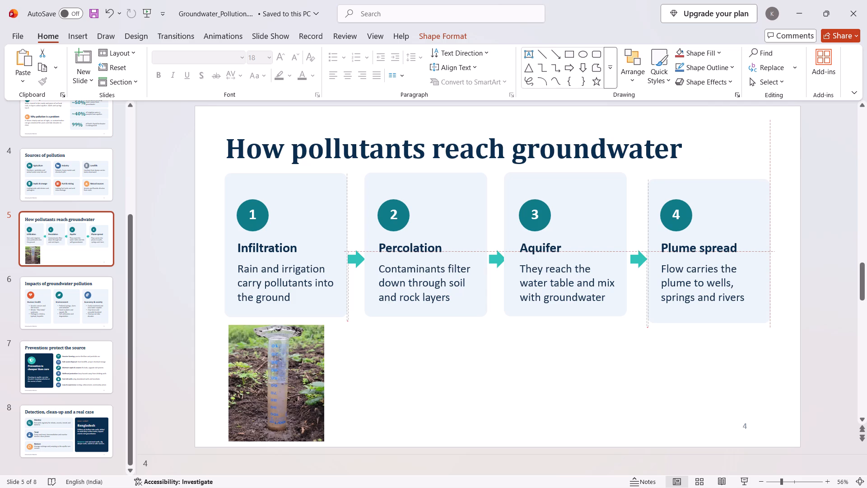
pyautogui.moveTo(718, 175); pyautogui.dragTo(716, 167)
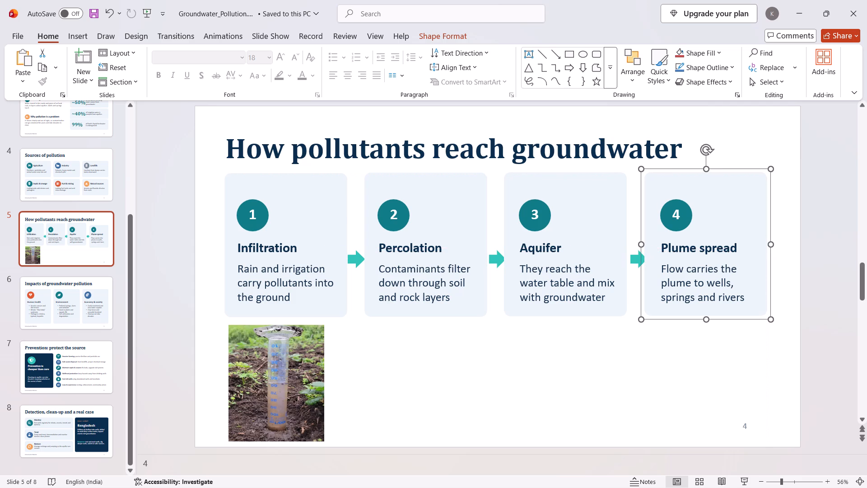
# Nudge the Aquifer and Plume spread background panels sideways to even out the spacing and keep the row level.
pyautogui.click(566, 395)
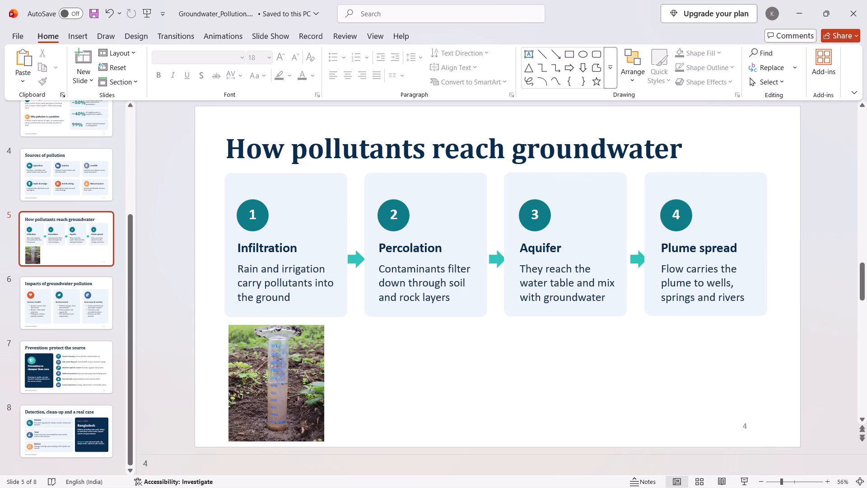
pyautogui.click(594, 225)
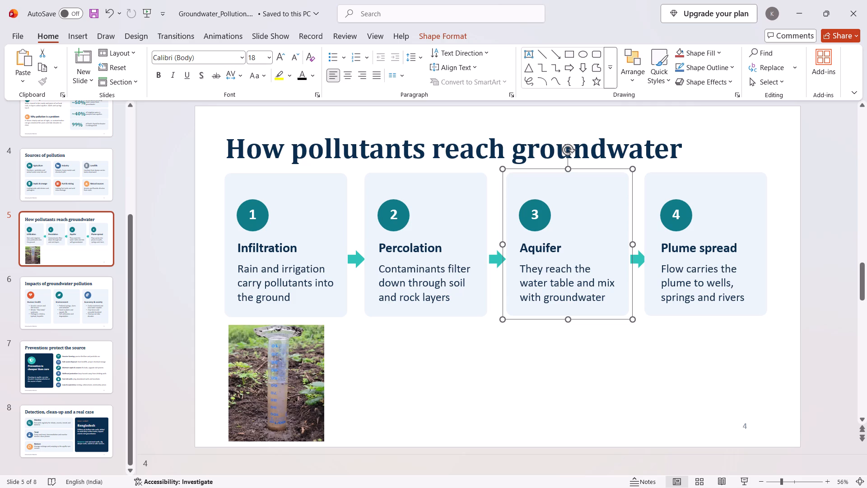
pyautogui.moveTo(722, 221); pyautogui.dragTo(728, 217)
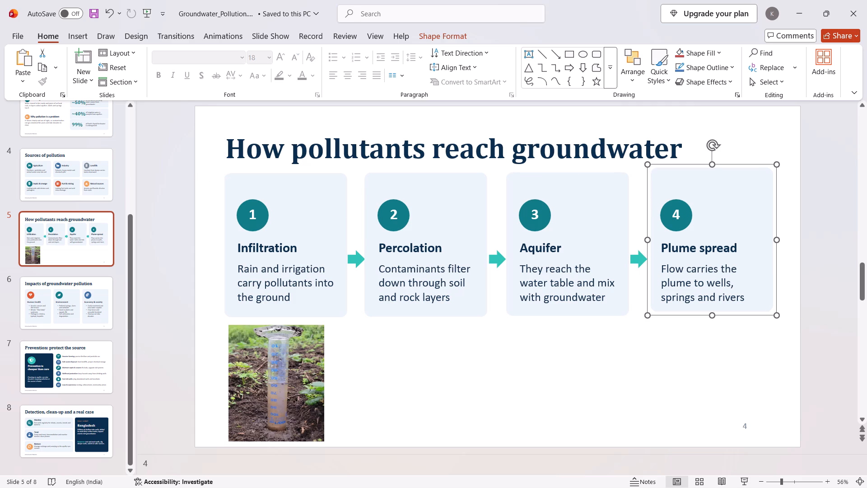
pyautogui.click(589, 389)
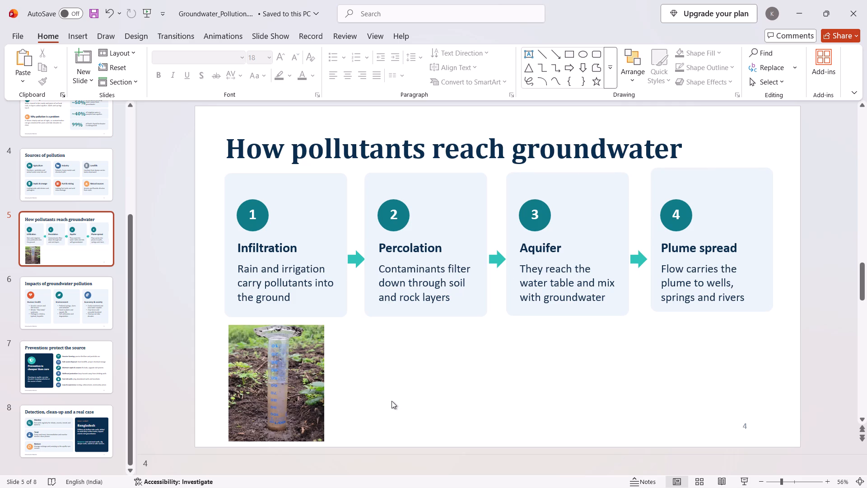
pyautogui.click(727, 213)
pyautogui.click(535, 408)
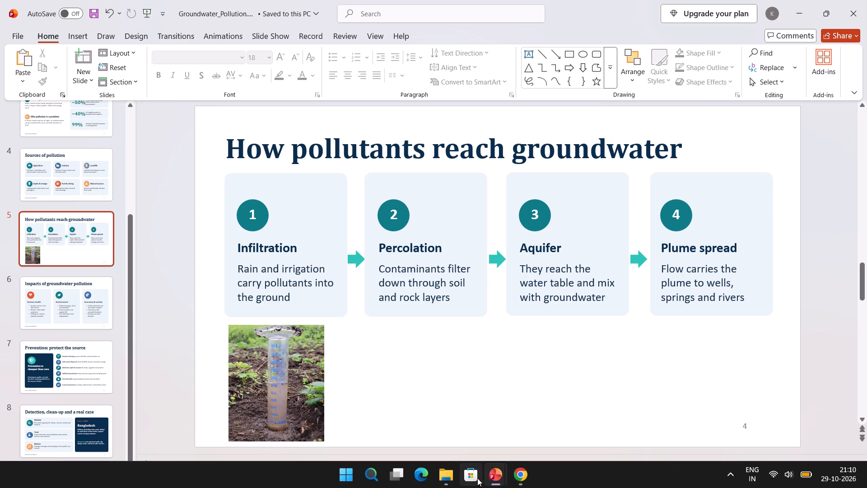
# Switch to the Pinterest window in Chrome and search for "percolation".
pyautogui.click(486, 432)
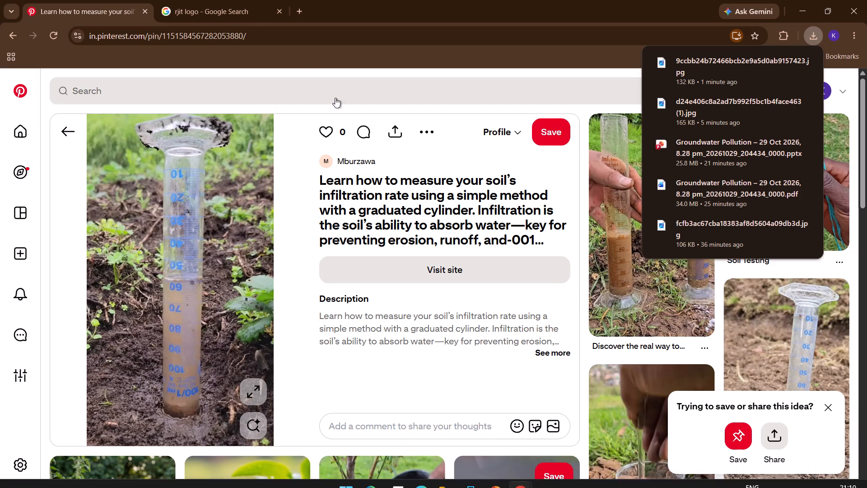
pyautogui.click(239, 86)
pyautogui.write('percolation')
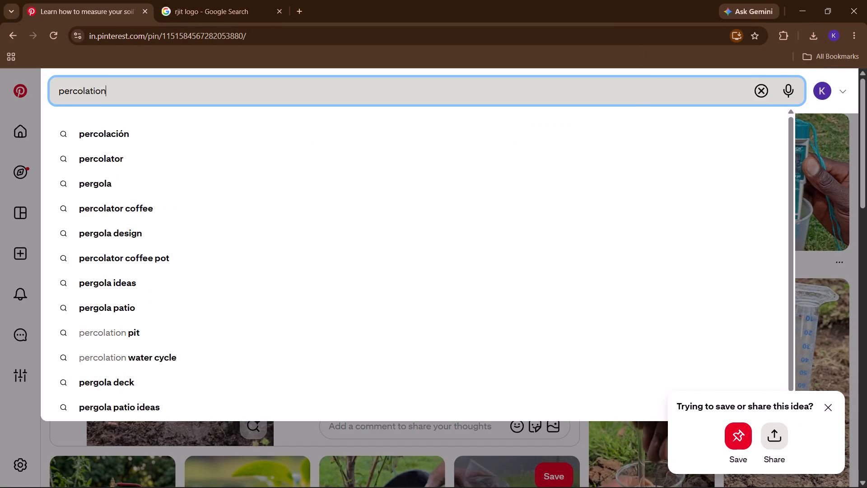
pyautogui.press('Return')
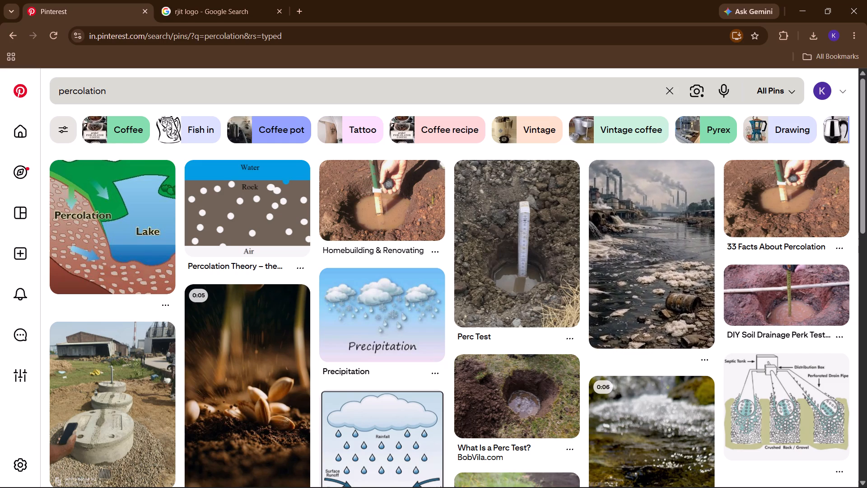
# Open the illustrated Percolation and Lake diagram from the results and save it as a JPG in Downloads.
pyautogui.click(108, 206)
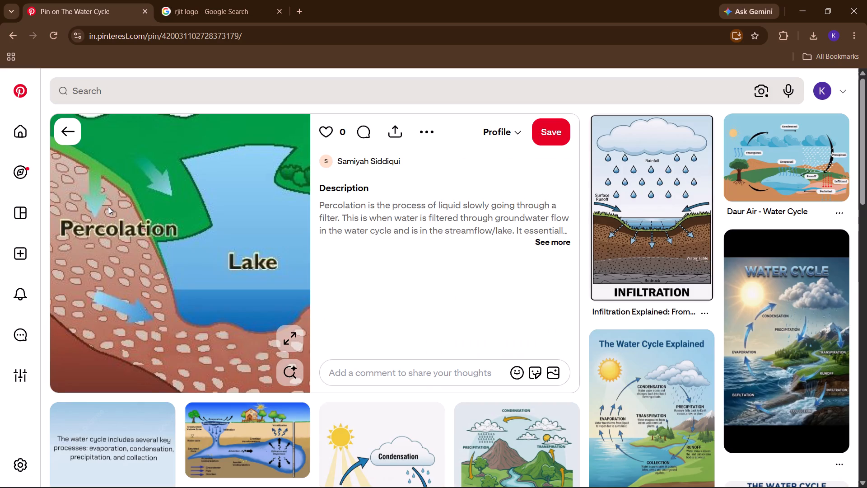
pyautogui.rightClick(154, 257)
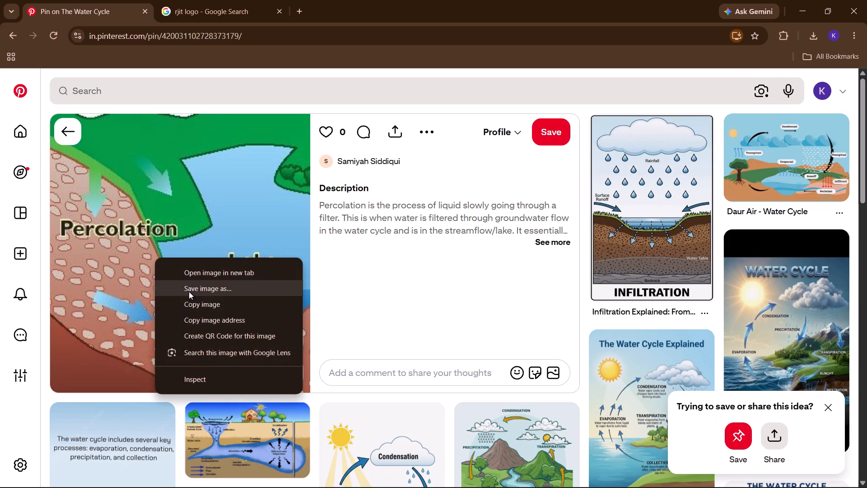
pyautogui.click(191, 286)
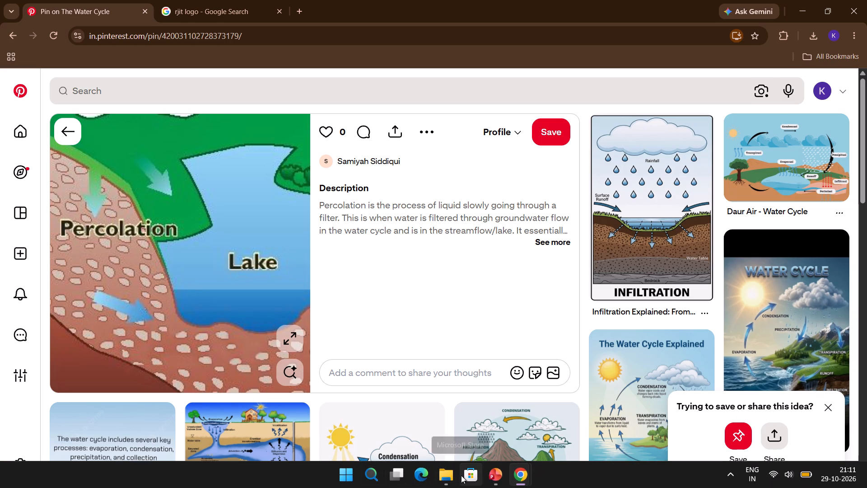
pyautogui.rightClick(244, 290)
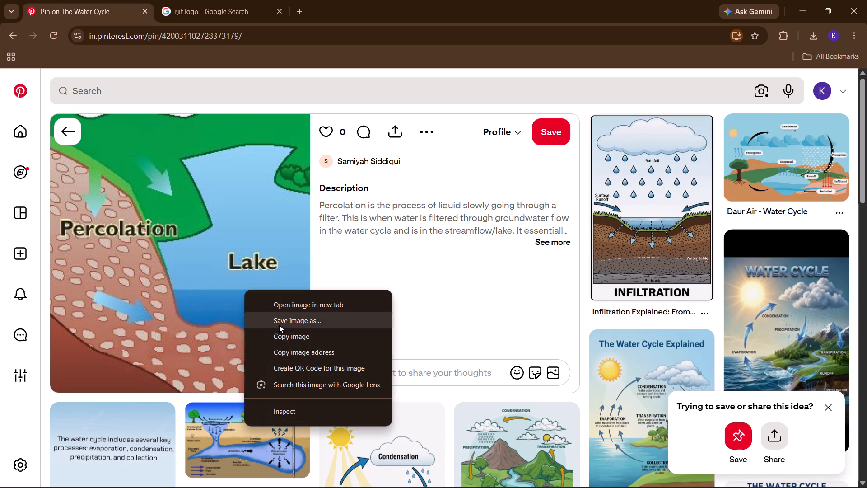
pyautogui.click(422, 125)
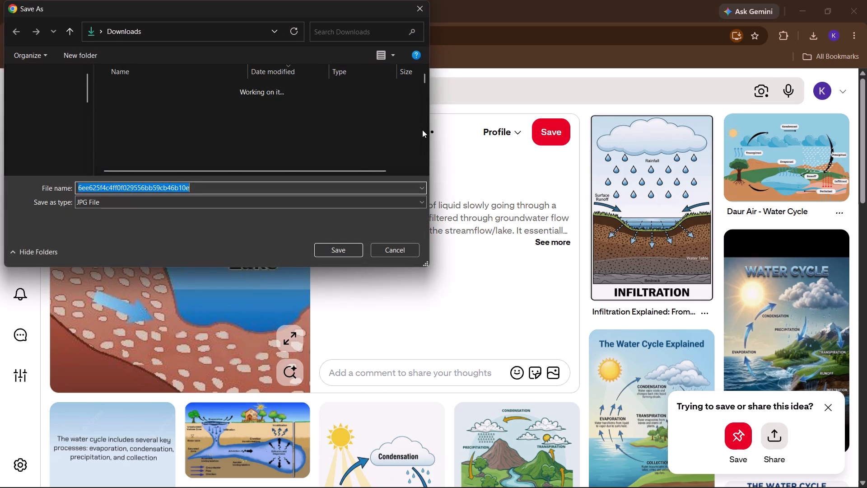
pyautogui.click(329, 246)
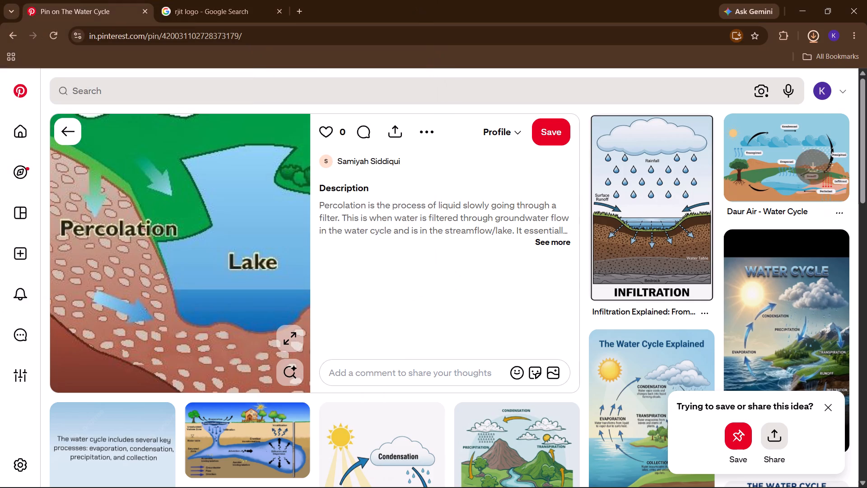
# Switch to the Groundwater_Pollution presentation in PowerPoint and insert the downloaded Percolation and Lake picture from Downloads on slide 5.
pyautogui.click(488, 473)
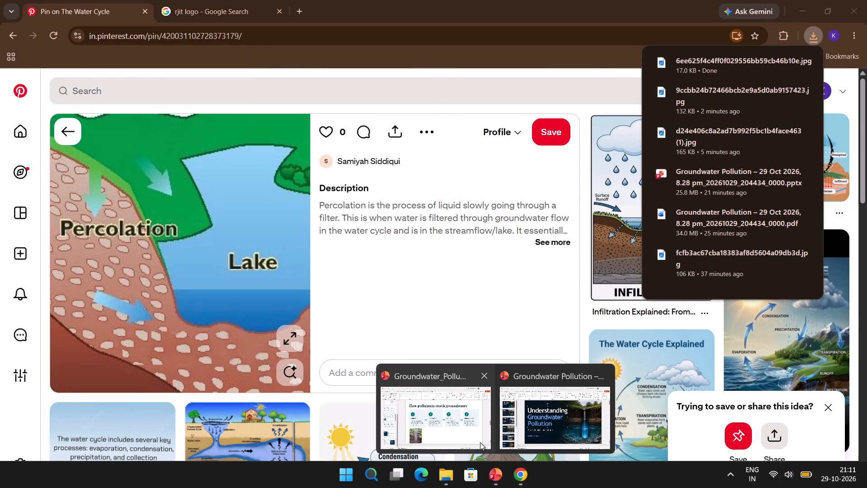
pyautogui.click(469, 430)
pyautogui.click(84, 34)
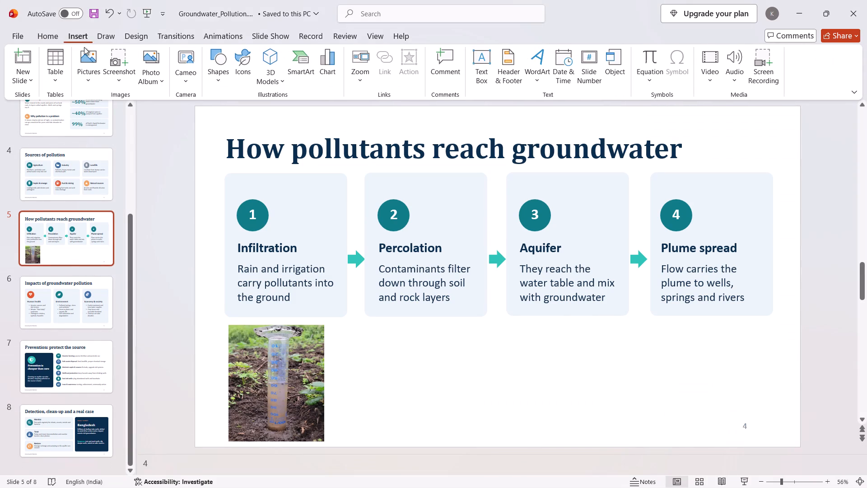
pyautogui.click(84, 49)
pyautogui.click(100, 114)
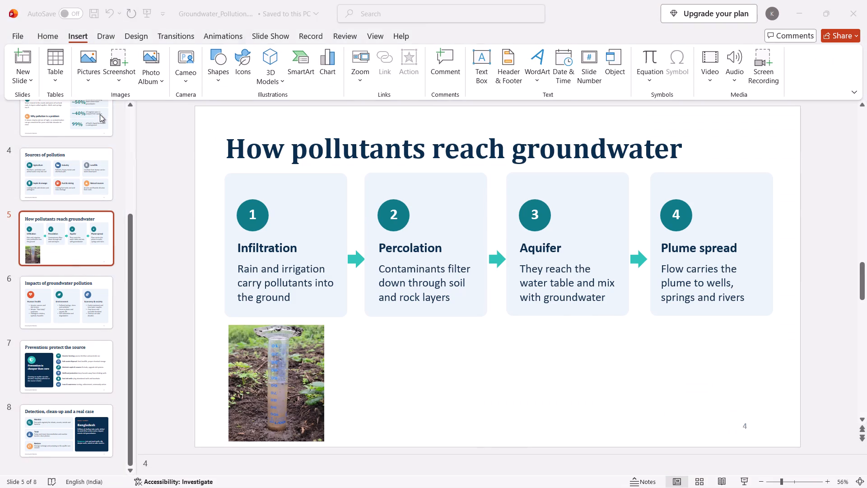
pyautogui.click(132, 108)
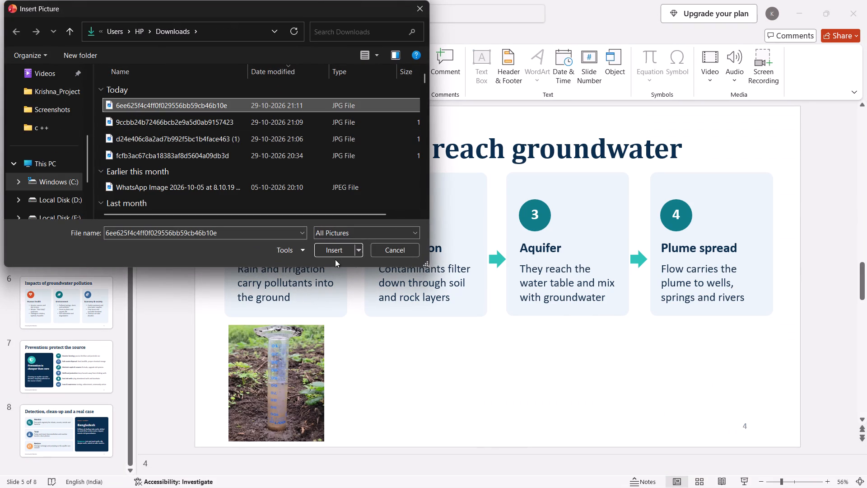
pyautogui.click(335, 253)
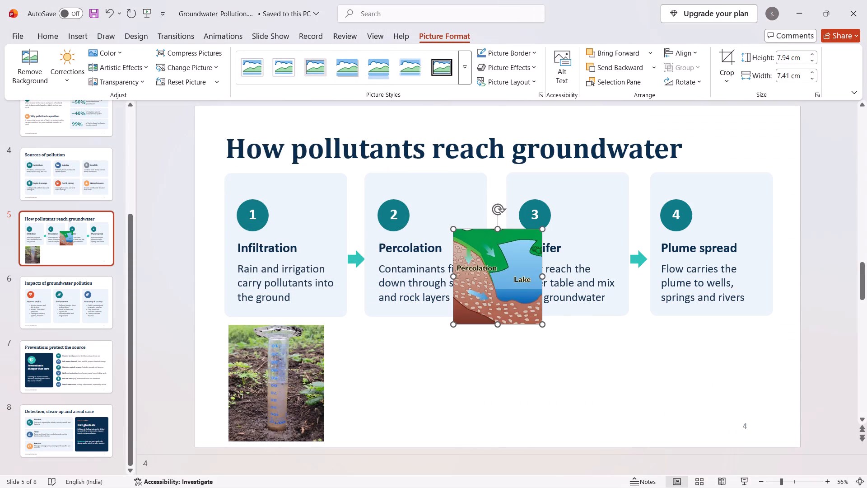
# Place the Percolation and Lake picture beneath the Percolation card and stretch it downward to about 9.18 cm high.
pyautogui.moveTo(504, 260); pyautogui.dragTo(417, 357)
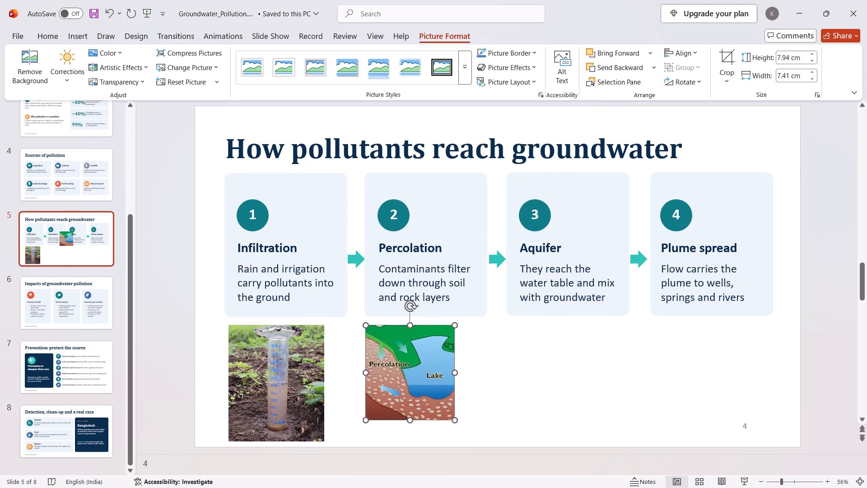
pyautogui.moveTo(409, 421); pyautogui.dragTo(410, 436)
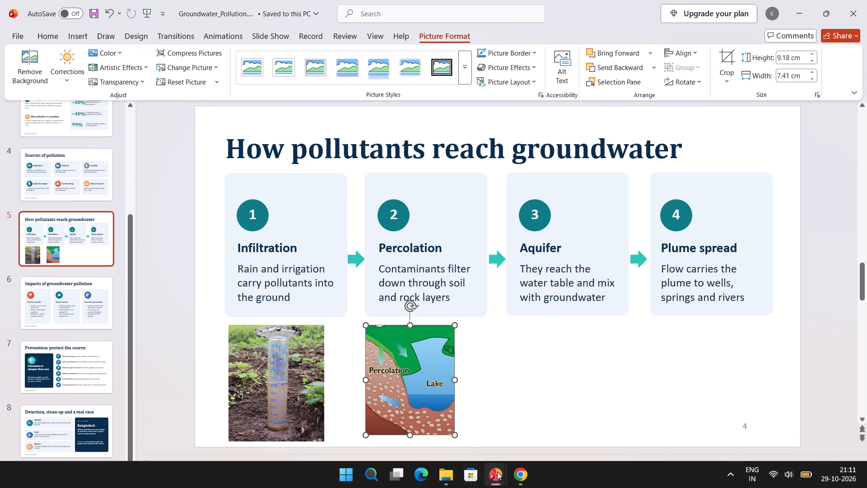
# Switch to the Pinterest window in Chrome and search for "aquifer".
pyautogui.click(478, 440)
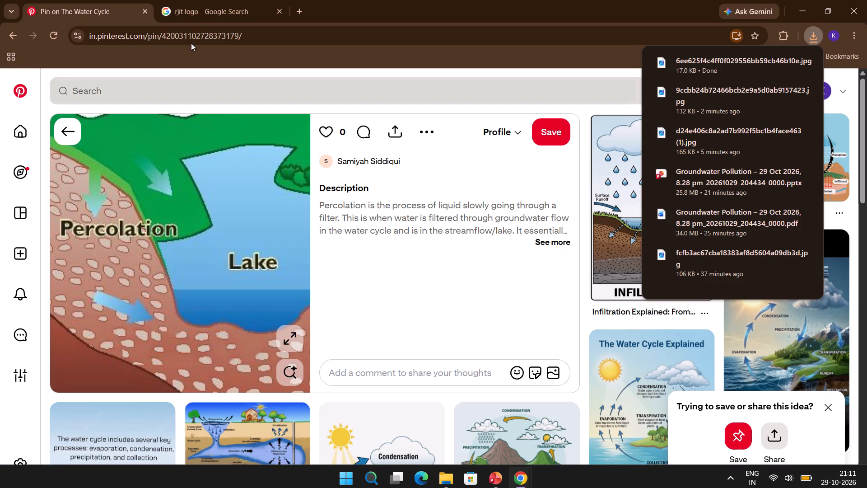
pyautogui.click(259, 98)
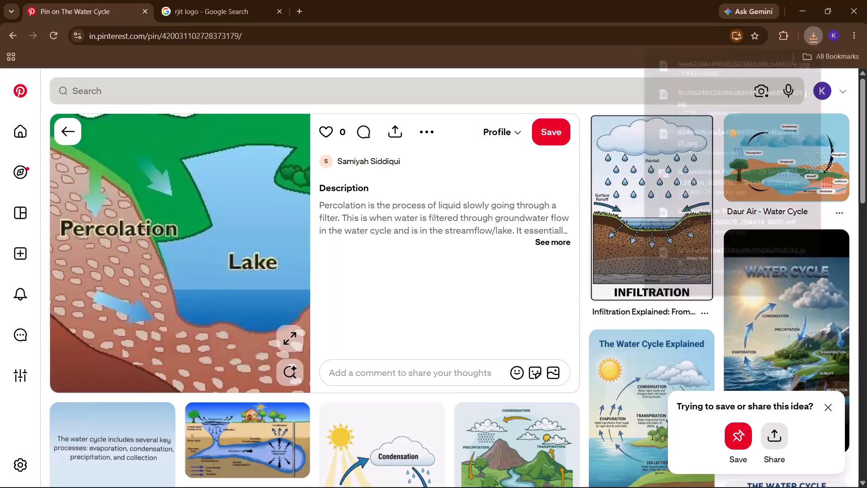
pyautogui.write('aquifer')
pyautogui.press('Return')
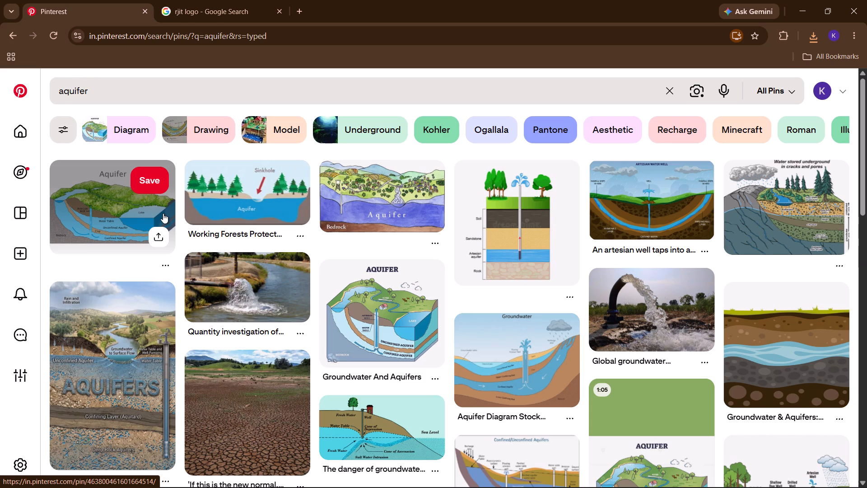
# Open the illustrated Aquifer diagram with the artesian well and lake from the results and save it as a JPG in Downloads.
pyautogui.click(161, 214)
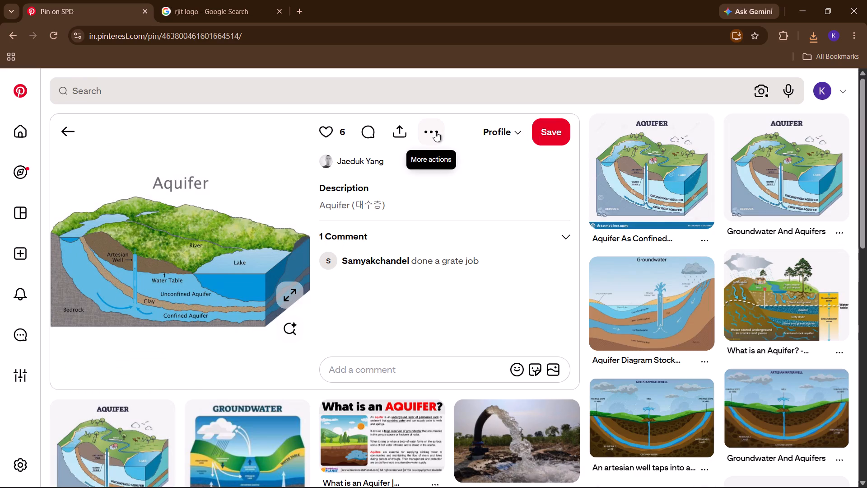
pyautogui.click(433, 133)
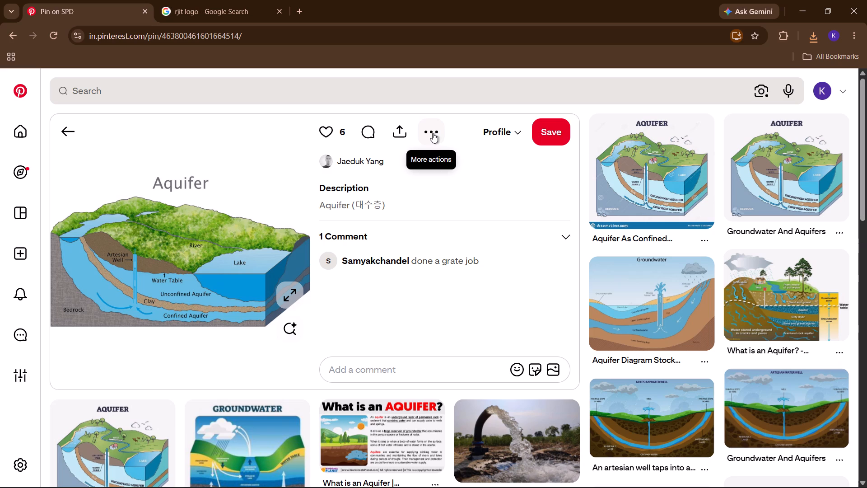
pyautogui.click(432, 136)
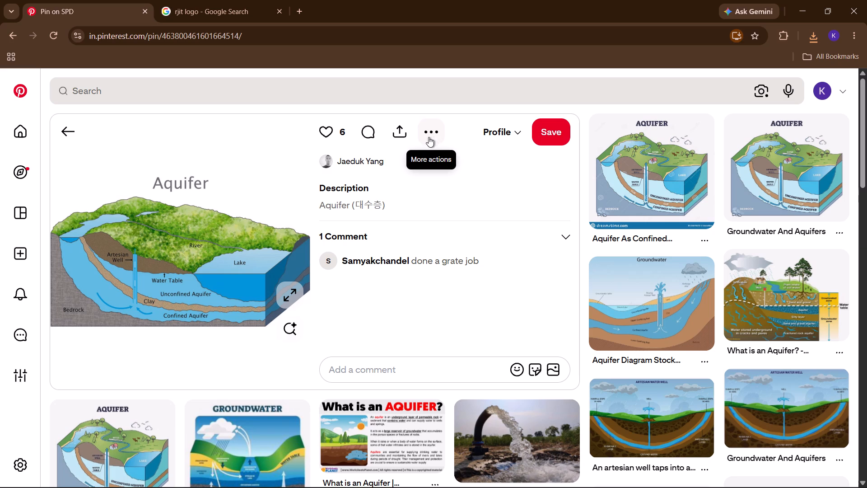
pyautogui.click(432, 127)
pyautogui.rightClick(432, 127)
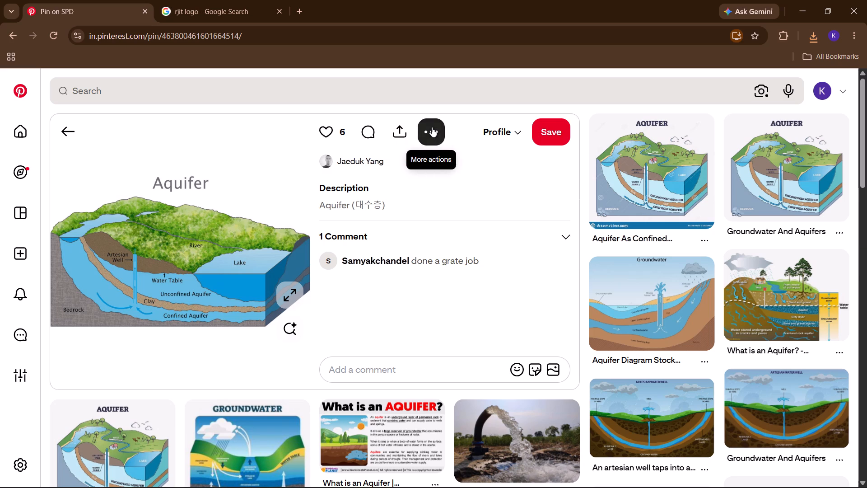
pyautogui.rightClick(281, 217)
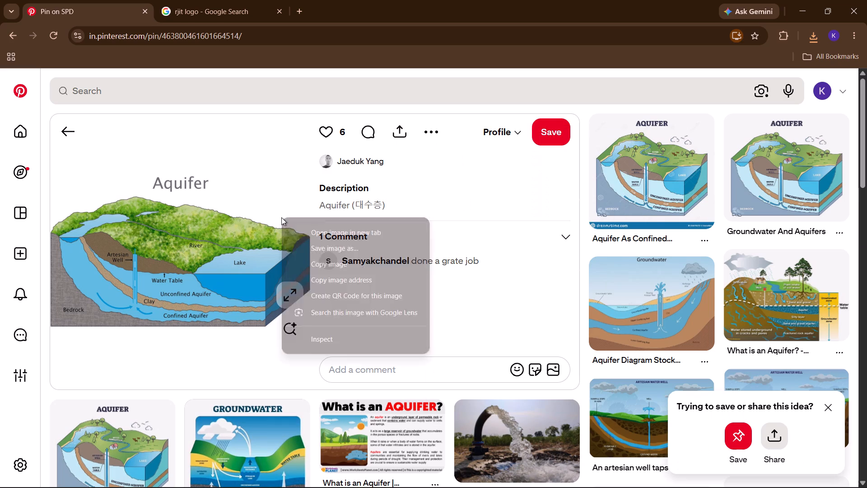
pyautogui.click(316, 244)
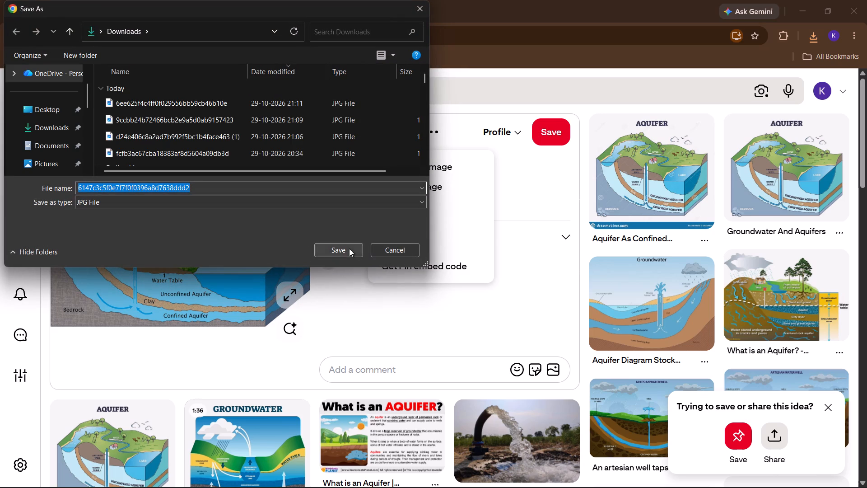
pyautogui.click(349, 249)
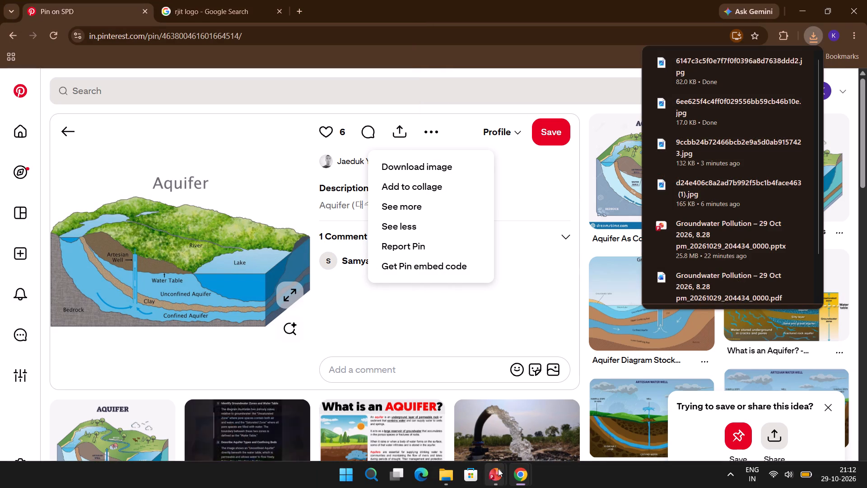
# Switch to the Groundwater_Pollution presentation in PowerPoint and insert the downloaded Aquifer diagram from Downloads on slide 5.
pyautogui.click(498, 469)
pyautogui.click(457, 419)
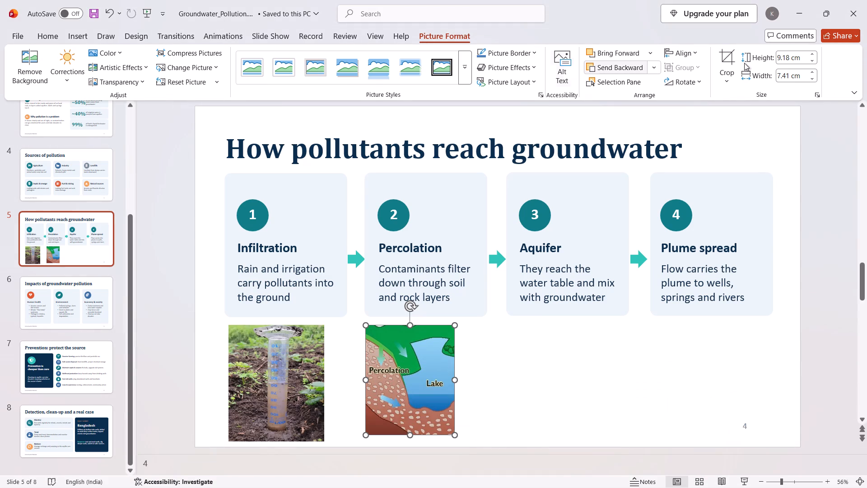
pyautogui.click(73, 35)
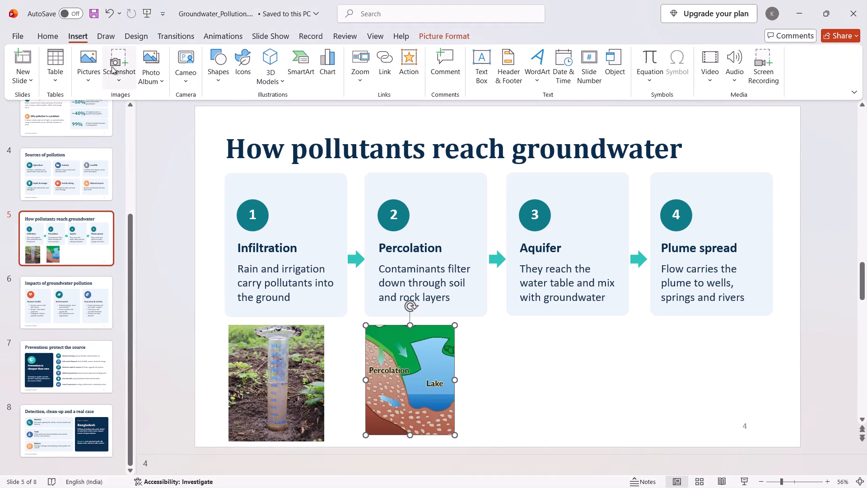
pyautogui.click(94, 74)
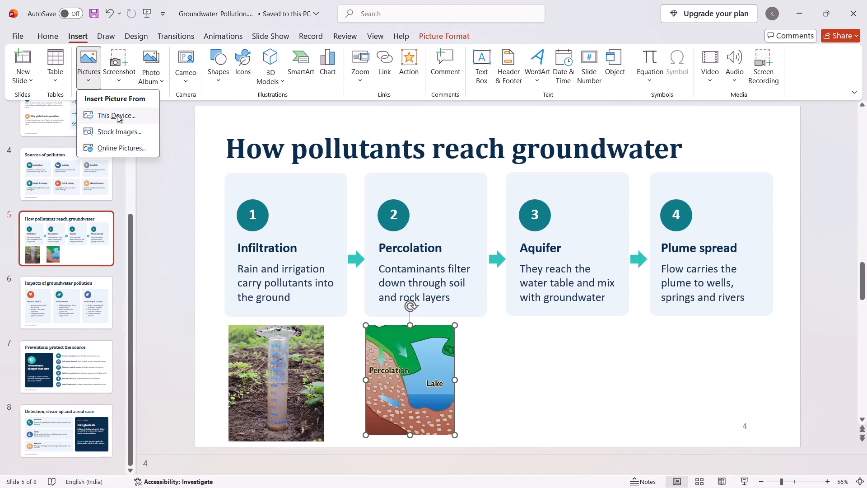
pyautogui.click(117, 115)
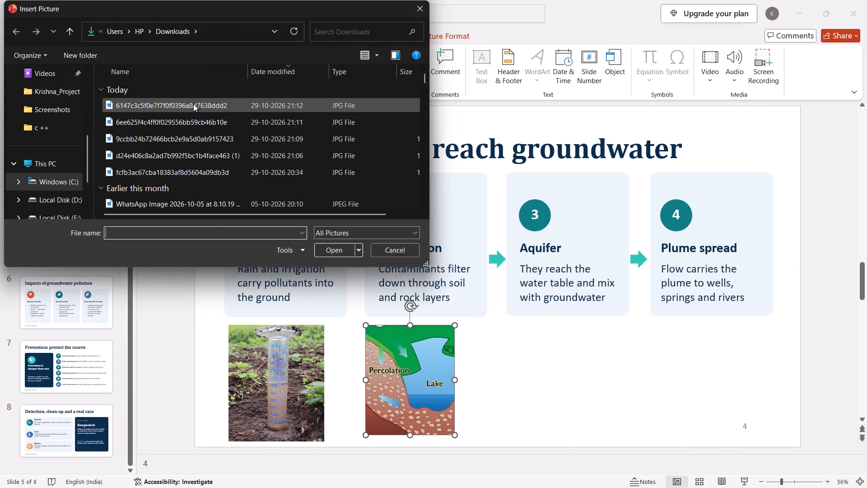
pyautogui.click(193, 104)
pyautogui.click(337, 249)
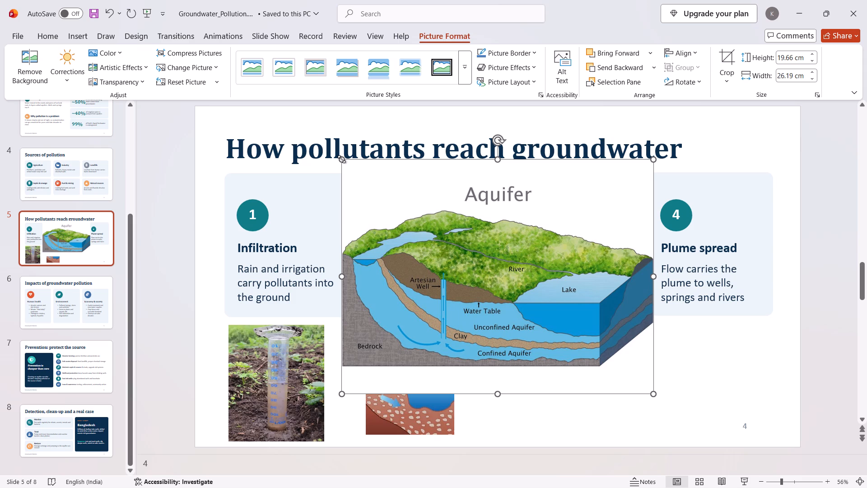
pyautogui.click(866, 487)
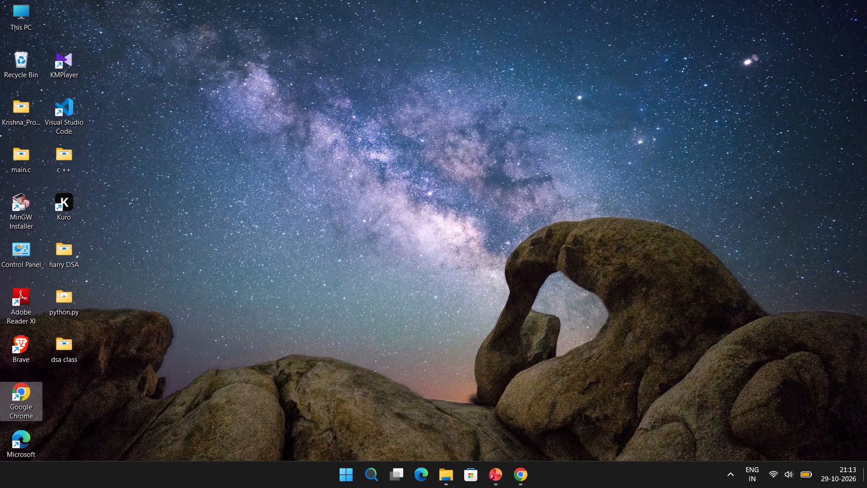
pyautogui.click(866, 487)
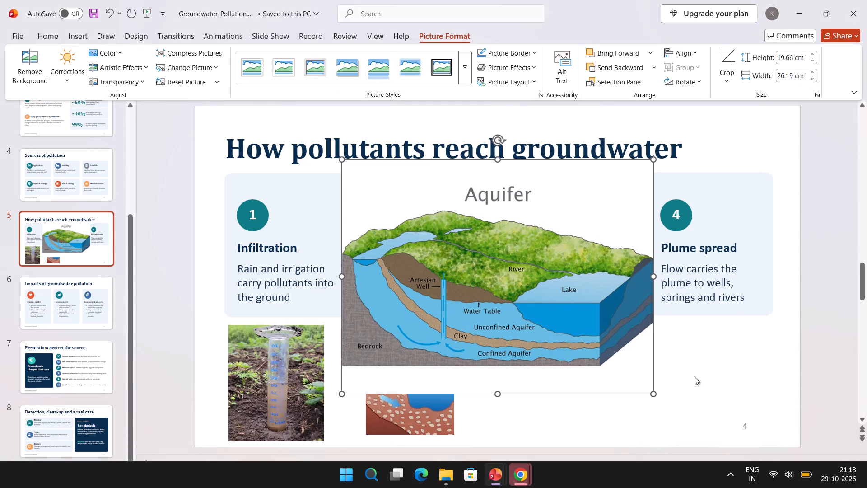
# Shrink the Aquifer diagram to about 11.32 cm wide, place it beneath the Aquifer card and stretch it to about 11.55 cm high.
pyautogui.moveTo(340, 156); pyautogui.dragTo(526, 293)
pyautogui.moveTo(564, 325); pyautogui.dragTo(529, 343)
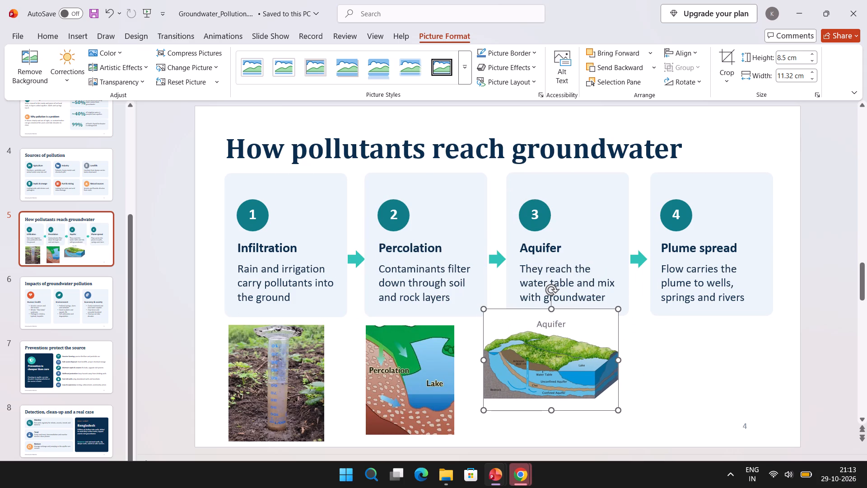
pyautogui.moveTo(553, 412); pyautogui.dragTo(558, 442)
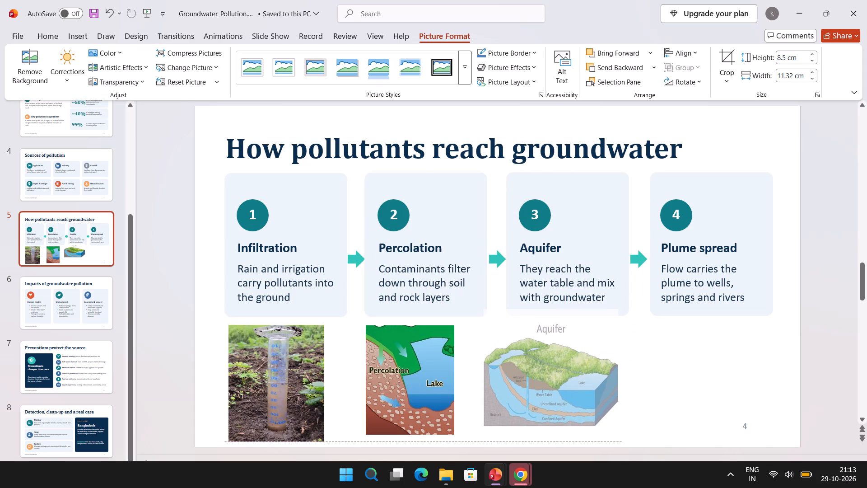
pyautogui.moveTo(558, 442); pyautogui.dragTo(559, 446)
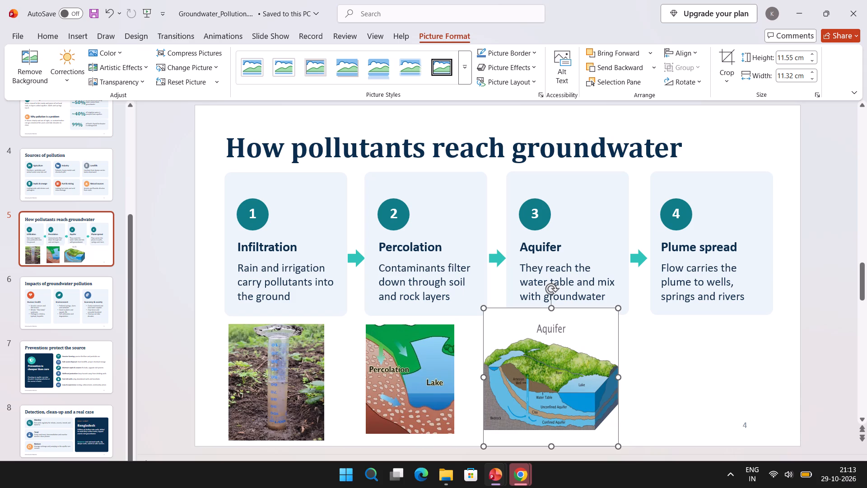
# Switch to the Pinterest window in Chrome, search for "pump spread" and browse the results for a picture for the fourth card.
pyautogui.click(493, 473)
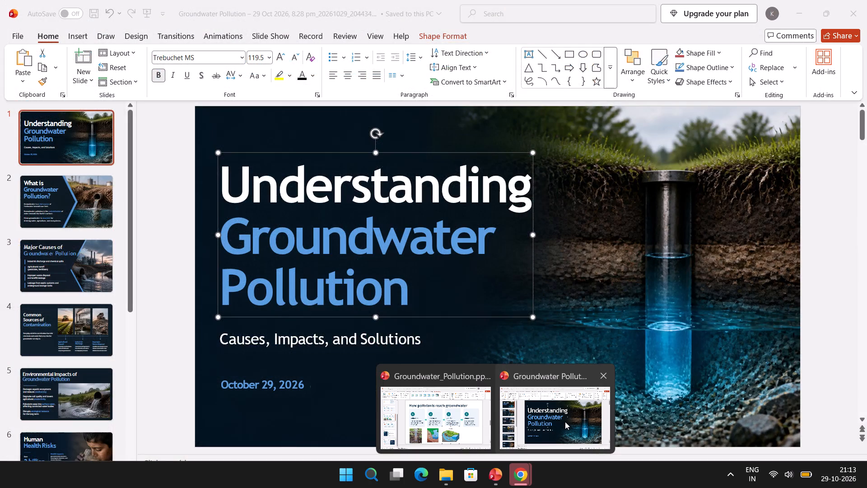
pyautogui.click(467, 414)
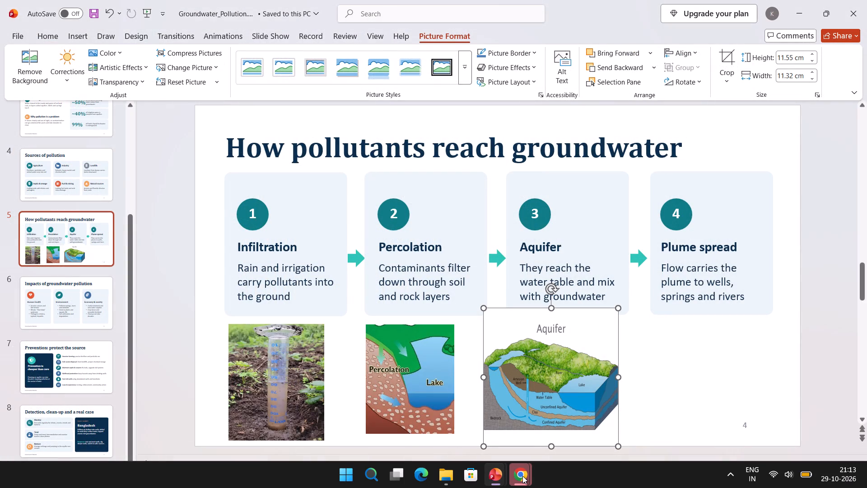
pyautogui.click(468, 430)
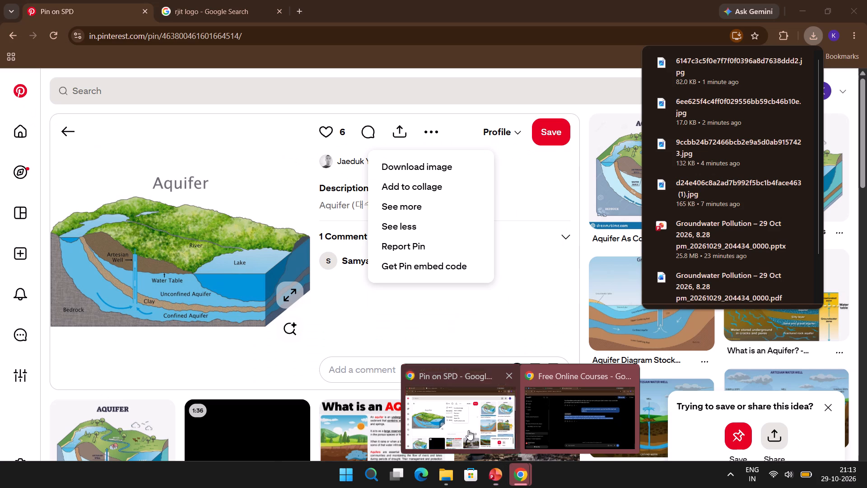
pyautogui.click(281, 88)
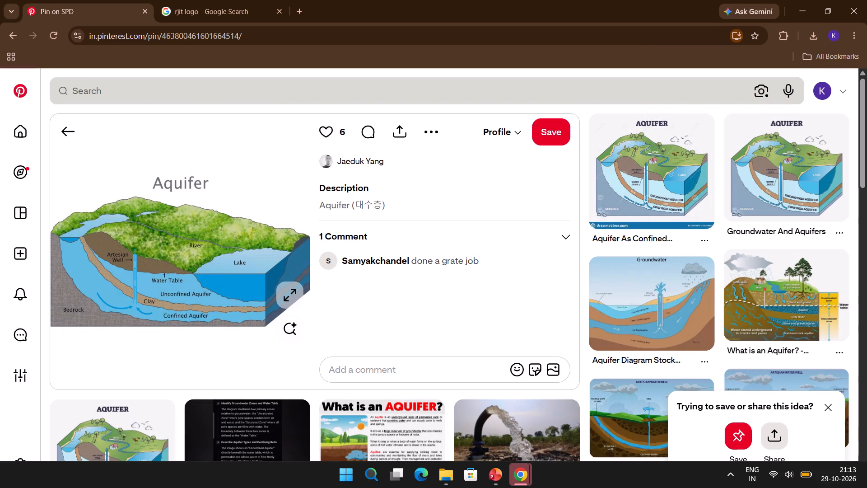
pyautogui.write('pu')
pyautogui.click(111, 99)
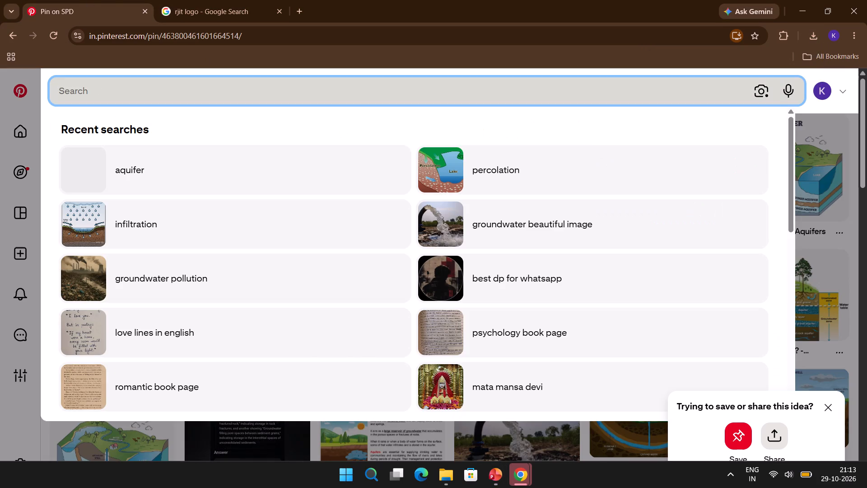
pyautogui.write('pump spread')
pyautogui.press('Return')
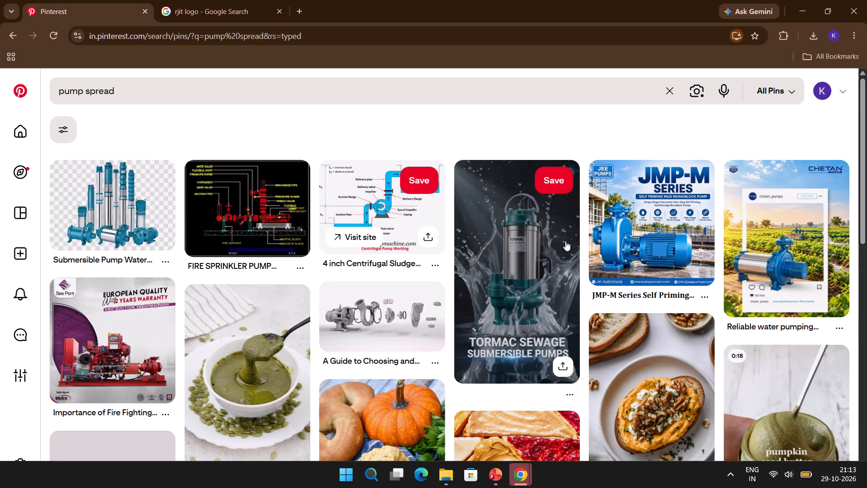
pyautogui.scroll(-4, 561, 246)
pyautogui.scroll(4, 560, 247)
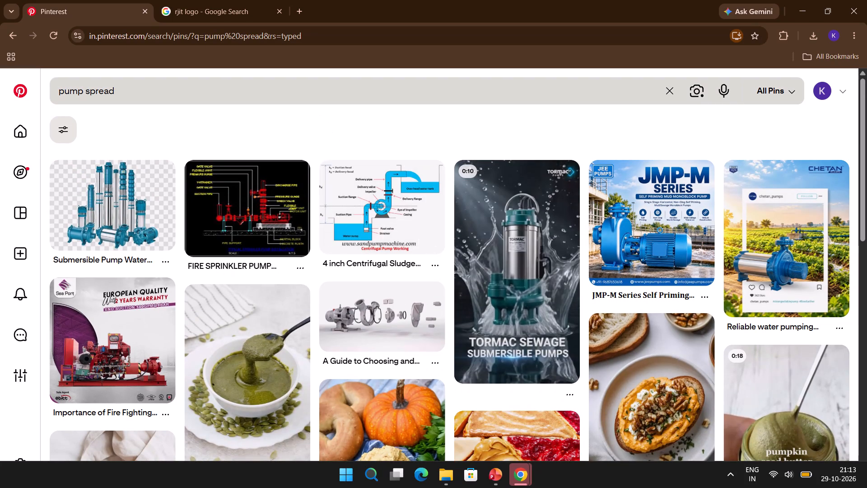
# Search Pinterest for "pump spread in water", open the photo of the green-hose pump on a muddy lakeshore and save it in Downloads.
pyautogui.click(281, 95)
pyautogui.press('space')
pyautogui.write('in water')
pyautogui.press('Return')
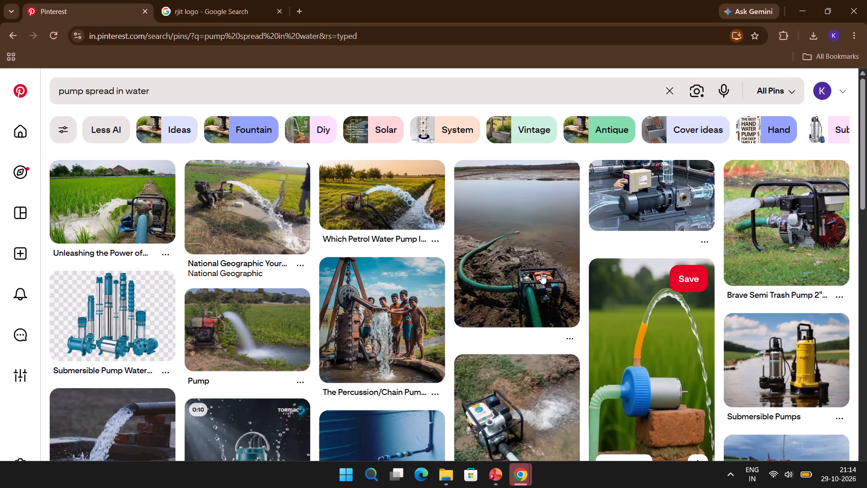
pyautogui.click(509, 267)
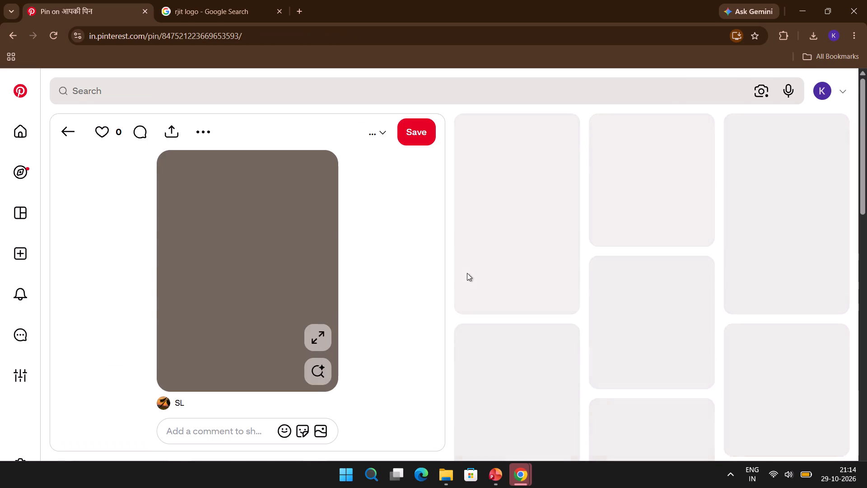
pyautogui.rightClick(283, 273)
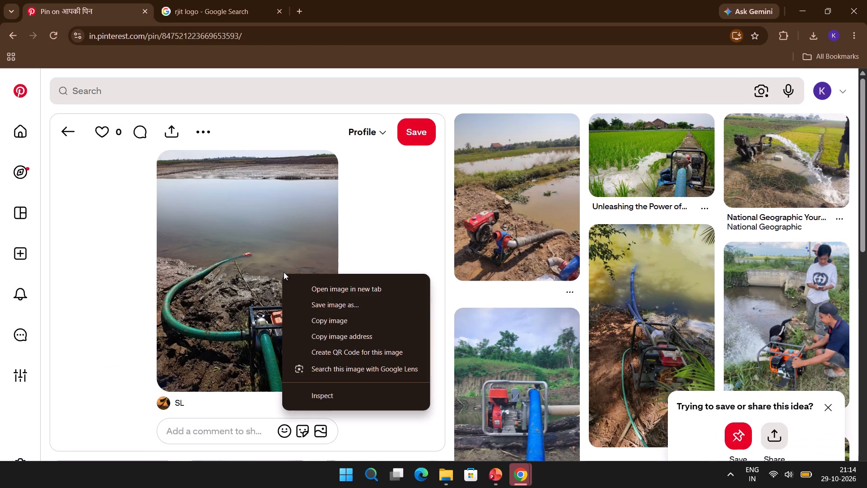
pyautogui.click(325, 299)
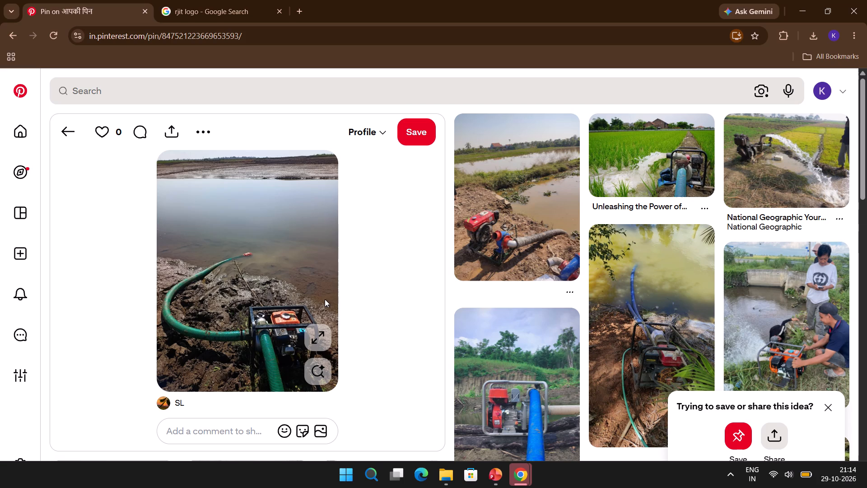
pyautogui.click(335, 249)
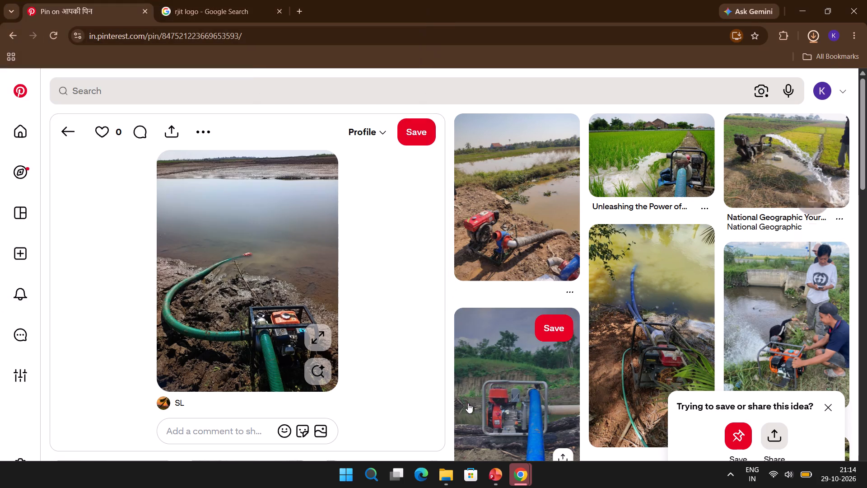
# Switch to the Groundwater_Pollution presentation in PowerPoint and insert the newly downloaded pump photo from Downloads on slide 5.
pyautogui.click(496, 470)
pyautogui.click(447, 430)
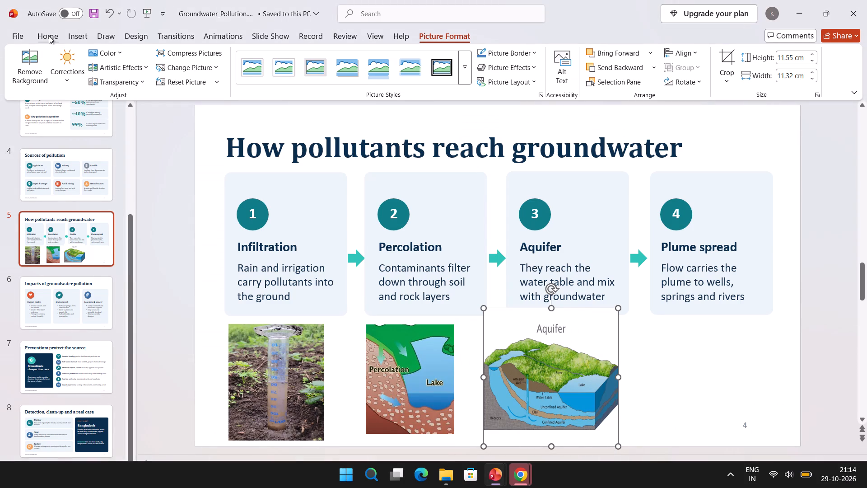
pyautogui.click(68, 36)
pyautogui.click(92, 67)
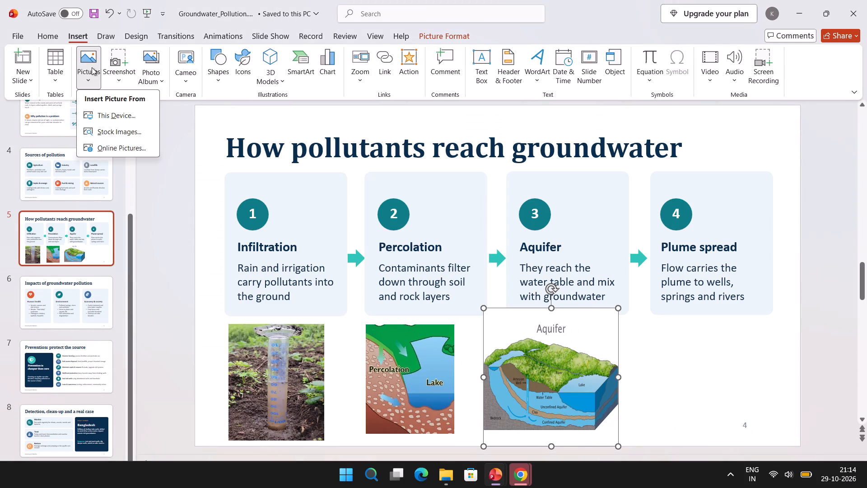
pyautogui.click(113, 116)
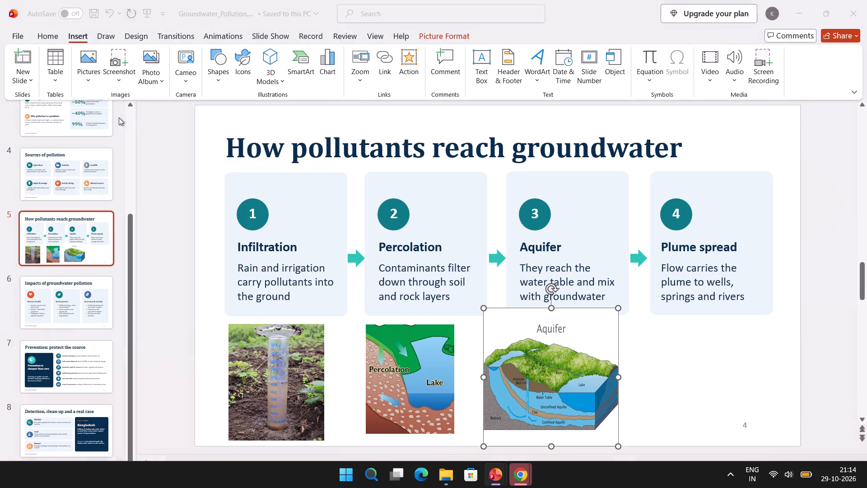
pyautogui.click(186, 108)
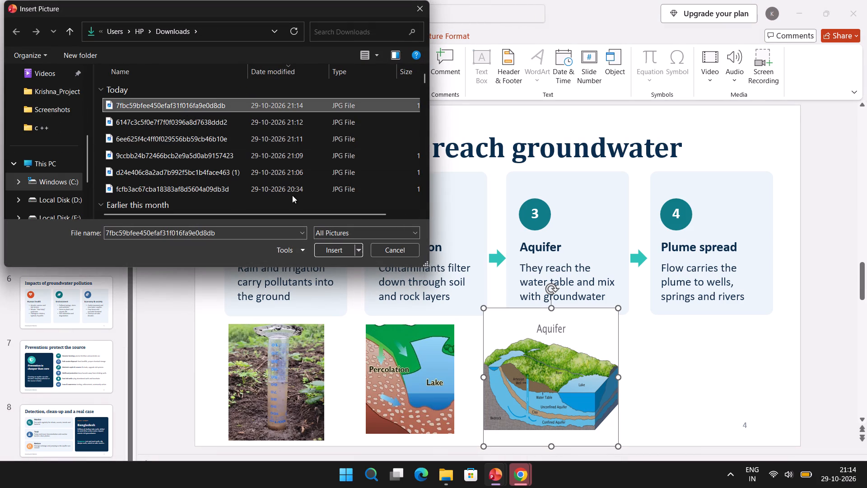
pyautogui.click(341, 252)
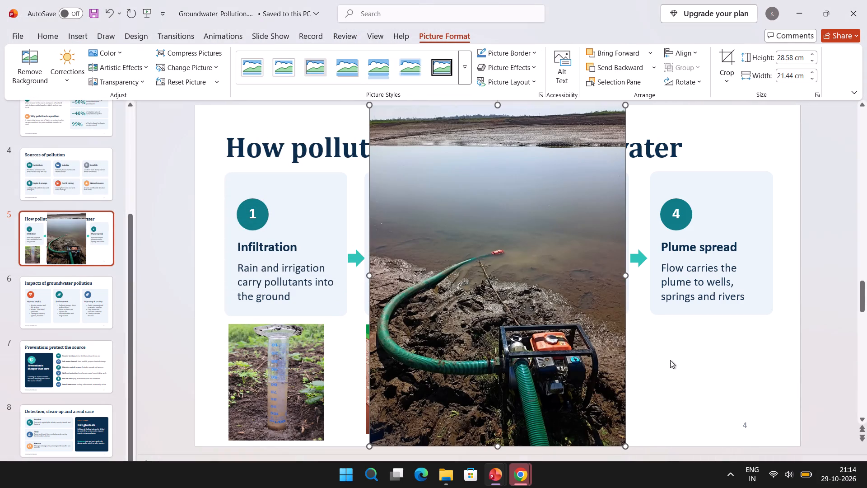
# Shrink the pump photo to about 9.77 cm high, place it beneath the Plume spread card and widen it to the card's right edge.
pyautogui.click(398, 264)
pyautogui.moveTo(371, 104); pyautogui.dragTo(537, 361)
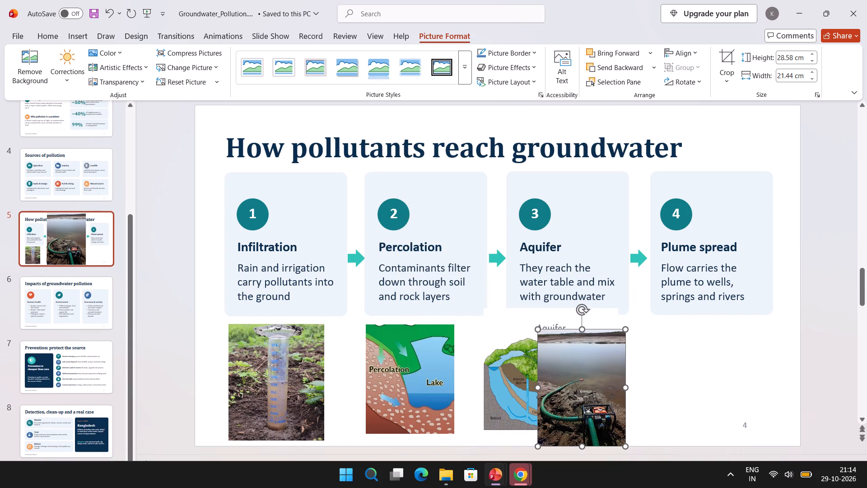
pyautogui.moveTo(564, 367); pyautogui.dragTo(684, 357)
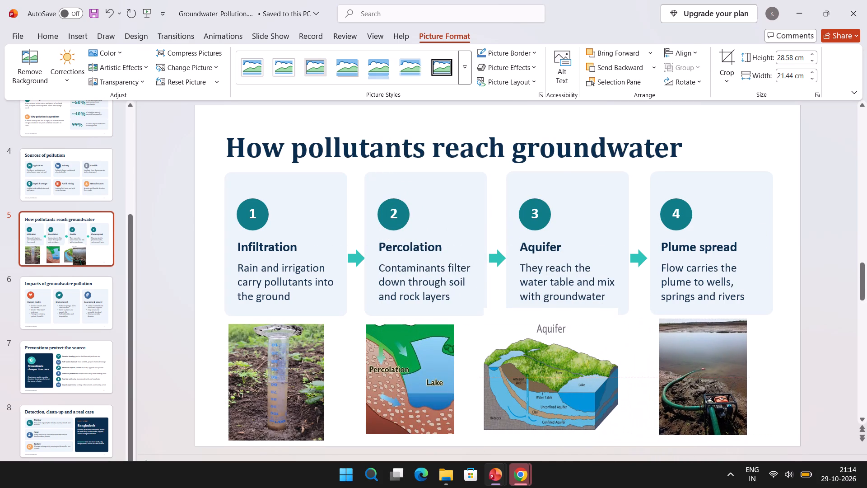
pyautogui.moveTo(684, 357); pyautogui.dragTo(685, 357)
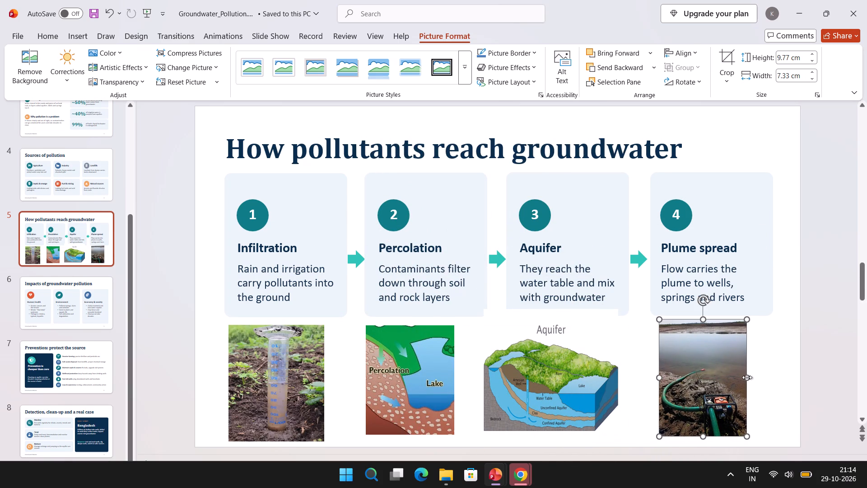
pyautogui.moveTo(747, 378); pyautogui.dragTo(772, 376)
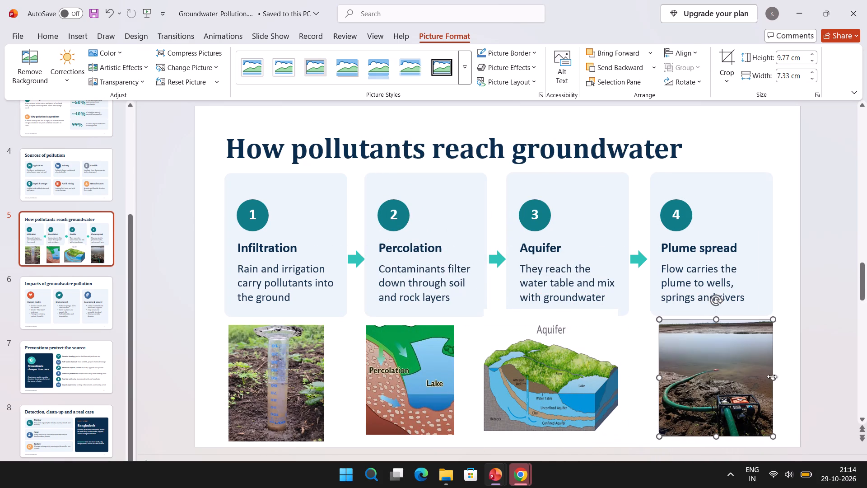
# Shift the Aquifer diagram slightly right beneath its card, then widen the Percolation picture to about 9.34 cm and nudge it left.
pyautogui.moveTo(560, 389); pyautogui.dragTo(576, 389)
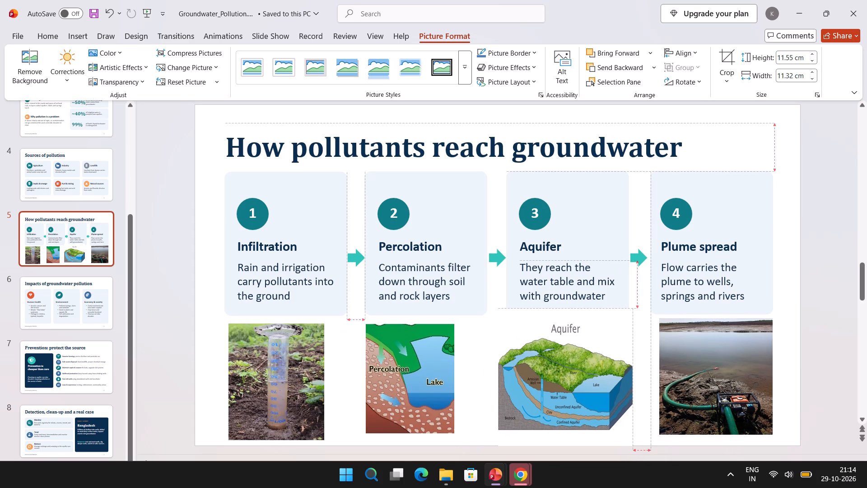
pyautogui.click(402, 387)
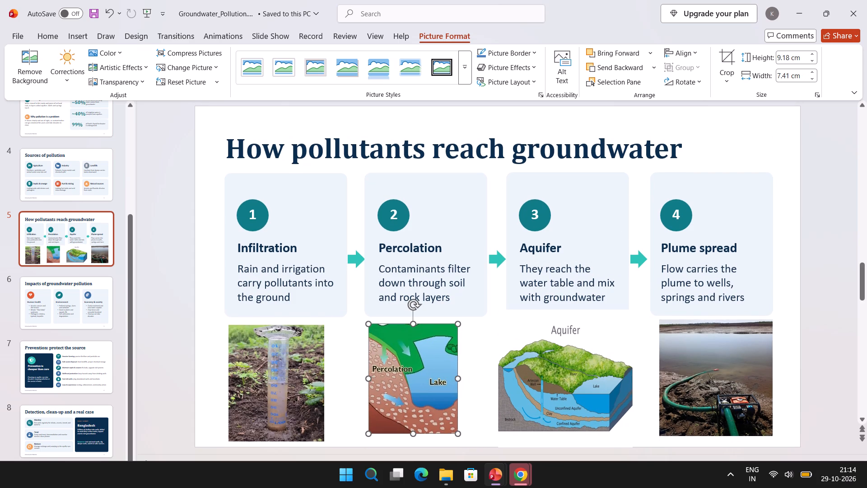
pyautogui.moveTo(466, 381); pyautogui.dragTo(473, 381)
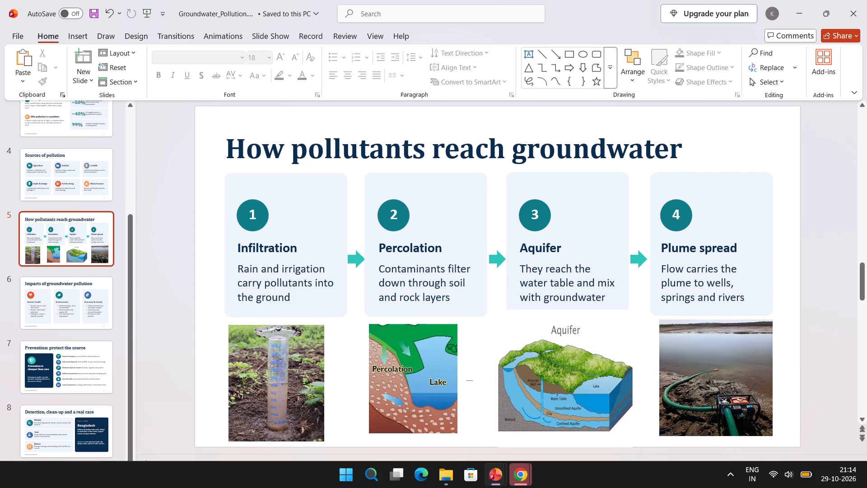
pyautogui.click(450, 380)
pyautogui.moveTo(457, 378); pyautogui.dragTo(483, 379)
pyautogui.moveTo(451, 376); pyautogui.dragTo(442, 378)
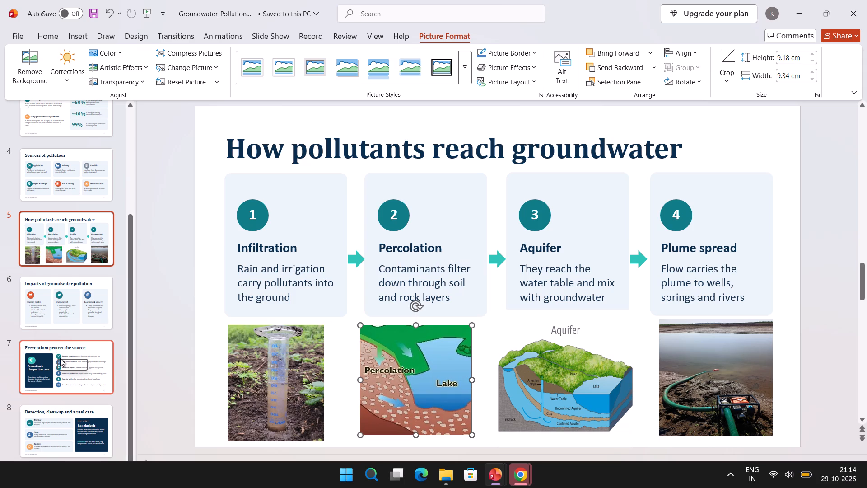
# Open slide 8, "Detection, clean-up and a real case", to review it.
pyautogui.scroll(-8, 62, 384)
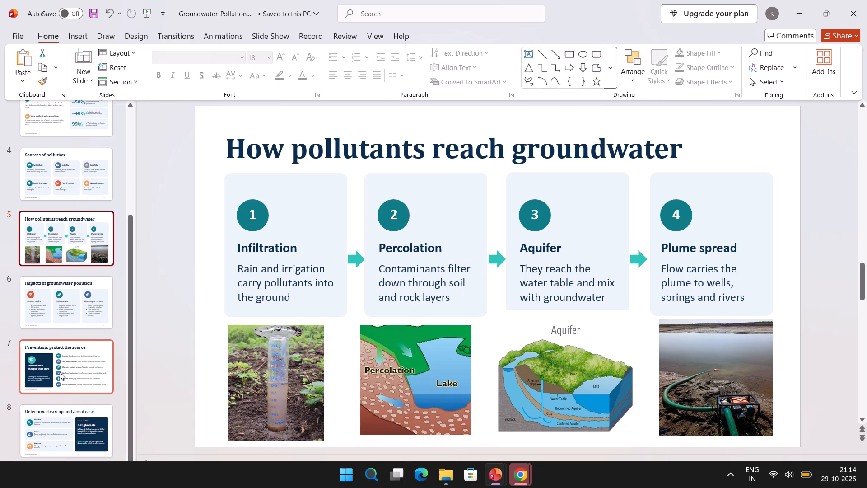
pyautogui.scroll(-5, 53, 332)
pyautogui.scroll(-7, 116, 312)
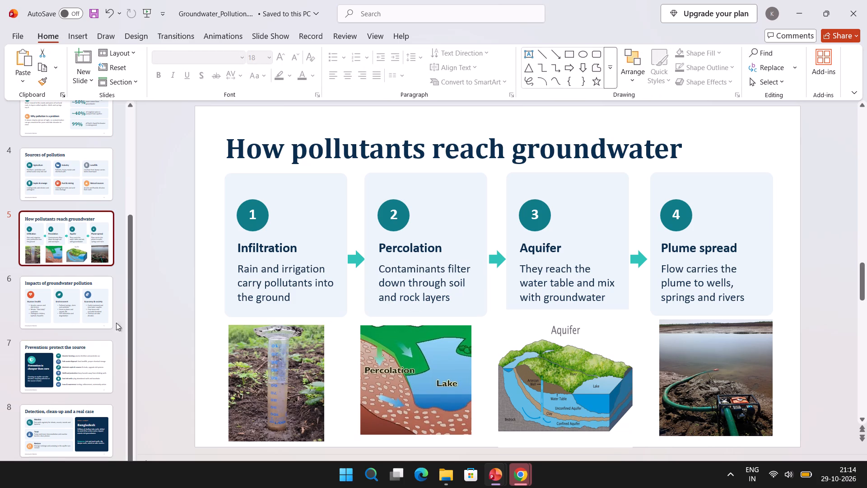
pyautogui.click(56, 432)
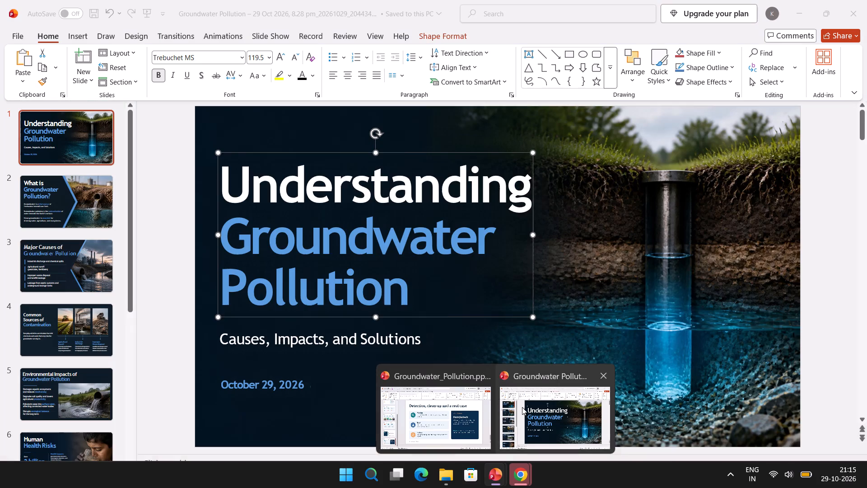
# Switch to the dark-themed Groundwater Pollution presentation and examine its Common Sources, What is Groundwater Pollution and Human Health Risks slides for design ideas.
pyautogui.click(522, 407)
pyautogui.scroll(-1, 282, 338)
pyautogui.click(70, 311)
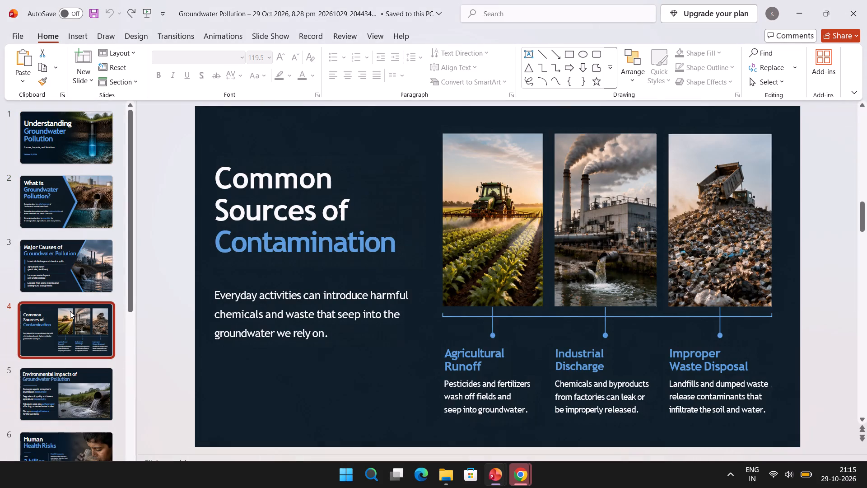
pyautogui.click(471, 247)
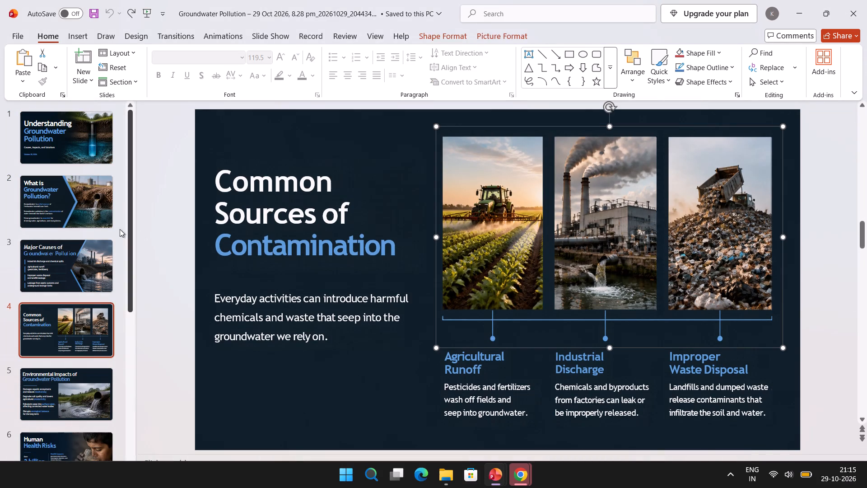
pyautogui.click(76, 237)
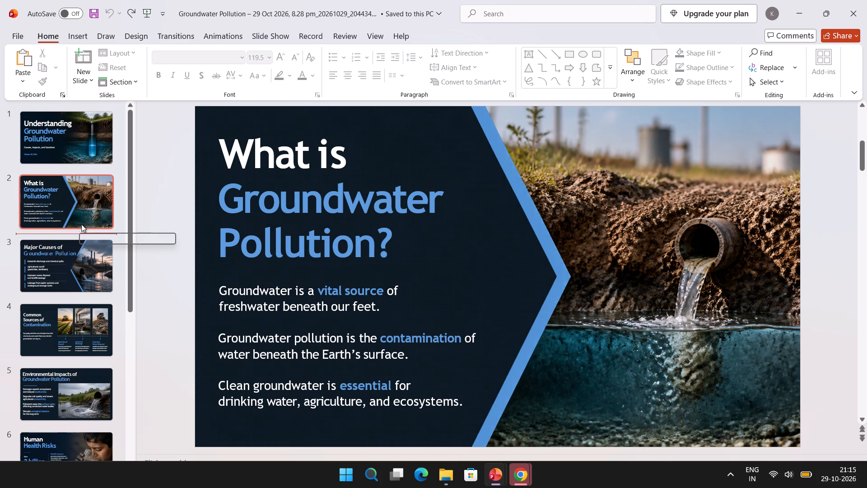
pyautogui.click(623, 230)
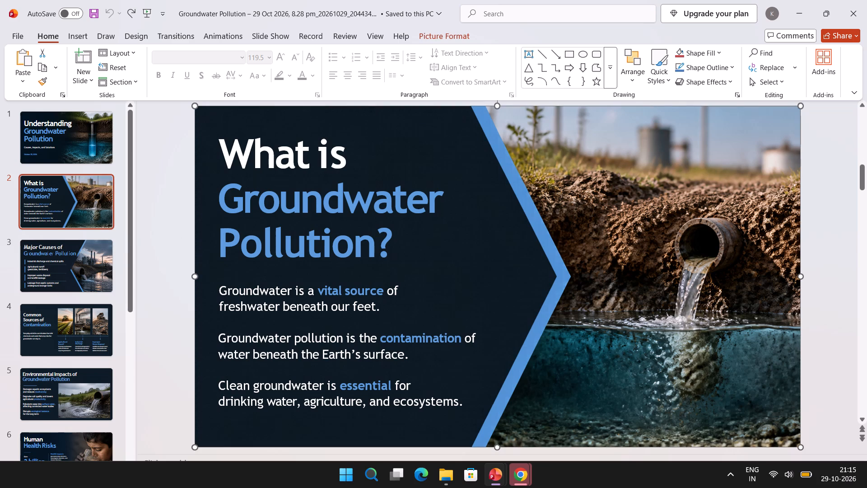
pyautogui.click(612, 233)
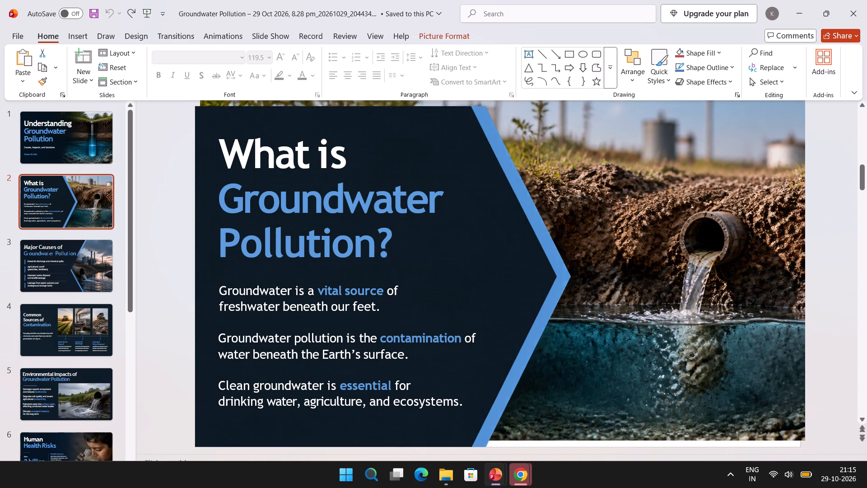
pyautogui.scroll(-3, 0, 304)
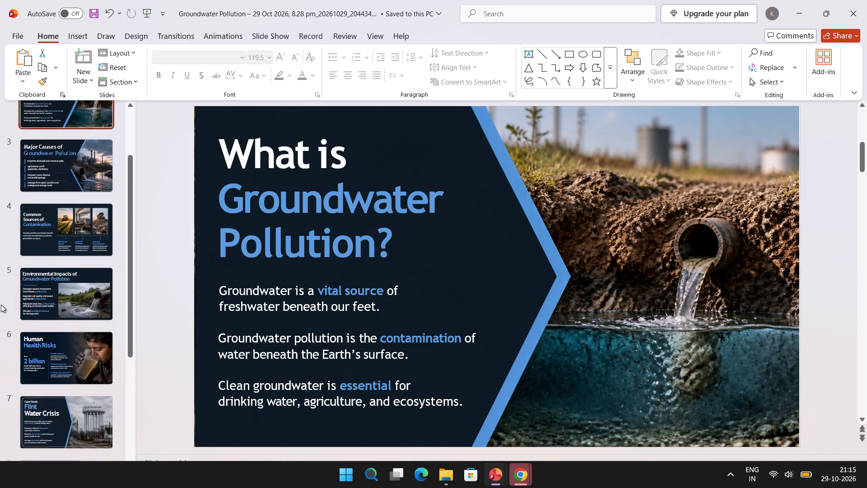
pyautogui.scroll(-3, 1, 305)
pyautogui.click(65, 287)
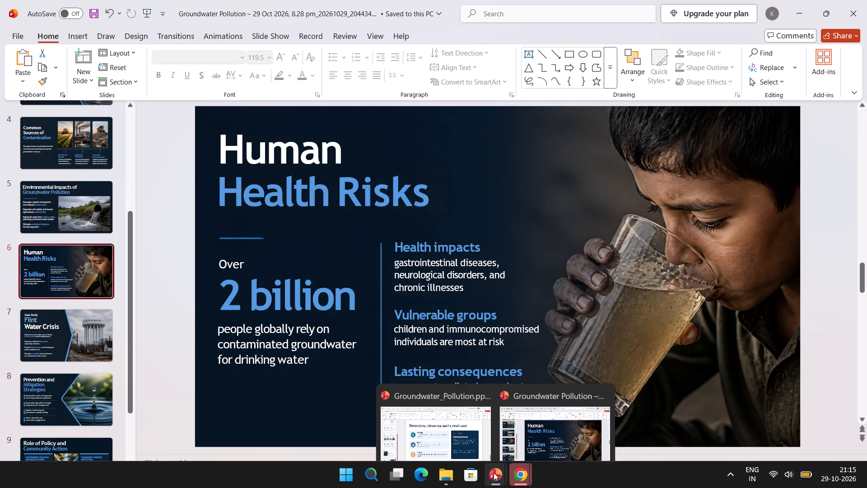
# Return to the Groundwater_Pollution.pptx deck and review slides 2 to 4, from "Key takeaways" to "Sources of pollution".
pyautogui.click(457, 436)
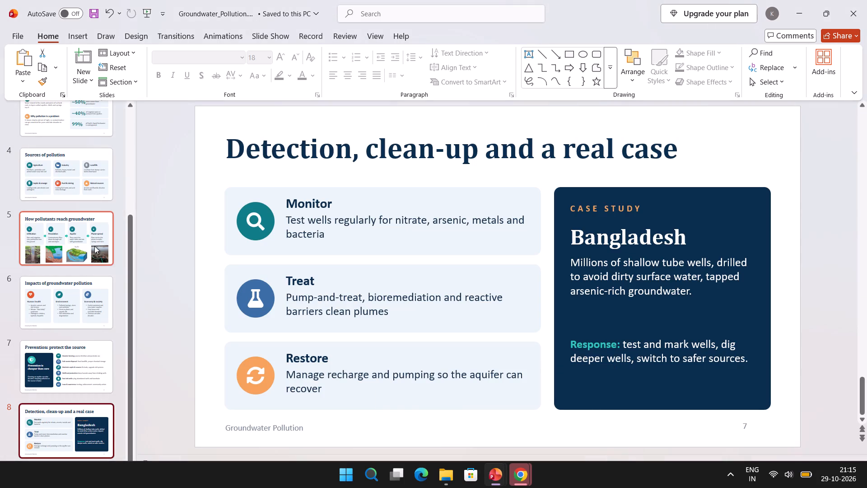
pyautogui.scroll(5, 35, 216)
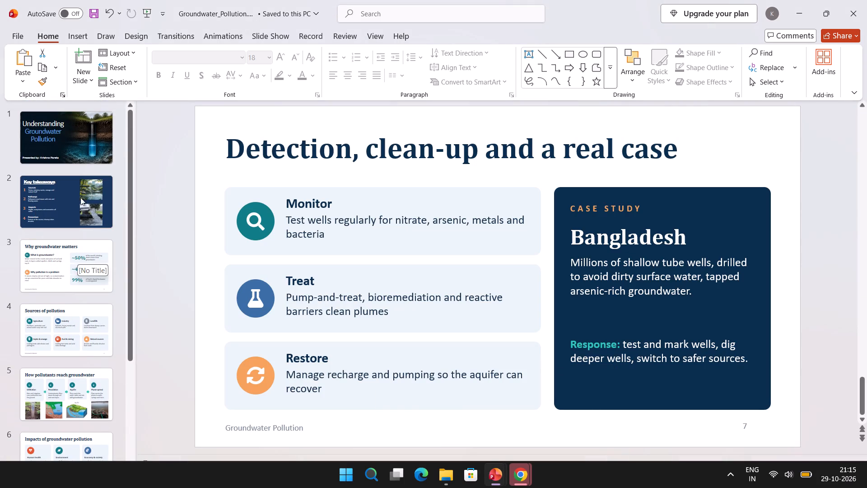
pyautogui.click(81, 189)
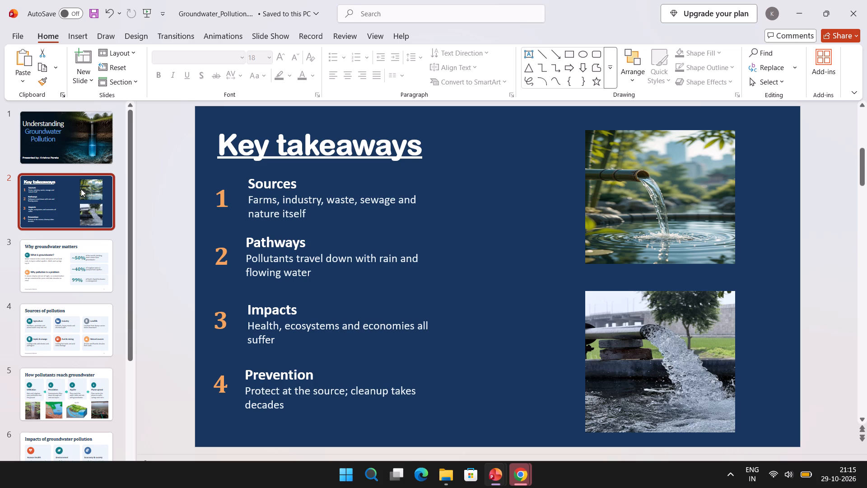
pyautogui.click(79, 264)
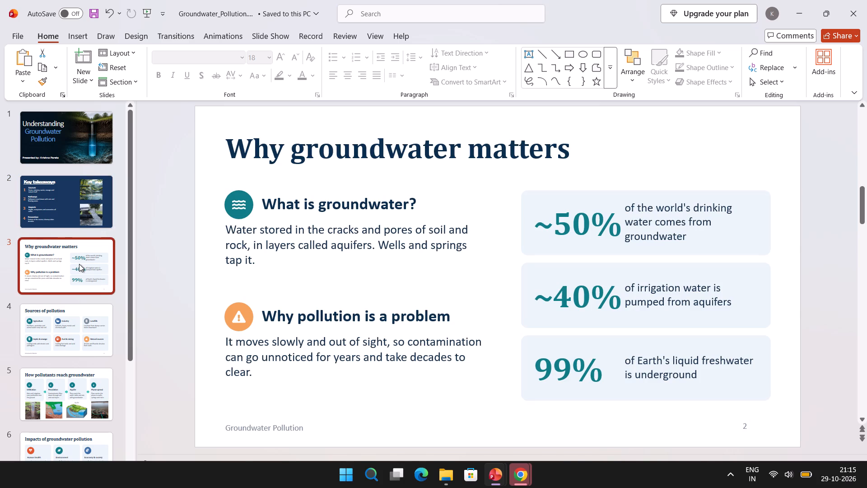
pyautogui.click(32, 322)
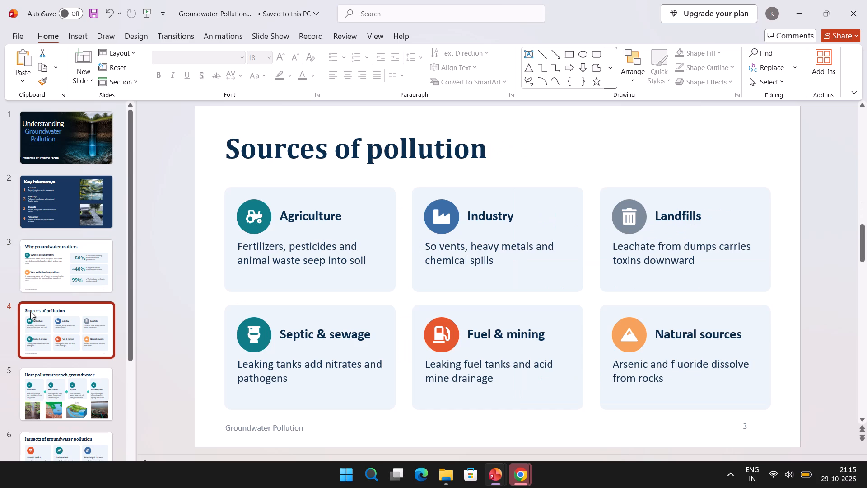
pyautogui.press('Left')
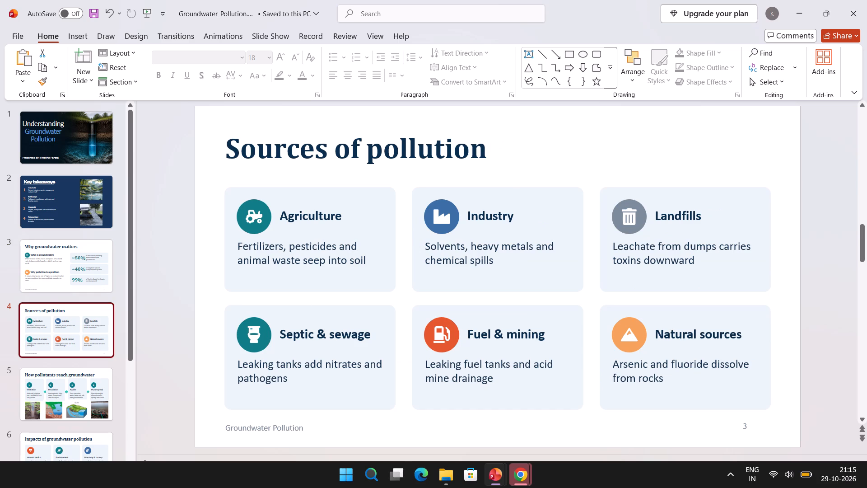
# Review slides 6 and 7, "Impacts of groundwater pollution" and "Prevention: protect the source".
pyautogui.scroll(-5, 48, 309)
pyautogui.click(48, 309)
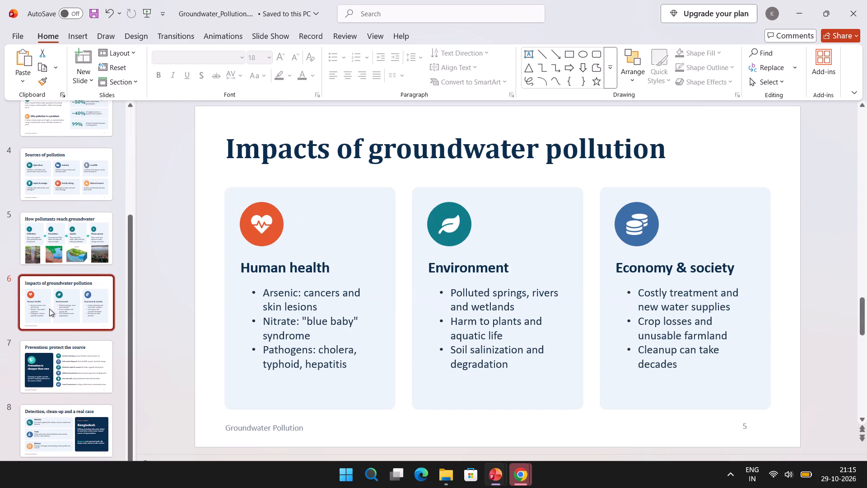
pyautogui.scroll(-4, 50, 307)
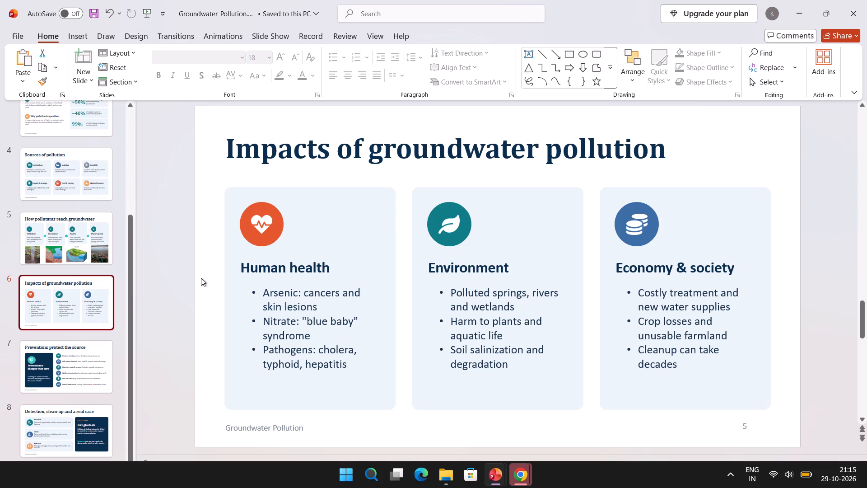
pyautogui.click(79, 348)
pyautogui.scroll(-4, 79, 348)
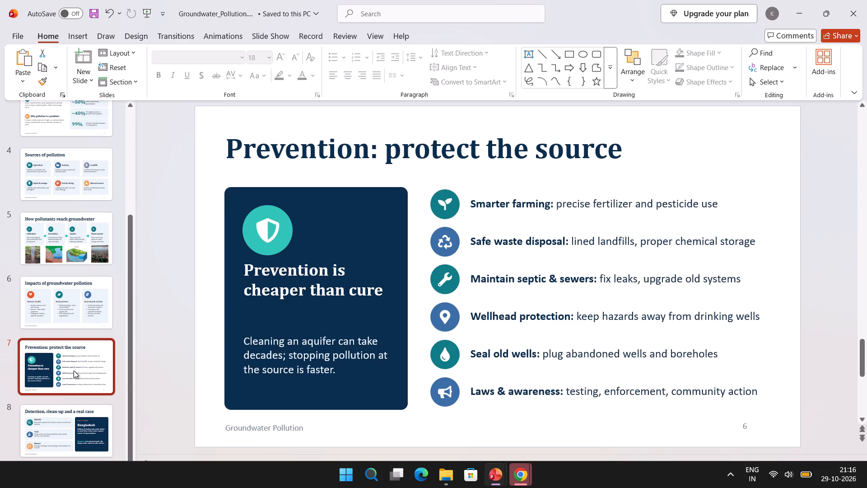
# Cut slide 8, "Detection, clean-up and a real case", from the deck and add a blank slide in its place.
pyautogui.click(65, 434)
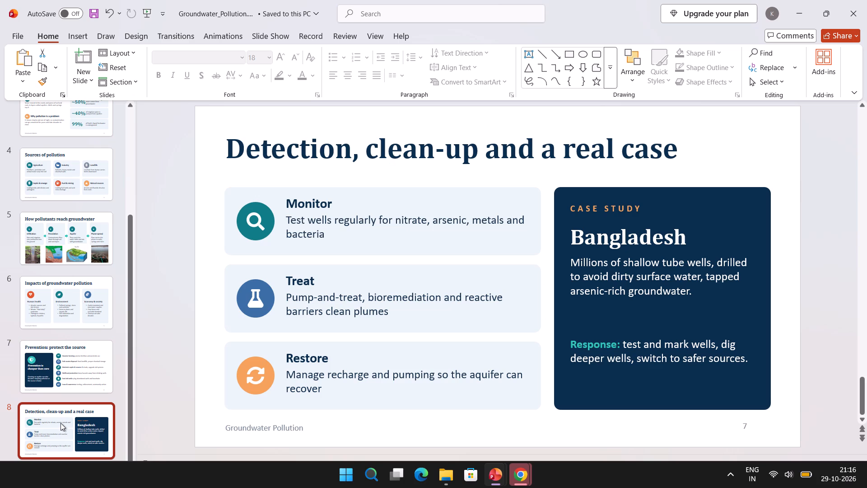
pyautogui.rightClick(61, 423)
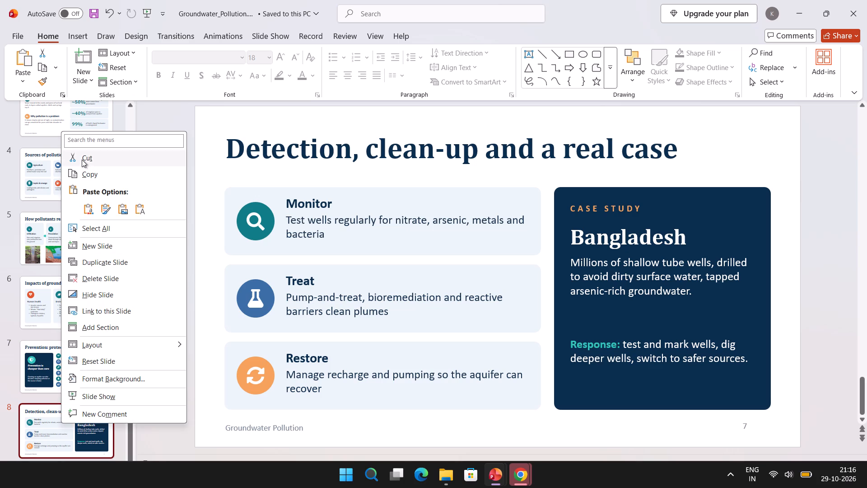
pyautogui.click(82, 160)
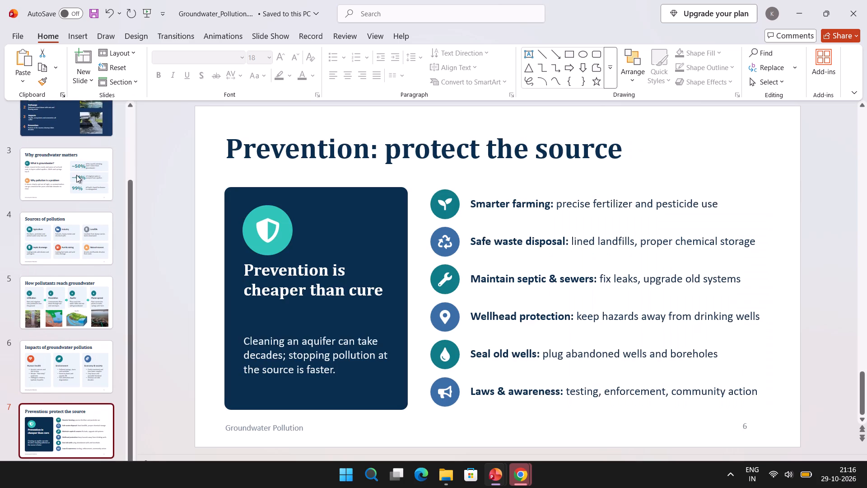
pyautogui.click(82, 53)
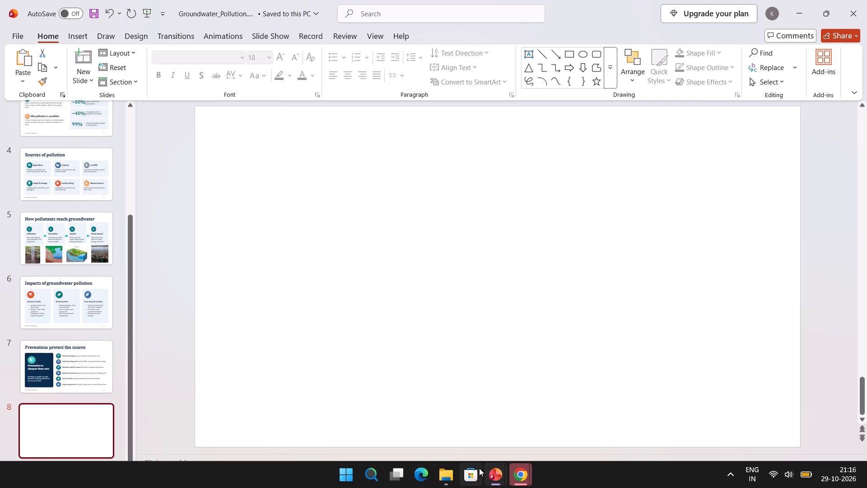
# Switch to the dark-themed Groundwater Pollution presentation and examine slides 6 to 10, from "Human Health Risks" to "Thank You", for a reusable layout.
pyautogui.click(542, 427)
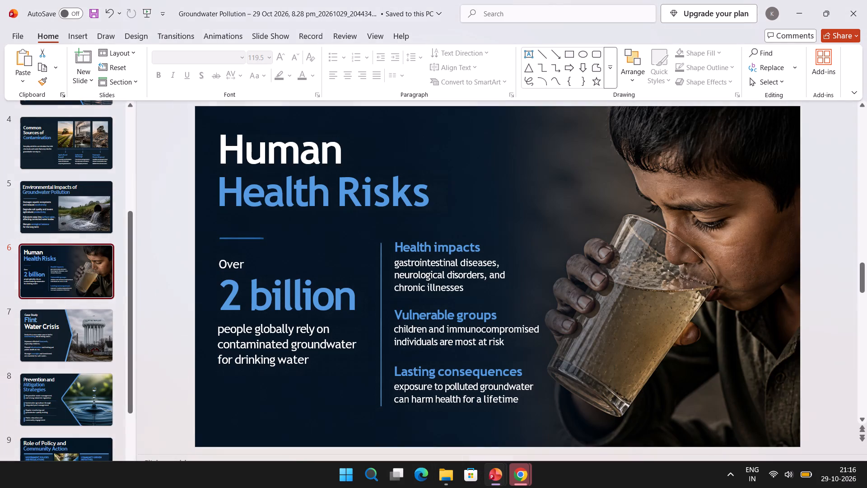
pyautogui.scroll(-6, 193, 248)
pyautogui.scroll(-6, 6, 244)
pyautogui.scroll(-6, 84, 320)
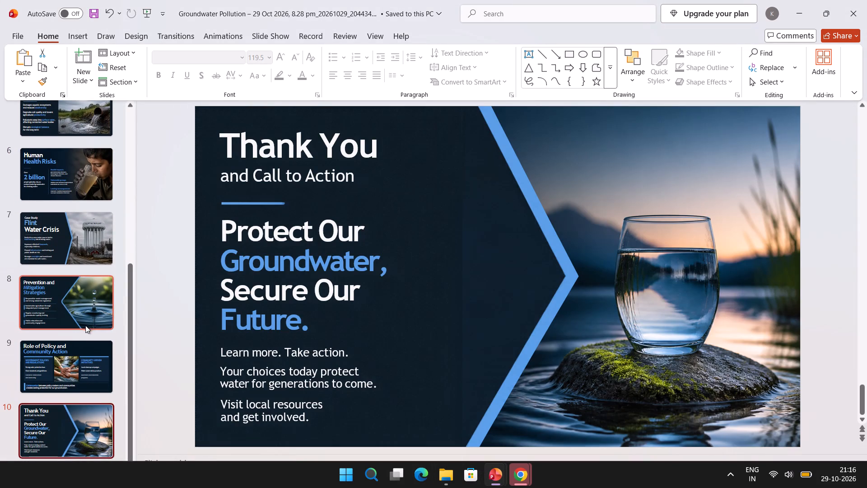
pyautogui.click(63, 427)
pyautogui.click(55, 362)
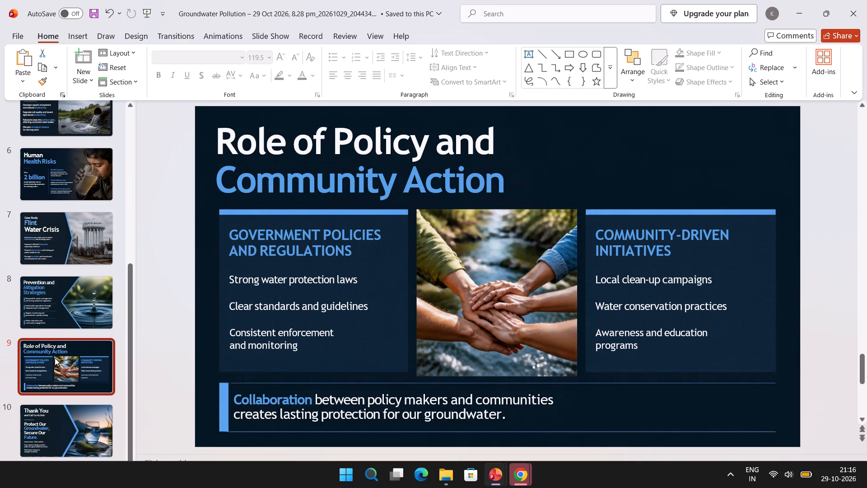
pyautogui.click(38, 297)
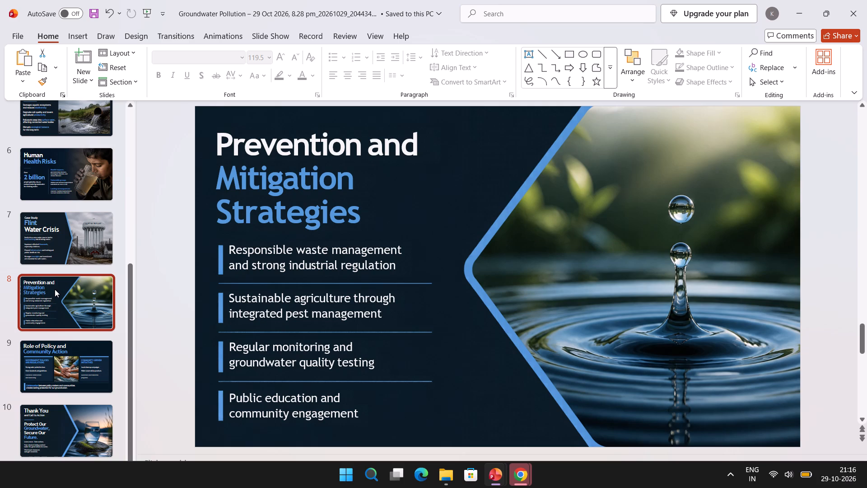
pyautogui.click(46, 238)
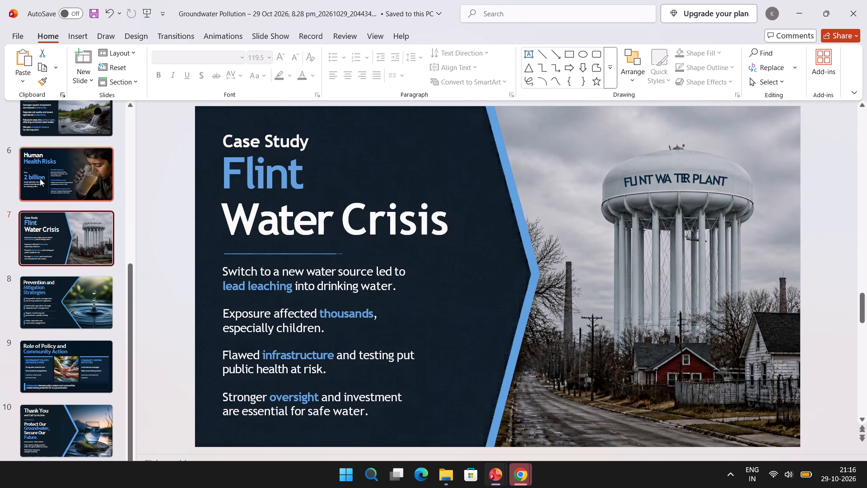
pyautogui.click(63, 178)
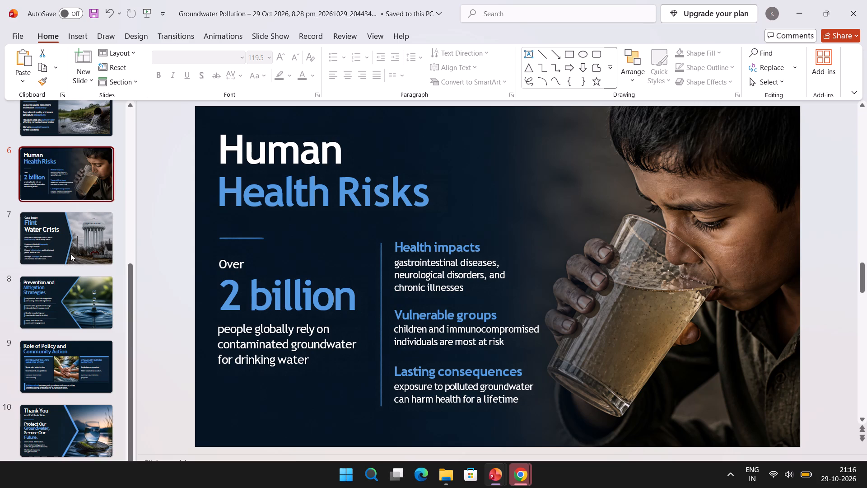
pyautogui.scroll(5, 65, 249)
pyautogui.scroll(-4, 63, 249)
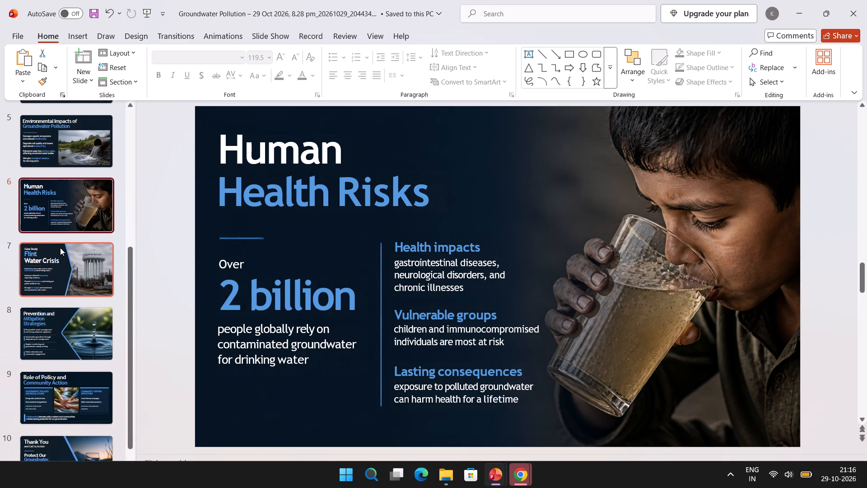
pyautogui.scroll(-5, 56, 249)
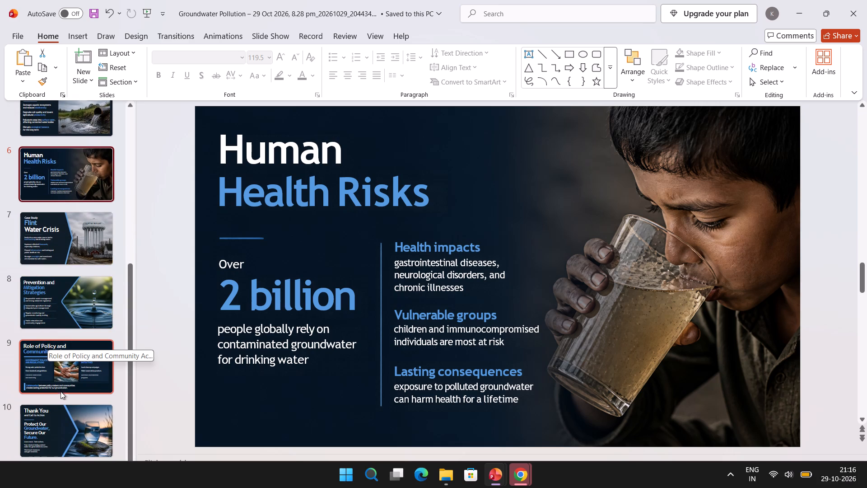
pyautogui.click(59, 376)
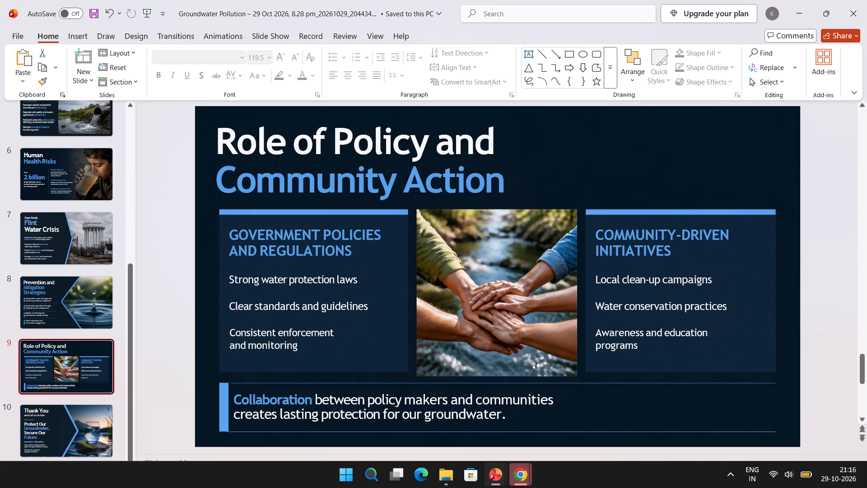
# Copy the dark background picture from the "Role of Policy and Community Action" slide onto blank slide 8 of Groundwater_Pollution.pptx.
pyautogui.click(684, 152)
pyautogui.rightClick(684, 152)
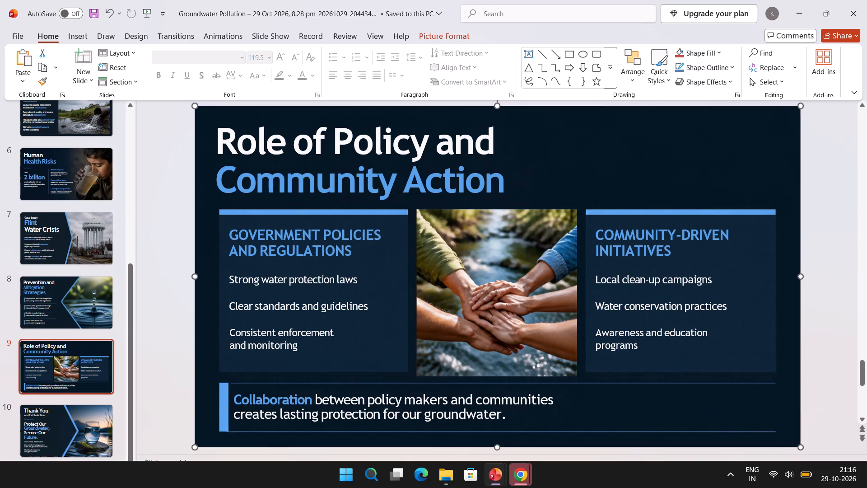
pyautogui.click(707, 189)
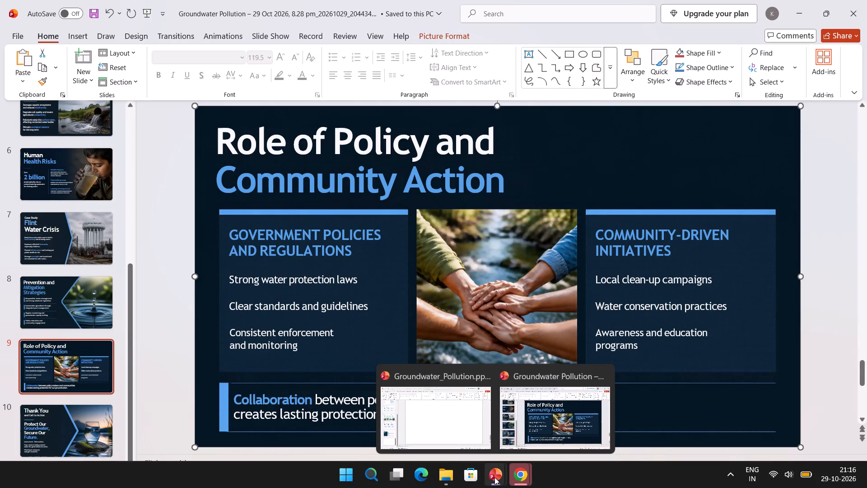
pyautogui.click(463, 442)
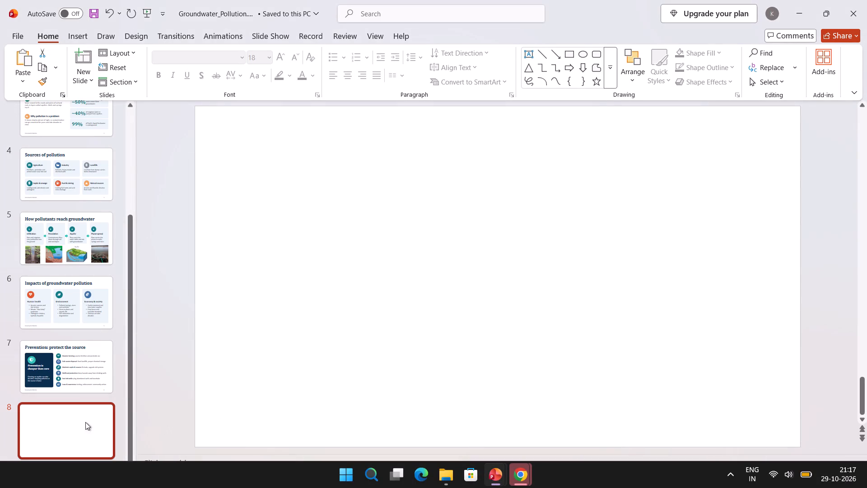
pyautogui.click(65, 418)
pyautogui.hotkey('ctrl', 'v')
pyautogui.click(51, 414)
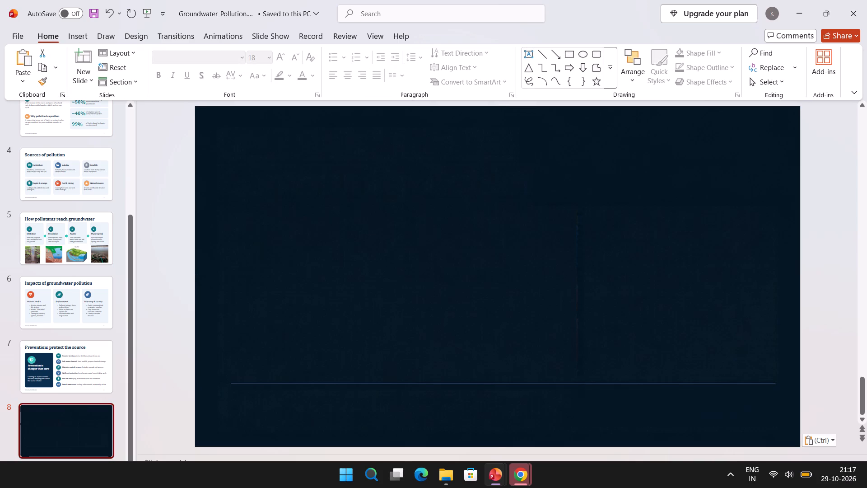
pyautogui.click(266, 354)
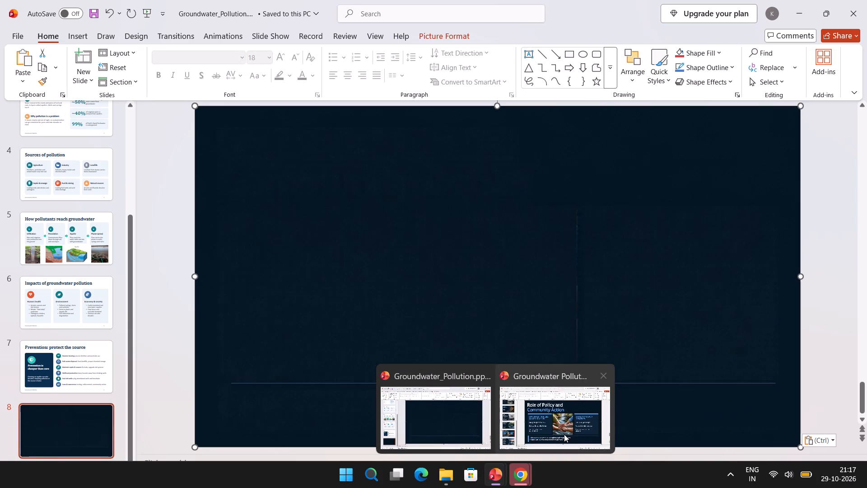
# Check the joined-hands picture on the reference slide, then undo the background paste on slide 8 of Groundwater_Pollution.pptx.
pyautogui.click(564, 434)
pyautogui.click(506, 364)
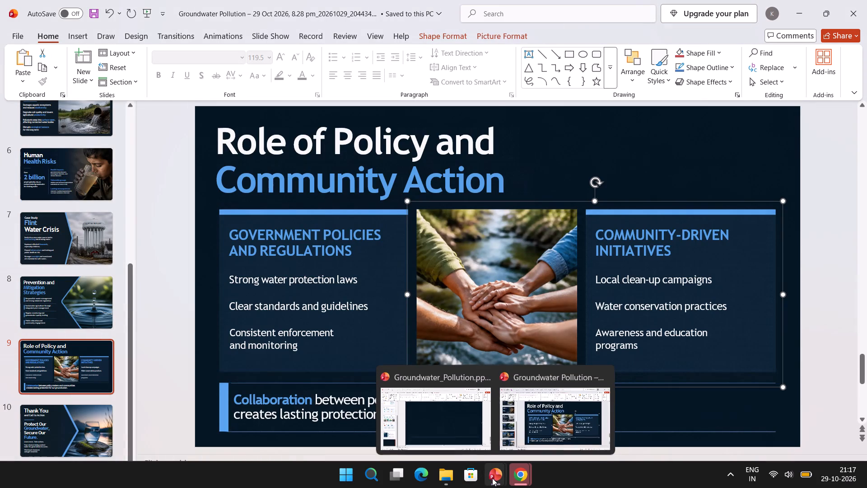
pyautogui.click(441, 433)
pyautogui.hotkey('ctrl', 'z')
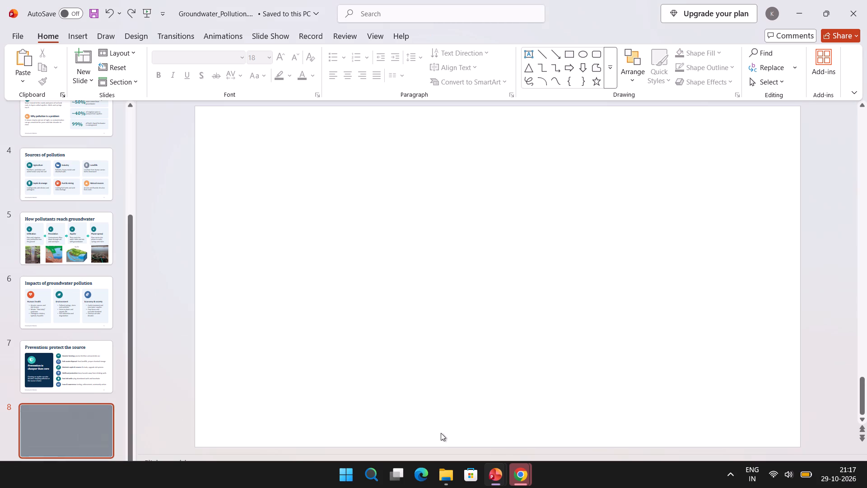
# Copy all objects of the reference's "Role of Policy and Community Action" slide and paste them onto blank slide 8 of Groundwater_Pollution.pptx.
pyautogui.click(525, 427)
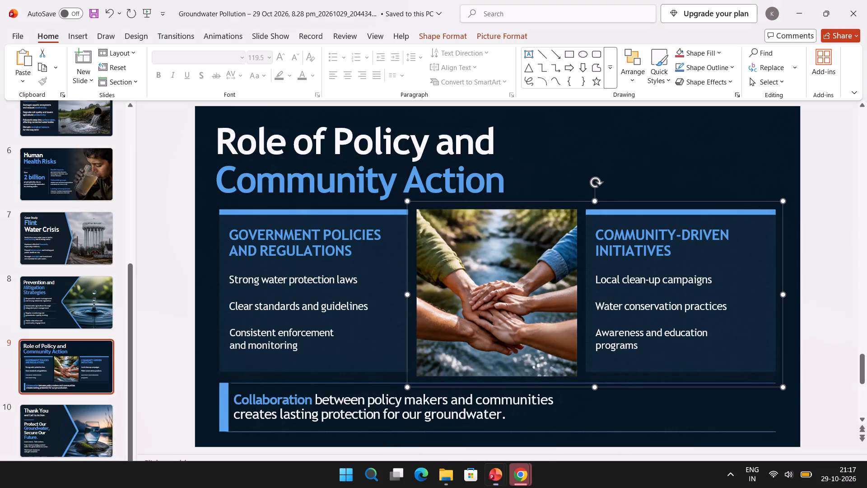
pyautogui.click(558, 174)
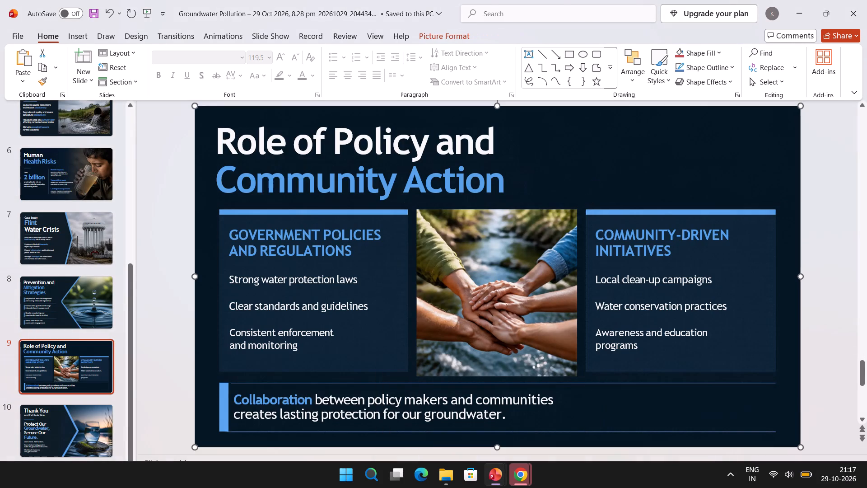
pyautogui.hotkey('ctrl', 'a')
pyautogui.hotkey('ctrl', 'c')
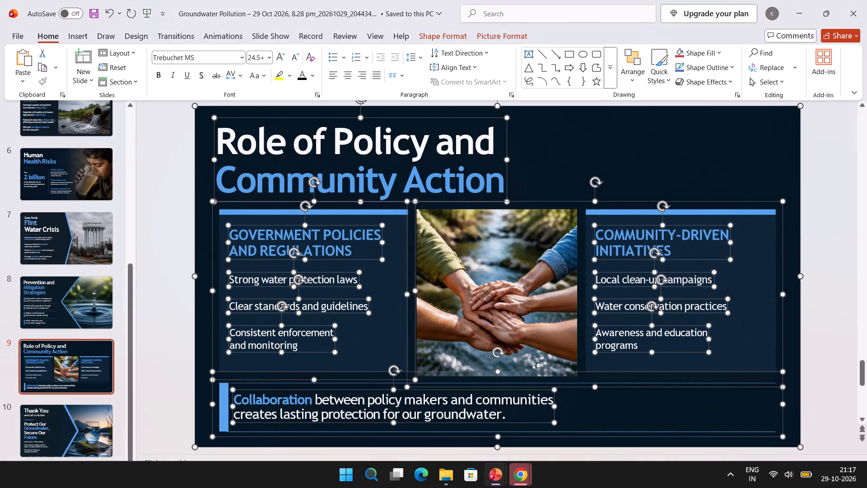
pyautogui.click(462, 423)
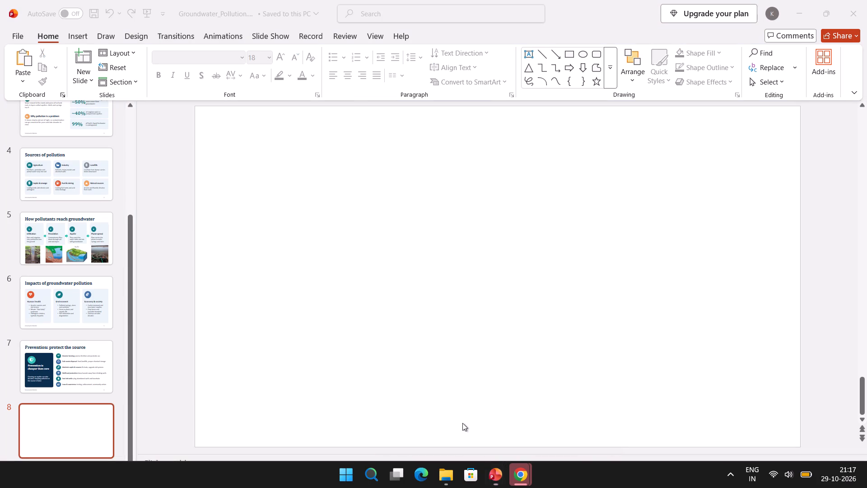
pyautogui.hotkey('ctrl', 'v')
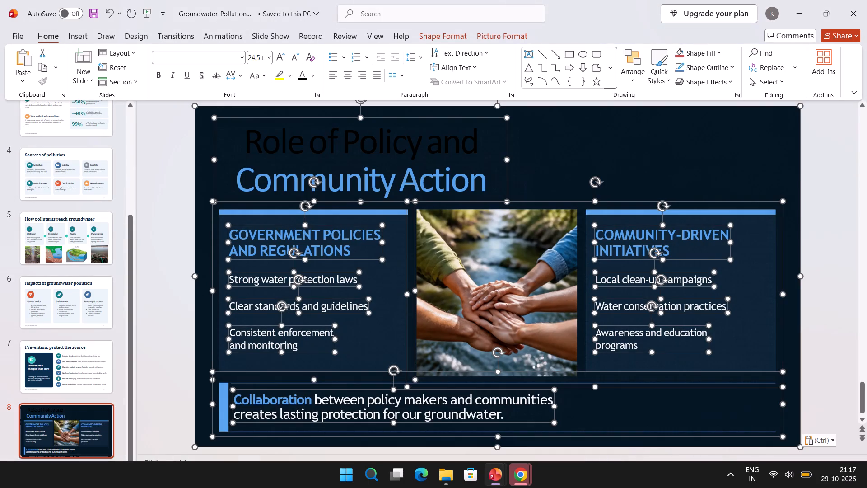
pyautogui.click(525, 190)
pyautogui.click(544, 177)
pyautogui.click(555, 178)
pyautogui.click(42, 295)
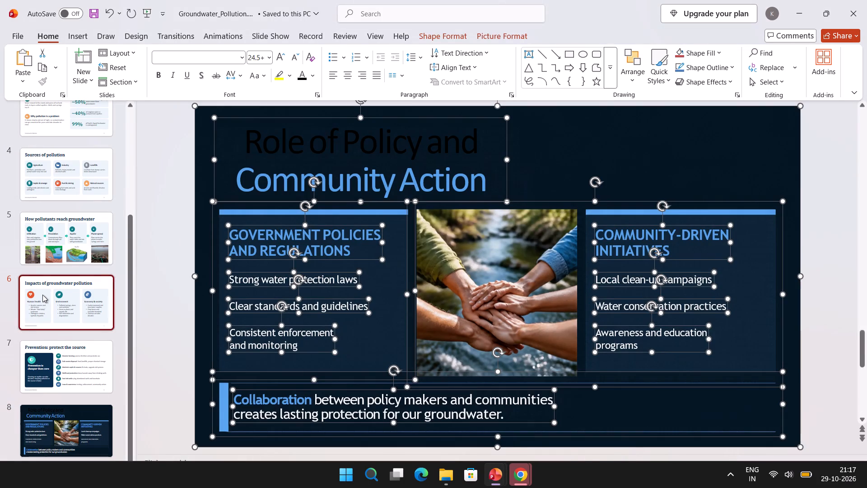
pyautogui.click(58, 370)
pyautogui.click(63, 438)
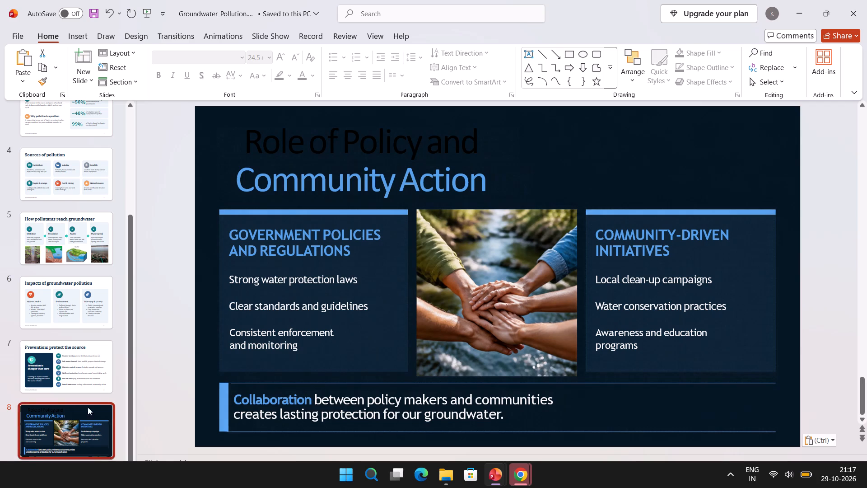
# Cut the card panel behind the "Government Policies and Regulations" text on slide 8.
pyautogui.click(367, 346)
pyautogui.rightClick(368, 324)
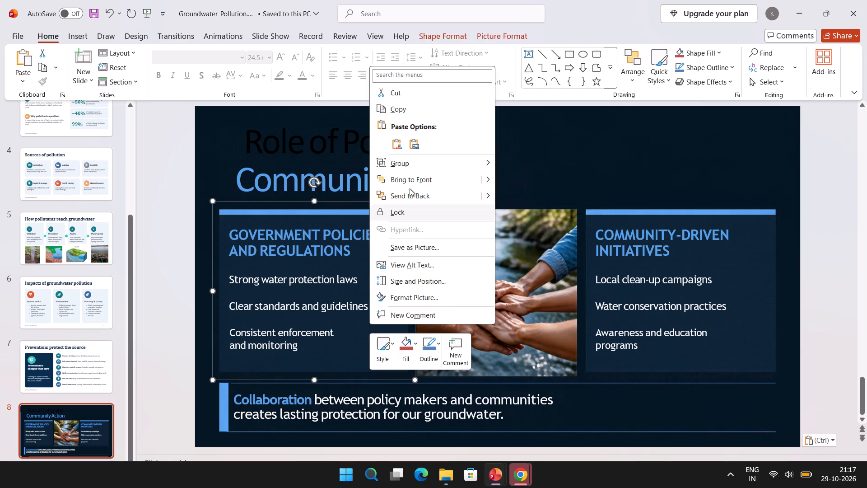
pyautogui.click(390, 94)
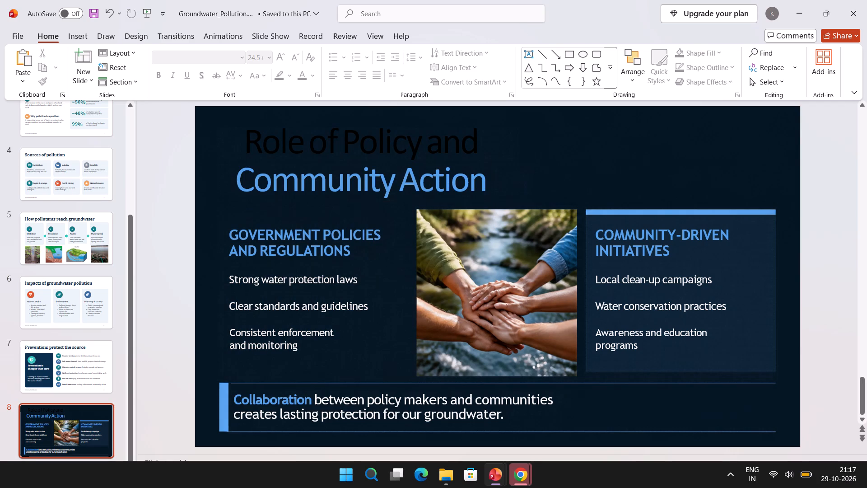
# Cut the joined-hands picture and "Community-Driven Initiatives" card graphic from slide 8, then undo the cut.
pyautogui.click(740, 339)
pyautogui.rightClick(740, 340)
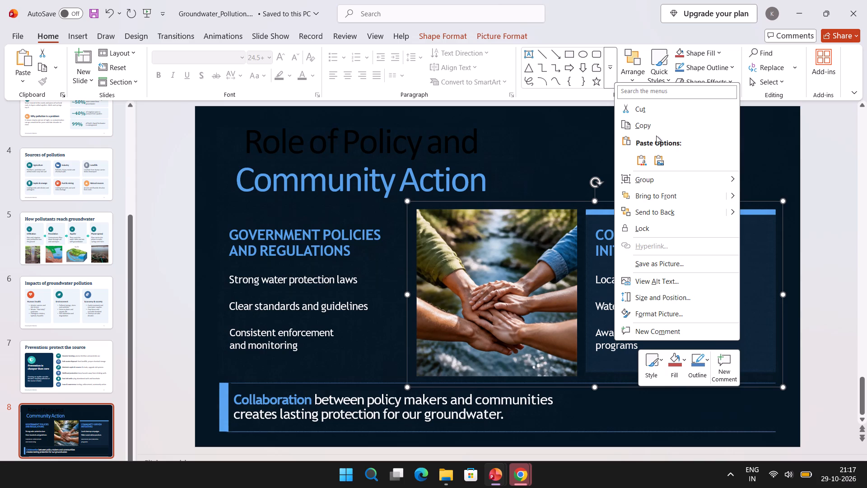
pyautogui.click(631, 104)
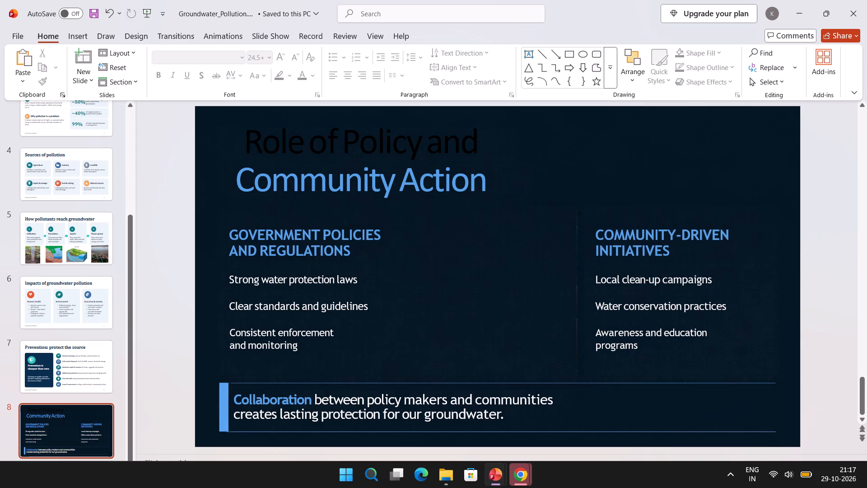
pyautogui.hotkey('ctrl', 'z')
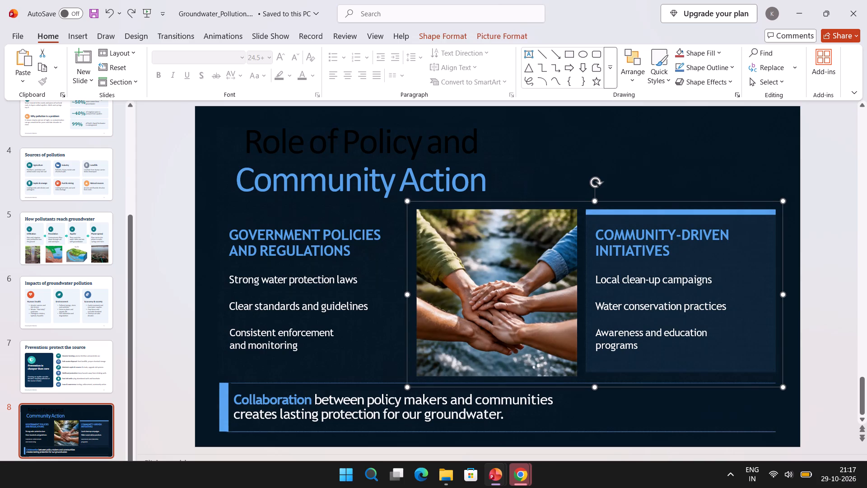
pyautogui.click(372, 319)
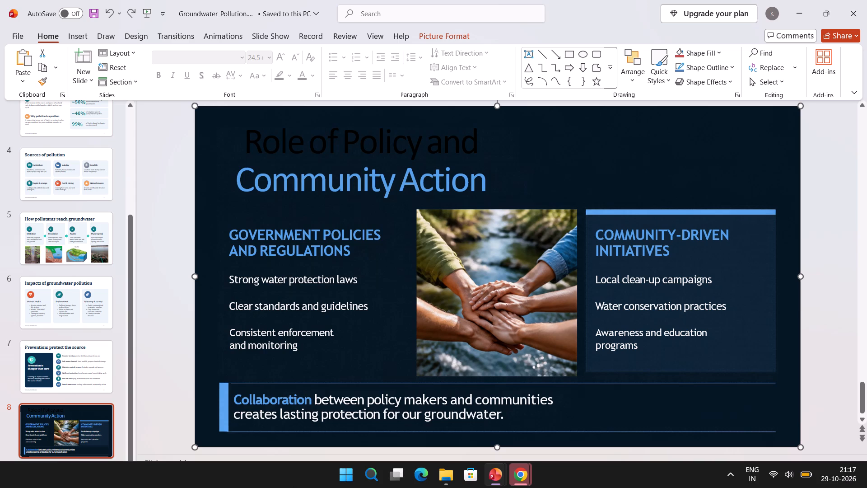
# Add a new blank slide and move it to the end of Groundwater_Pollution.pptx as slide 9.
pyautogui.scroll(3, 77, 348)
pyautogui.click(79, 338)
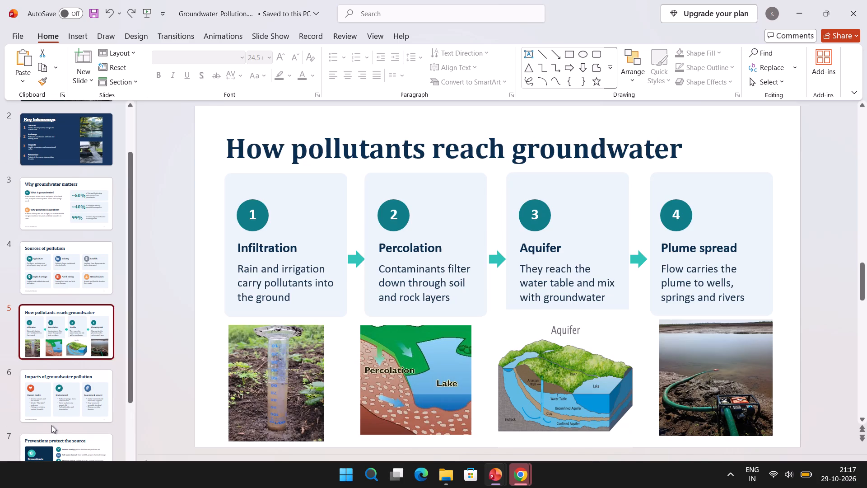
pyautogui.scroll(-4, 51, 425)
pyautogui.scroll(8, 51, 425)
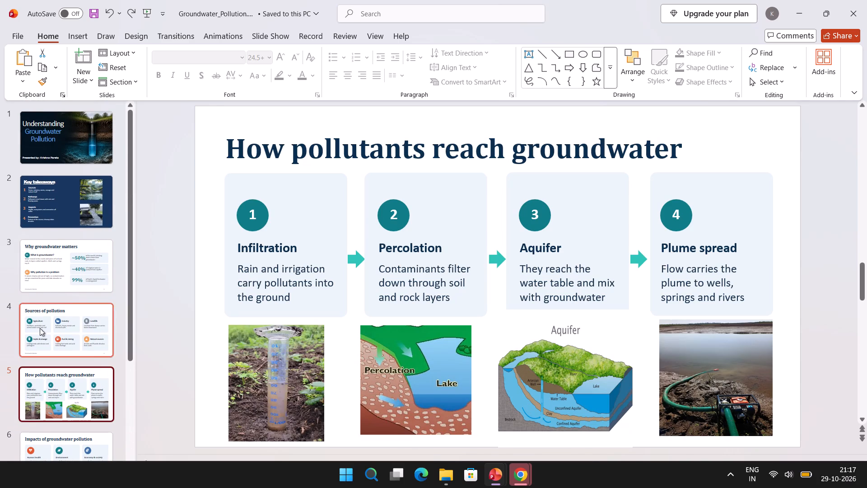
pyautogui.scroll(-9, 41, 279)
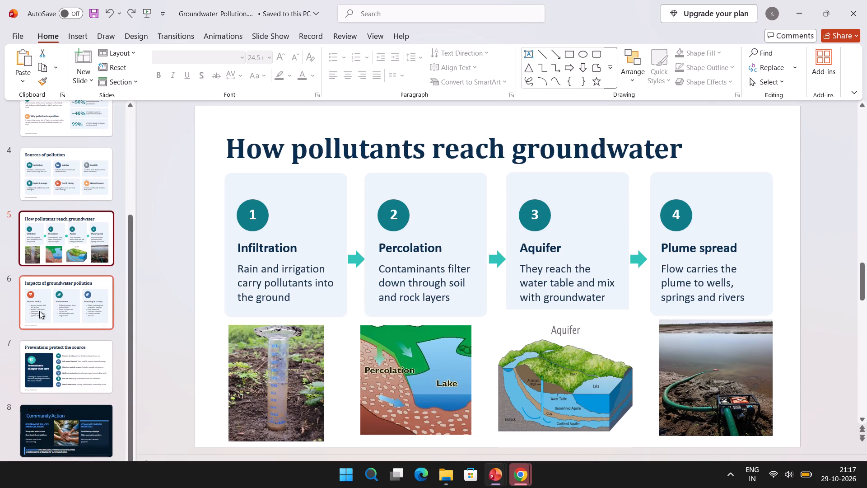
pyautogui.click(78, 33)
pyautogui.click(43, 38)
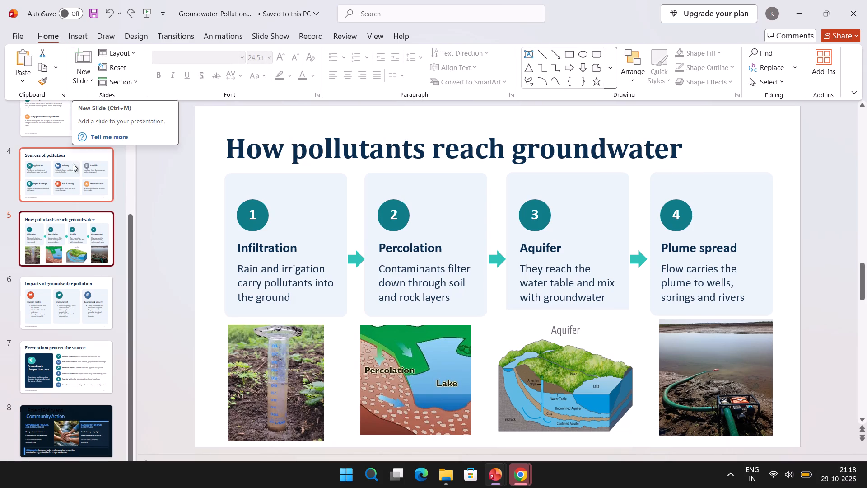
pyautogui.scroll(-6, 72, 169)
pyautogui.moveTo(131, 232); pyautogui.dragTo(131, 232)
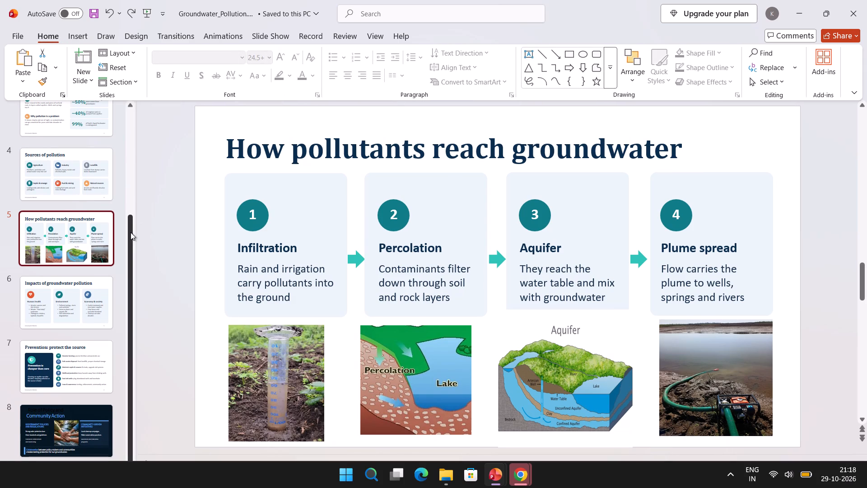
pyautogui.moveTo(131, 232); pyautogui.dragTo(130, 272)
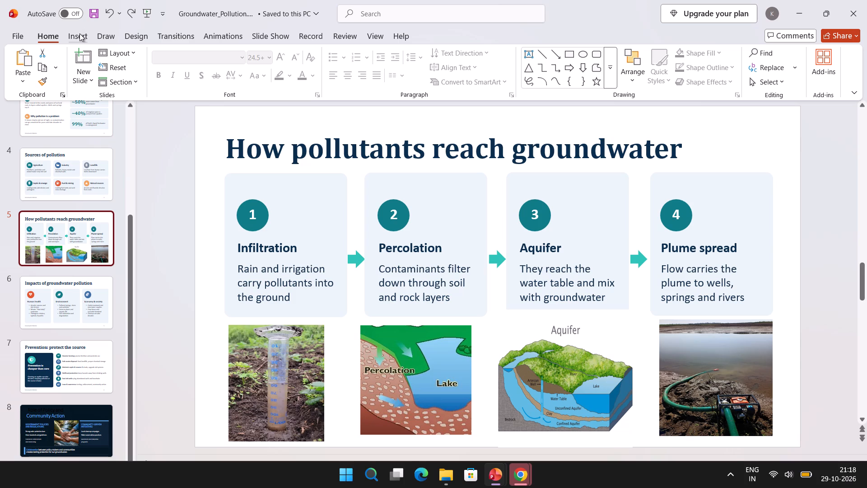
pyautogui.click(76, 52)
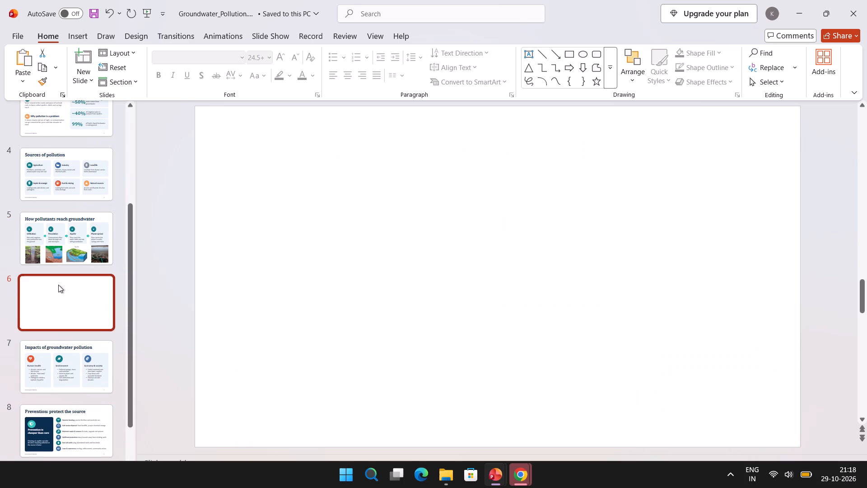
pyautogui.moveTo(58, 285); pyautogui.dragTo(52, 418)
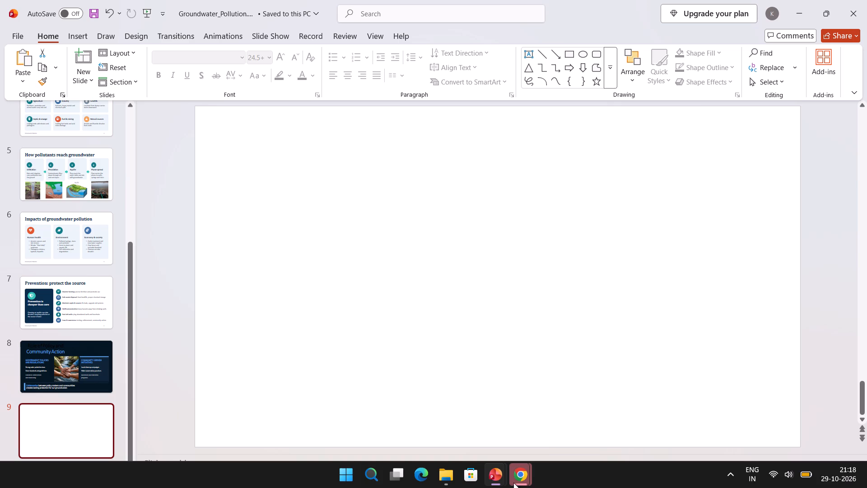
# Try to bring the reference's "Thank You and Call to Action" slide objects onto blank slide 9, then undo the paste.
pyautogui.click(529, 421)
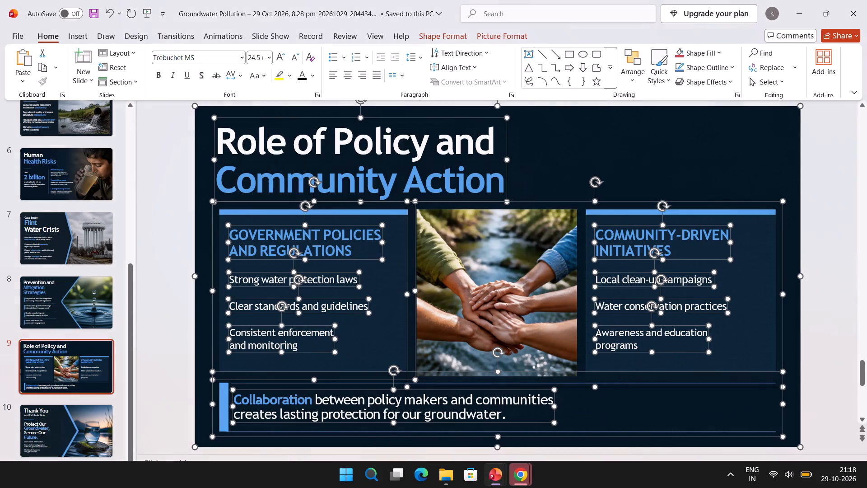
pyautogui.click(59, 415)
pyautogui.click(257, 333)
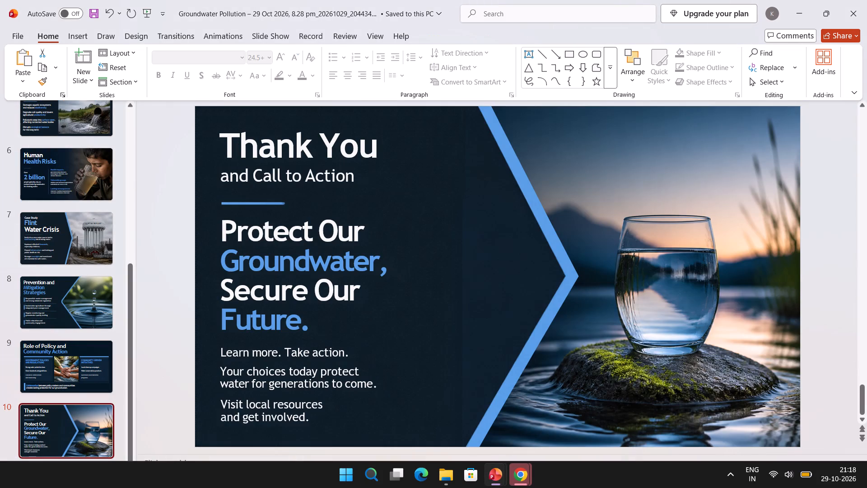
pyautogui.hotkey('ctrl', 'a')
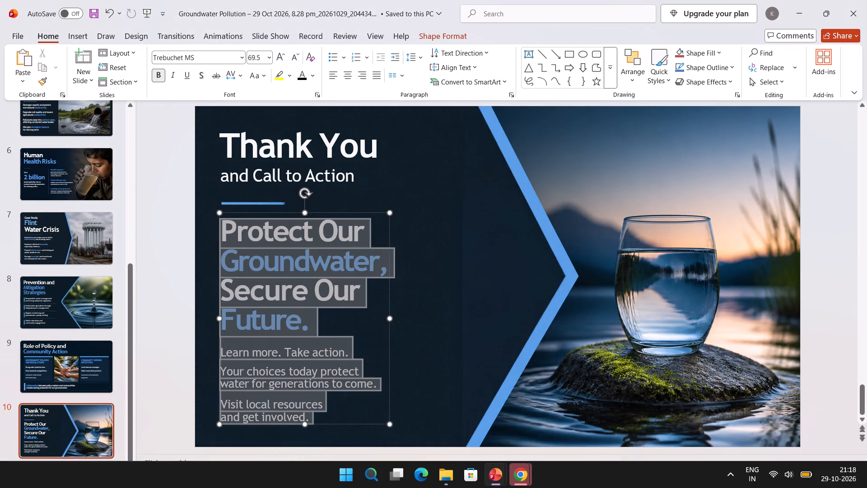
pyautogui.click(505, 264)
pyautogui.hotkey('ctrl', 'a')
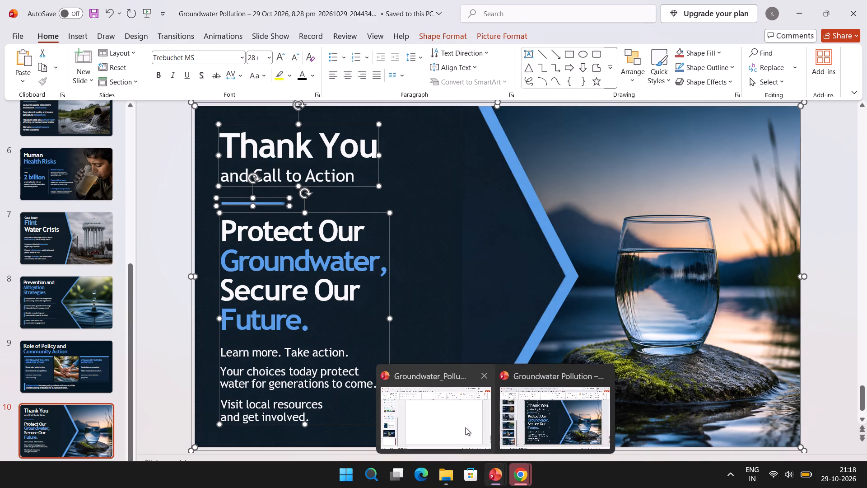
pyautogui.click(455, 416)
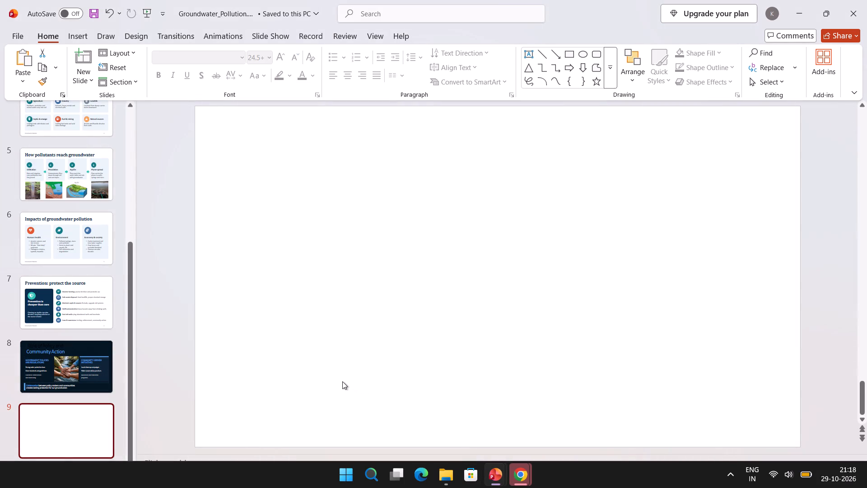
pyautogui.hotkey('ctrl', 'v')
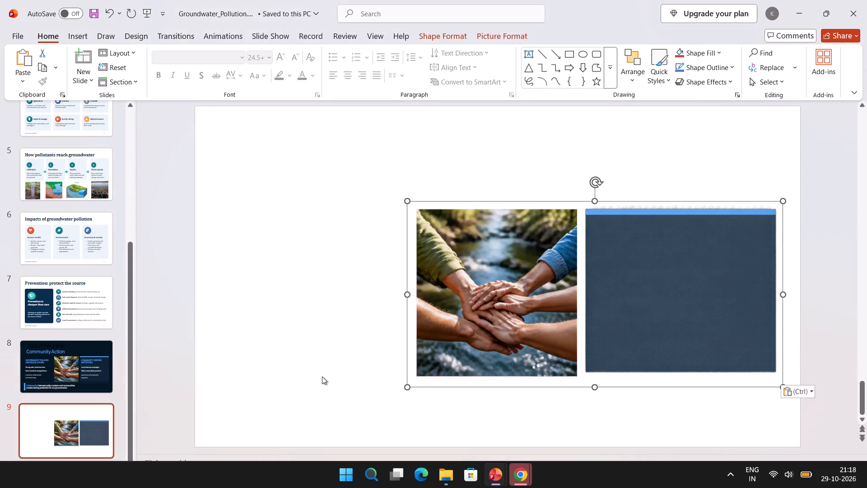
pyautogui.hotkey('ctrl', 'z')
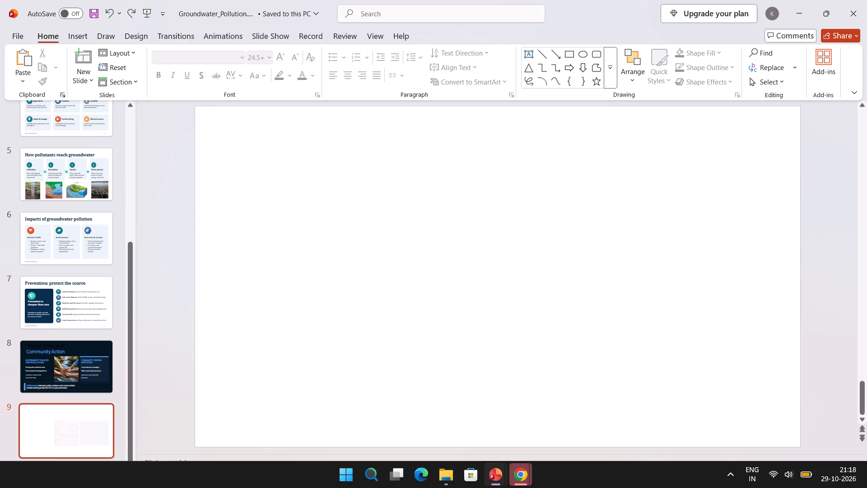
# Copy all objects of the reference's "Thank You and Call to Action" slide and paste them onto blank slide 9 of Groundwater_Pollution.pptx.
pyautogui.click(547, 423)
pyautogui.click(490, 316)
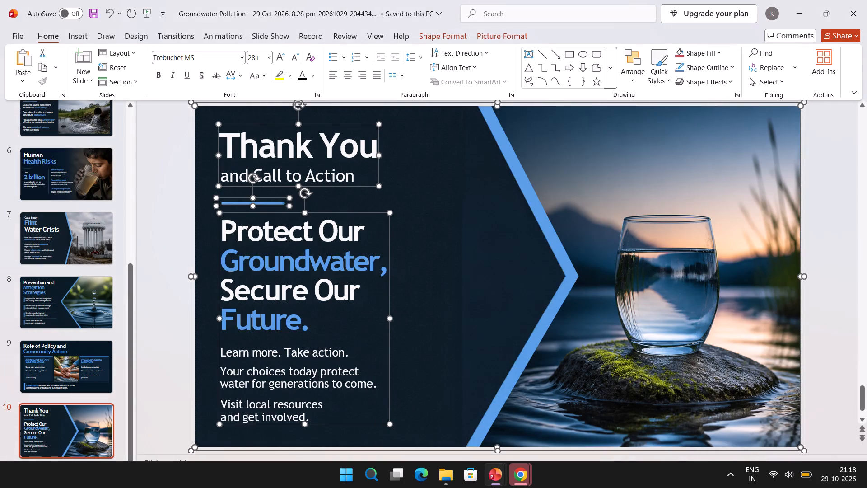
pyautogui.hotkey('ctrl', 'a')
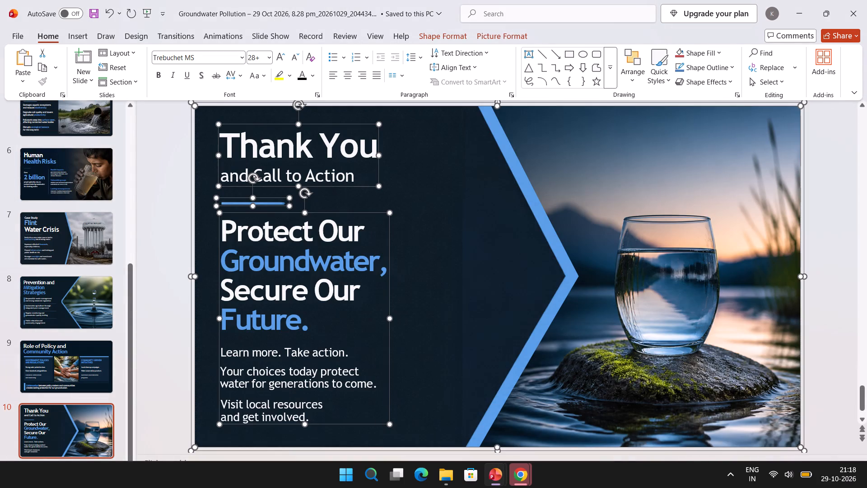
pyautogui.hotkey('ctrl', 'a')
pyautogui.click(487, 316)
pyautogui.click(626, 258)
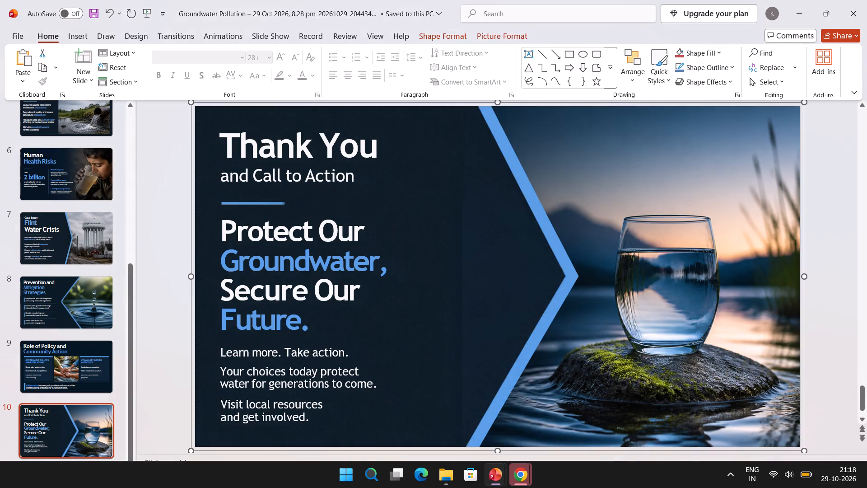
pyautogui.click(591, 252)
pyautogui.hotkey('ctrl', 'a')
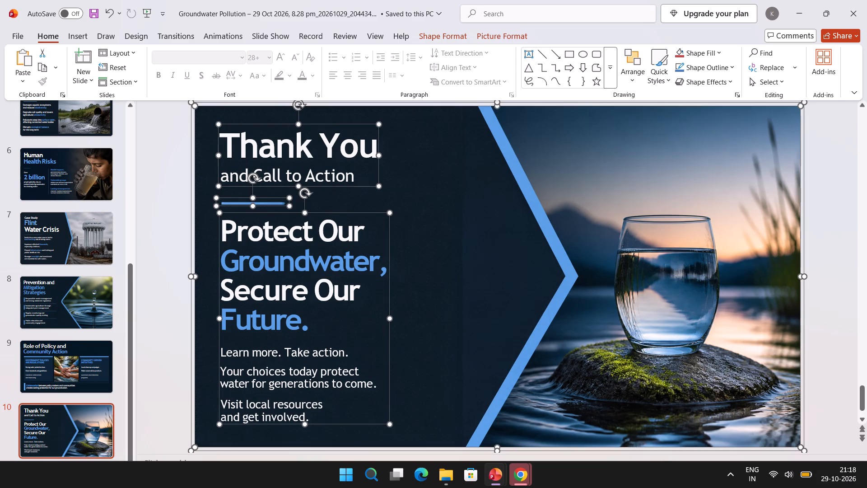
pyautogui.hotkey('ctrl', 'c')
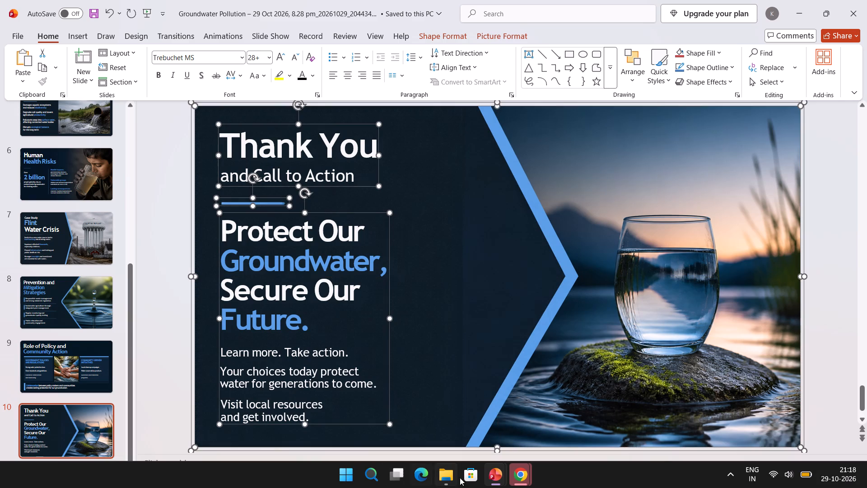
pyautogui.click(450, 427)
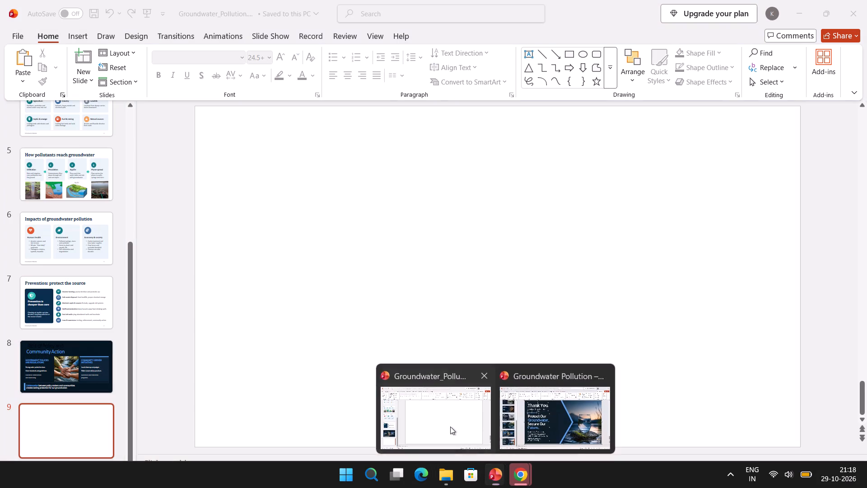
pyautogui.hotkey('ctrl', 'v')
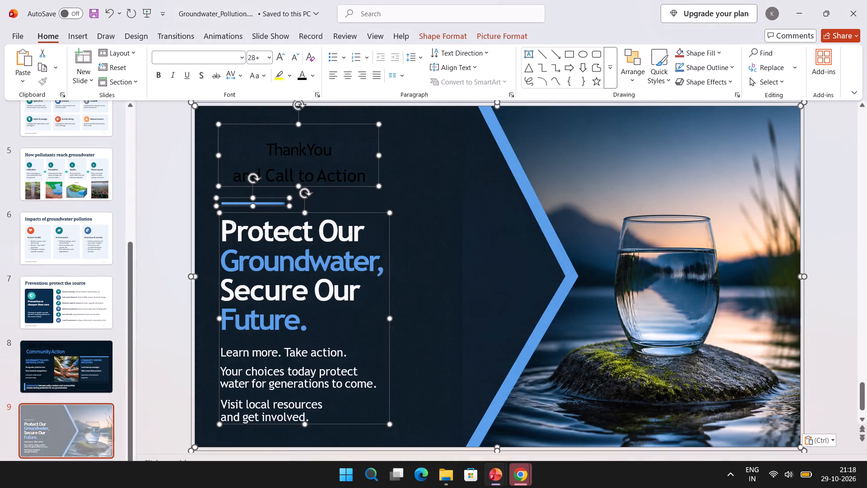
pyautogui.click(439, 344)
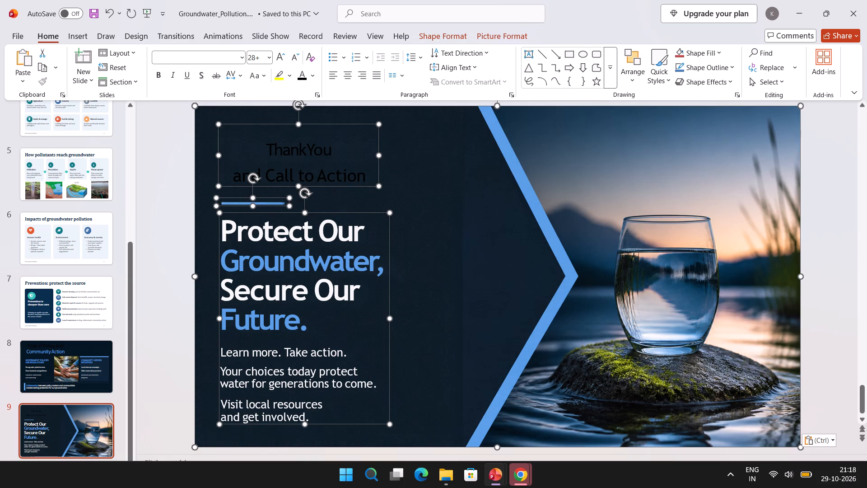
pyautogui.click(526, 238)
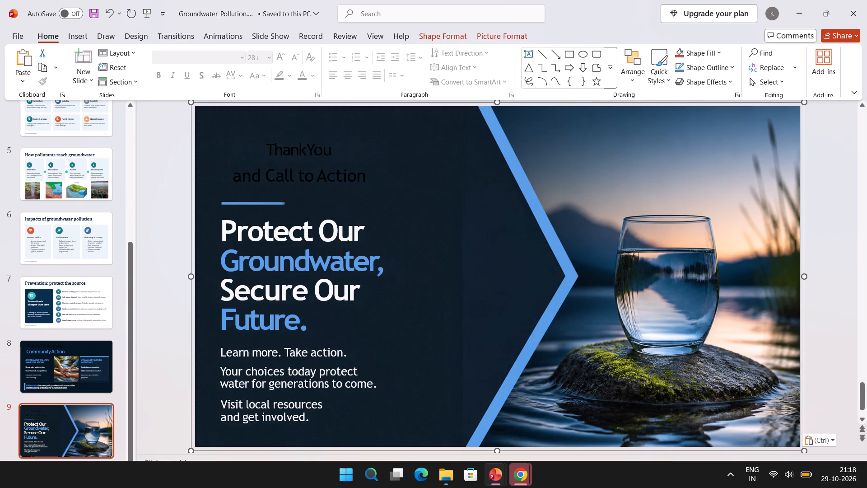
# Cut the "Protect Our Groundwater, Secure Our Future." text block from slide 9.
pyautogui.click(287, 333)
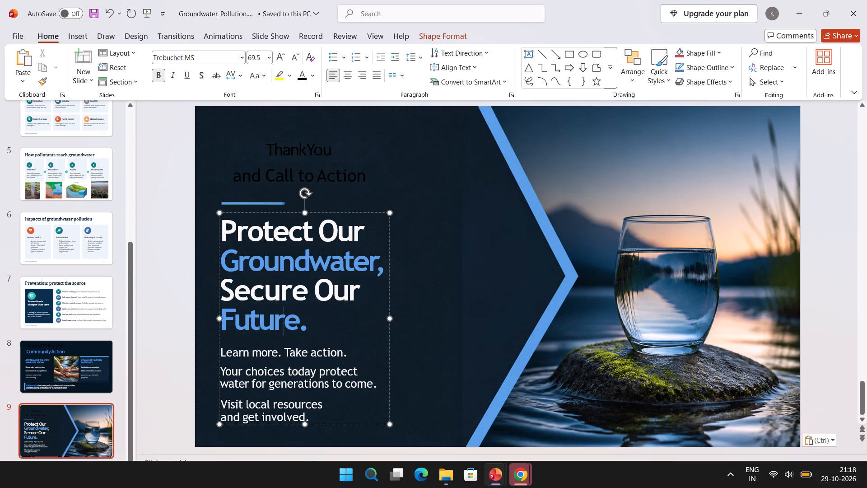
pyautogui.rightClick(362, 214)
pyautogui.click(381, 187)
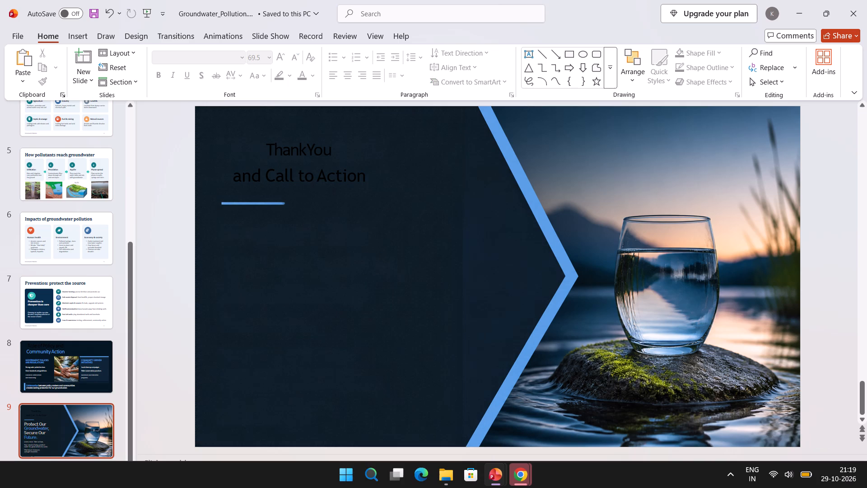
# Delete the "and Call to Action" line from the title on slide 9, keeping only "Thank You".
pyautogui.click(333, 173)
pyautogui.moveTo(365, 180); pyautogui.dragTo(281, 178)
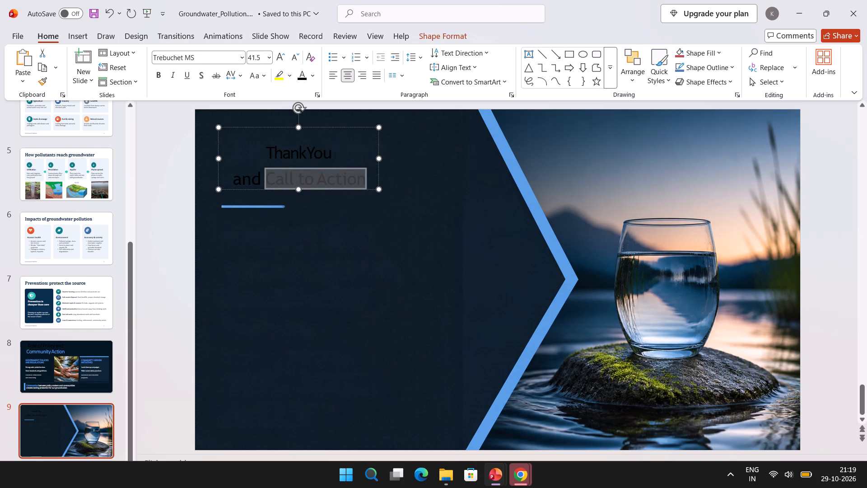
pyautogui.moveTo(281, 178); pyautogui.dragTo(245, 178)
pyautogui.press('BackSpace')
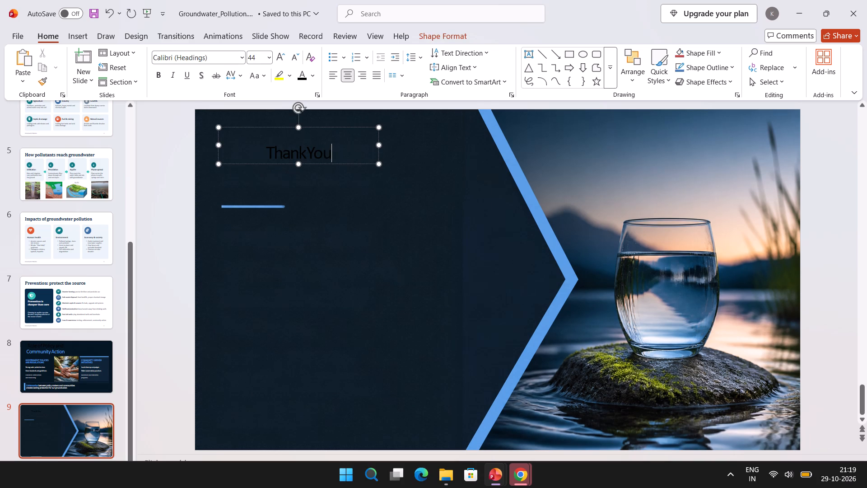
# Cut the short blue divider line beneath the title on slide 9.
pyautogui.click(239, 207)
pyautogui.rightClick(240, 206)
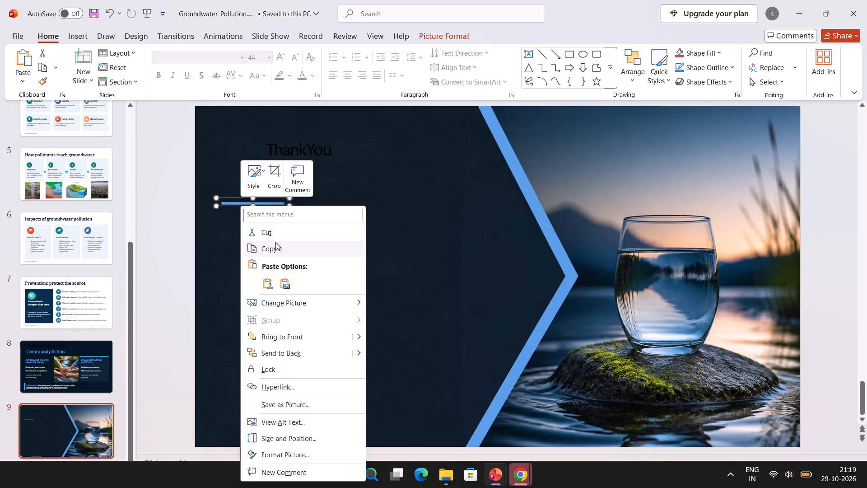
pyautogui.click(273, 232)
# Move the "Thank You" title on slide 9 down to the middle of the dark area beside the glass picture.
pyautogui.click(284, 161)
pyautogui.click(287, 156)
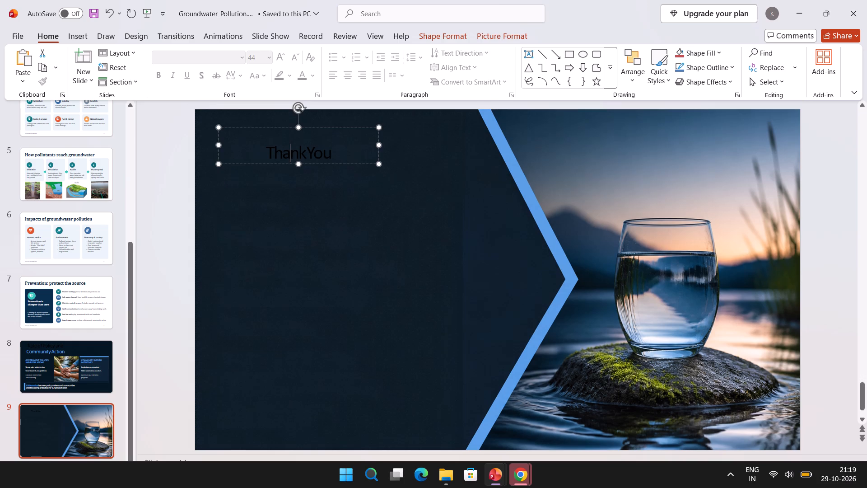
pyautogui.click(278, 166)
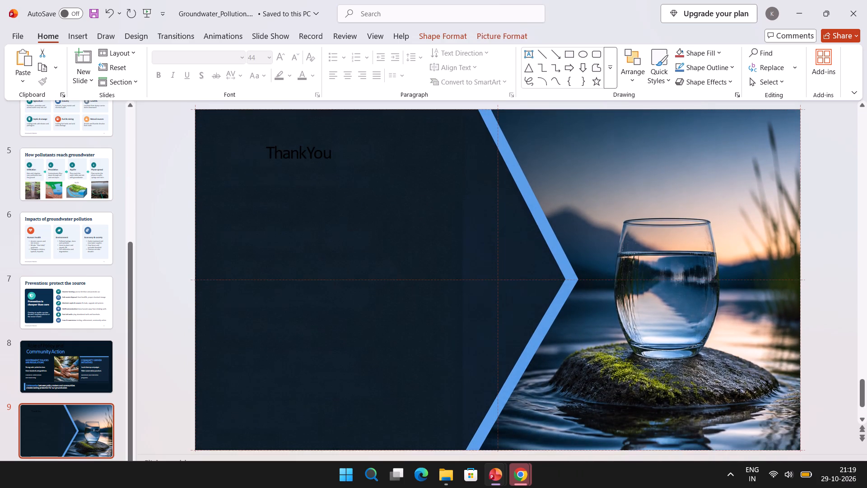
pyautogui.click(277, 154)
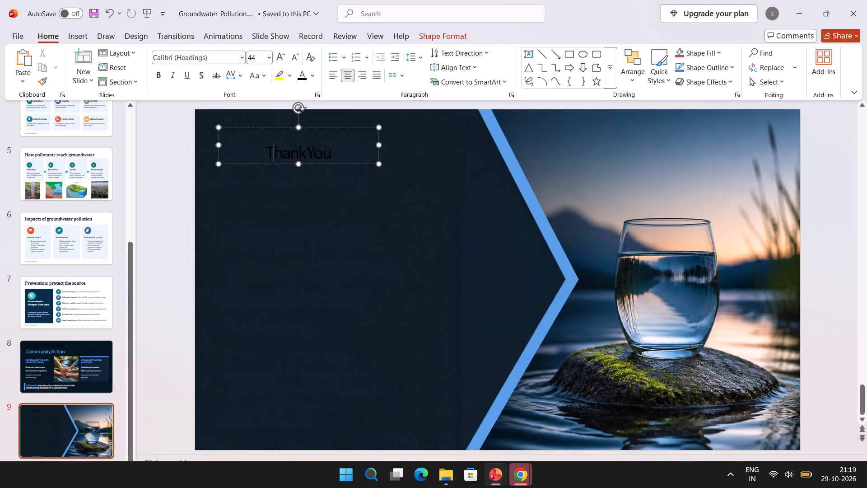
pyautogui.moveTo(279, 164); pyautogui.dragTo(308, 267)
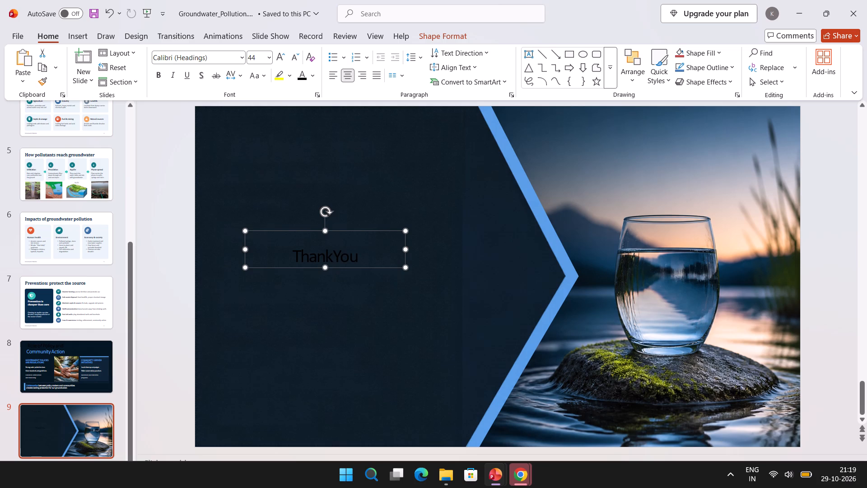
# Enlarge the whole "Thank You" title text on slide 9 to font size 138.
pyautogui.click(310, 261)
pyautogui.hotkey('ctrl', 'a')
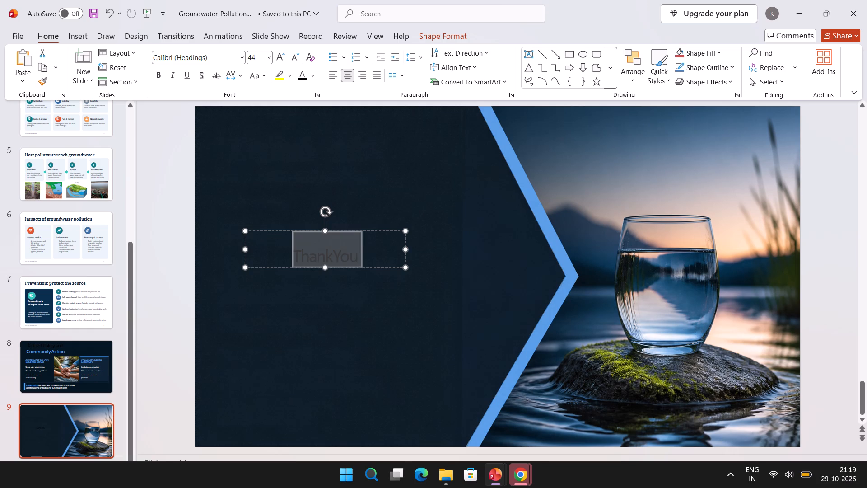
pyautogui.doubleClick(277, 60)
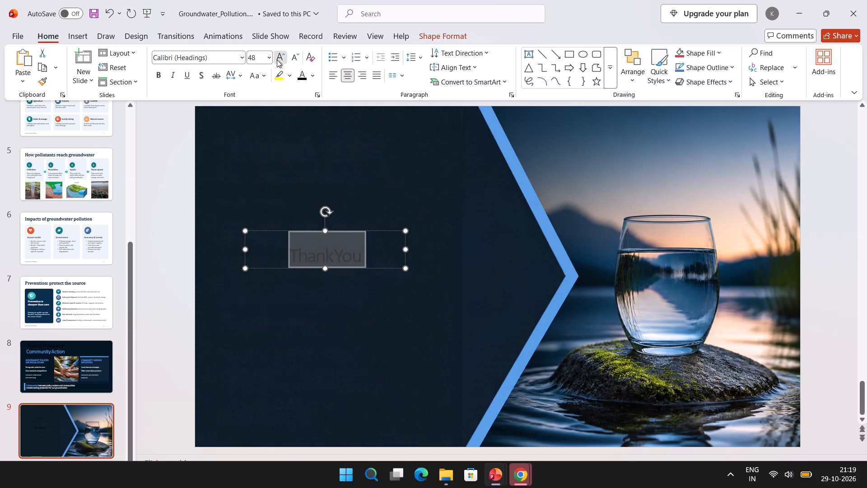
pyautogui.tripleClick(277, 52)
pyautogui.tripleClick(277, 53)
pyautogui.doubleClick(277, 53)
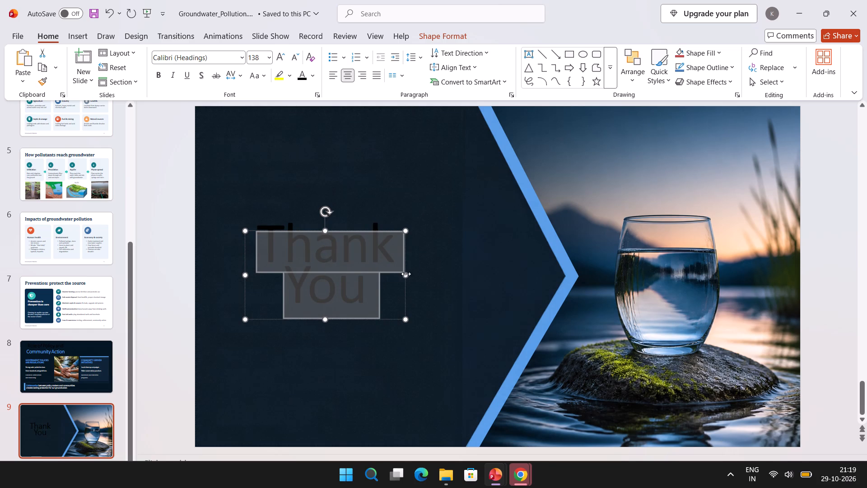
# Widen the "Thank You" text box on both sides so it spans most of the dark area.
pyautogui.moveTo(406, 275); pyautogui.dragTo(520, 269)
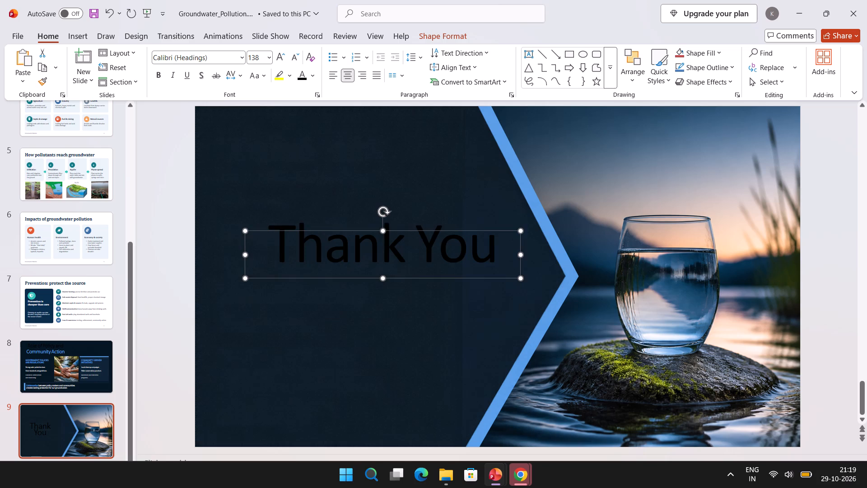
pyautogui.moveTo(247, 255); pyautogui.dragTo(205, 253)
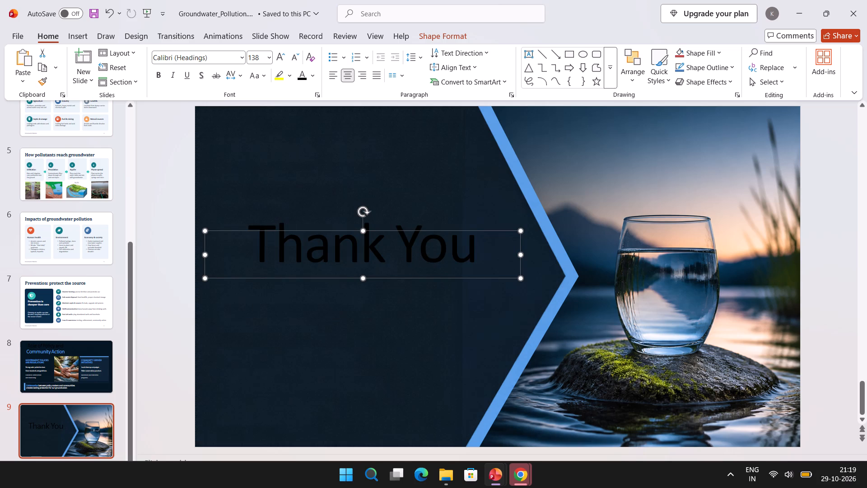
pyautogui.moveTo(364, 280); pyautogui.dragTo(357, 355)
pyautogui.moveTo(362, 231); pyautogui.dragTo(354, 193)
# Format the whole "Thank You" title on slide 9 in the Arial Black font with white text colour.
pyautogui.click(306, 245)
pyautogui.hotkey('ctrl', 'a')
pyautogui.click(240, 57)
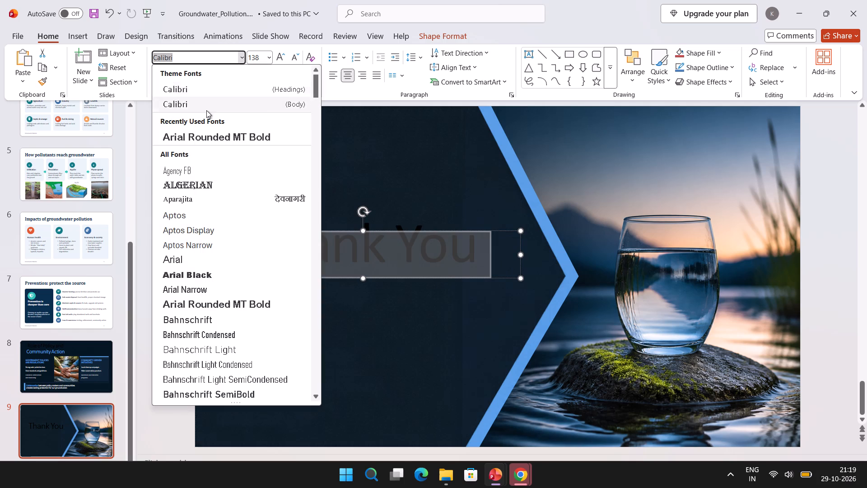
pyautogui.click(188, 271)
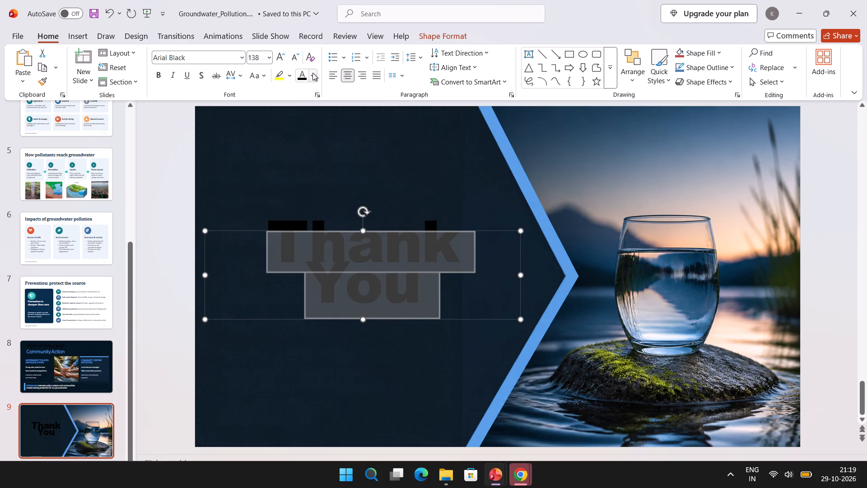
pyautogui.click(312, 73)
pyautogui.click(300, 133)
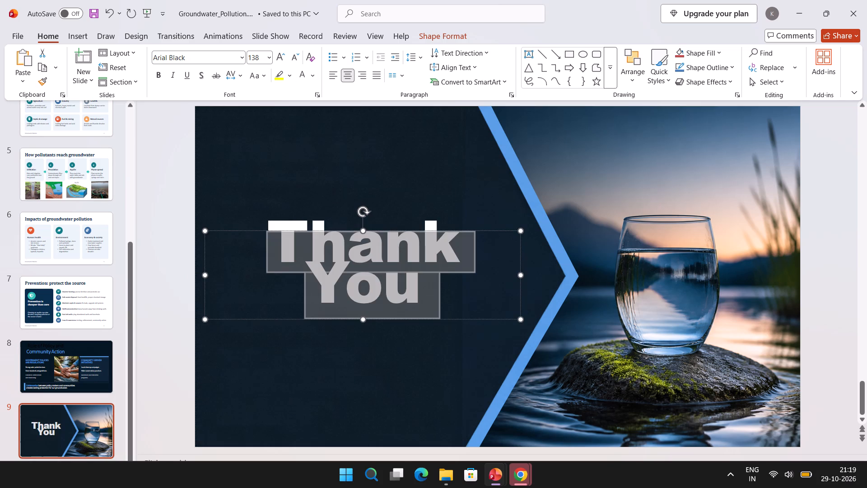
pyautogui.click(296, 373)
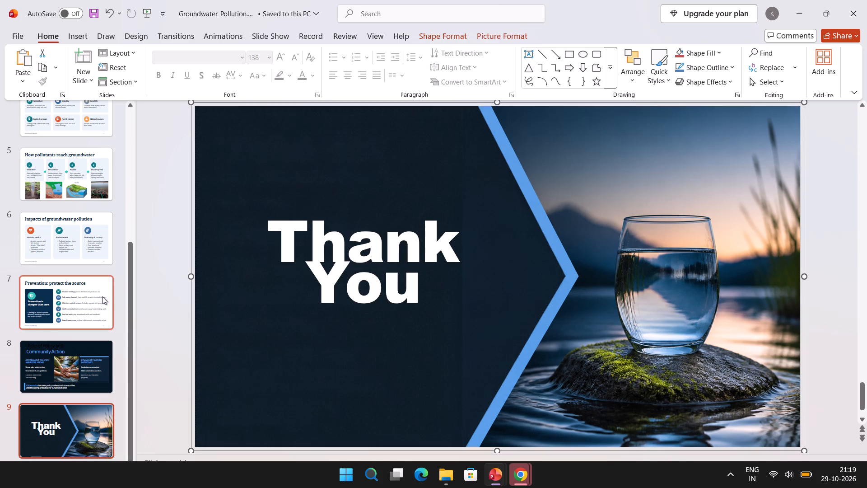
# Review the deck's slides from Community Action back to "Why groundwater matters" and look over the slide thumbnails.
pyautogui.click(61, 383)
pyautogui.click(61, 302)
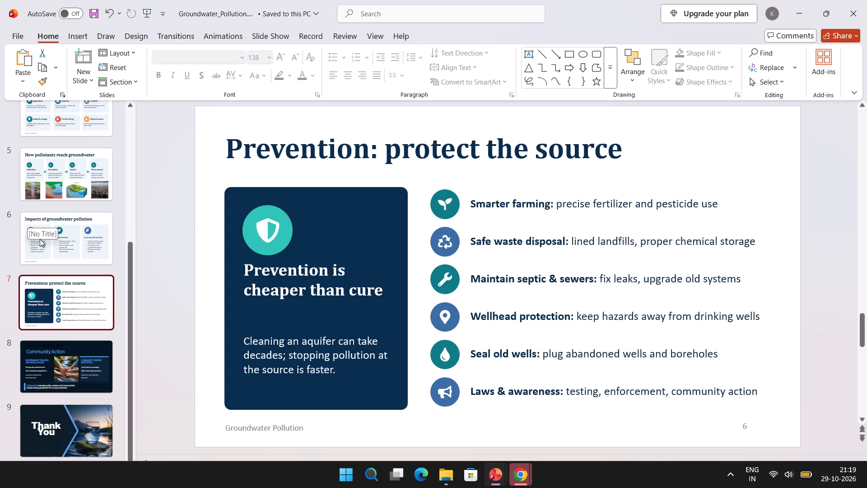
pyautogui.click(40, 239)
pyautogui.click(57, 169)
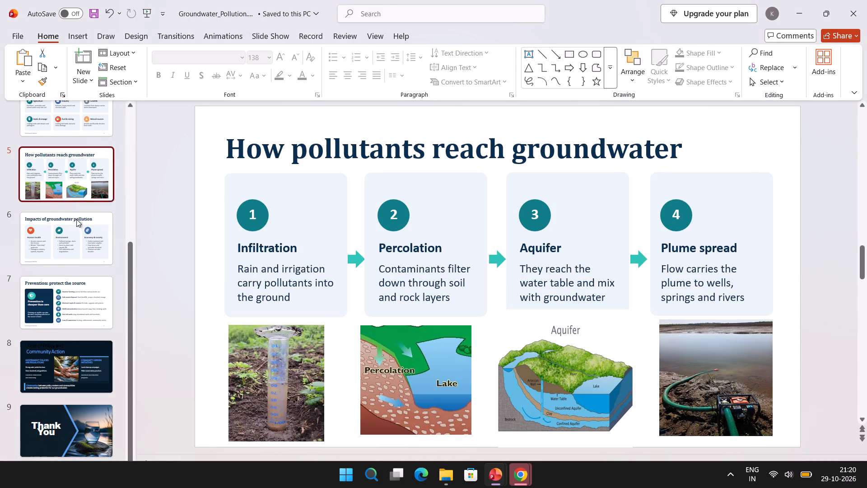
pyautogui.scroll(4, 78, 222)
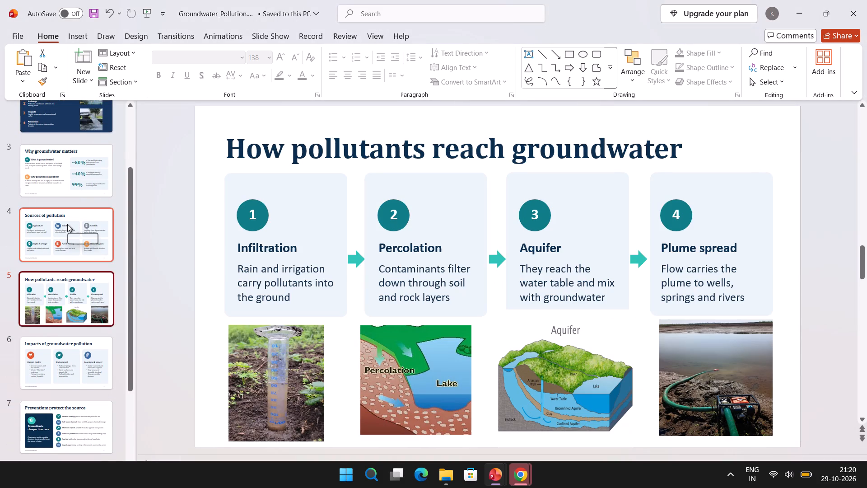
pyautogui.click(67, 224)
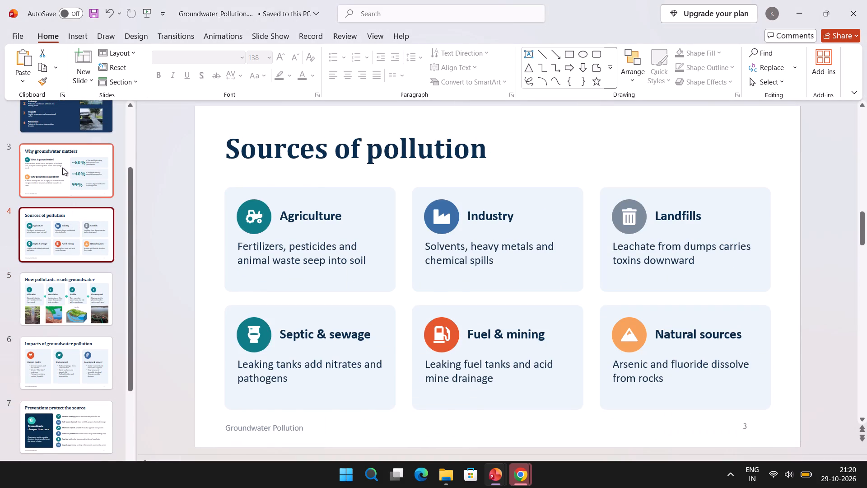
pyautogui.click(62, 168)
pyautogui.scroll(-4, 53, 189)
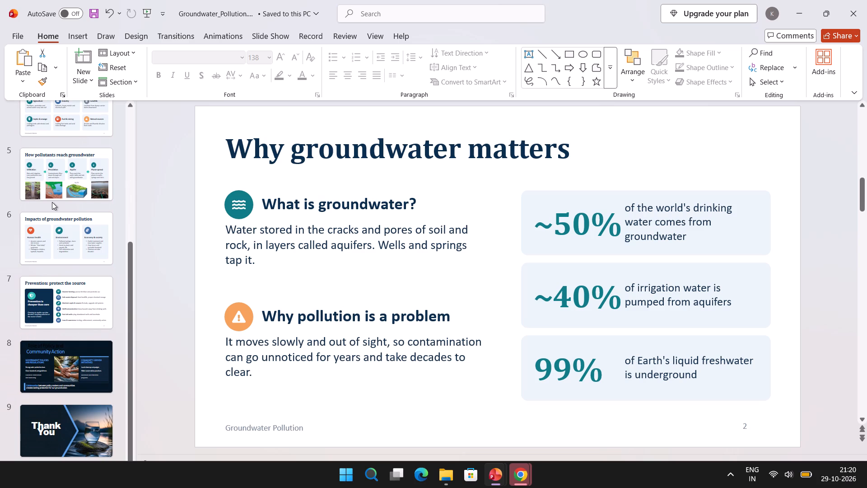
pyautogui.scroll(-6, 52, 202)
pyautogui.scroll(-3, 47, 335)
pyautogui.scroll(4, 43, 286)
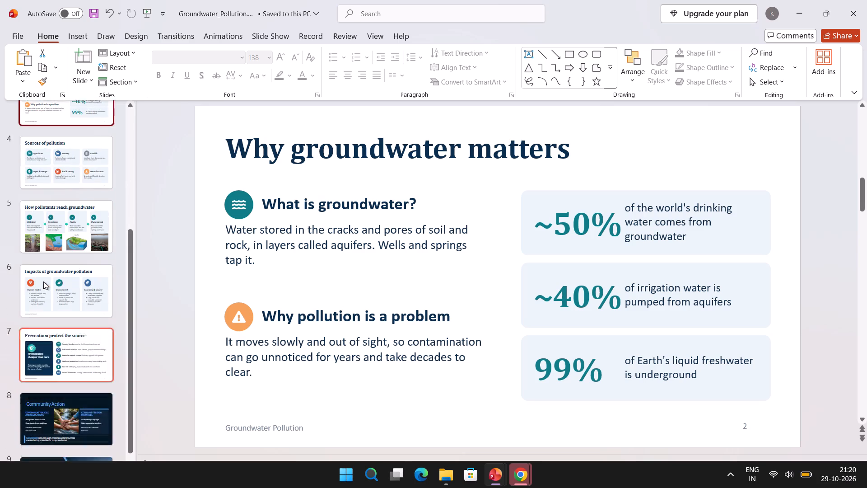
pyautogui.scroll(7, 46, 272)
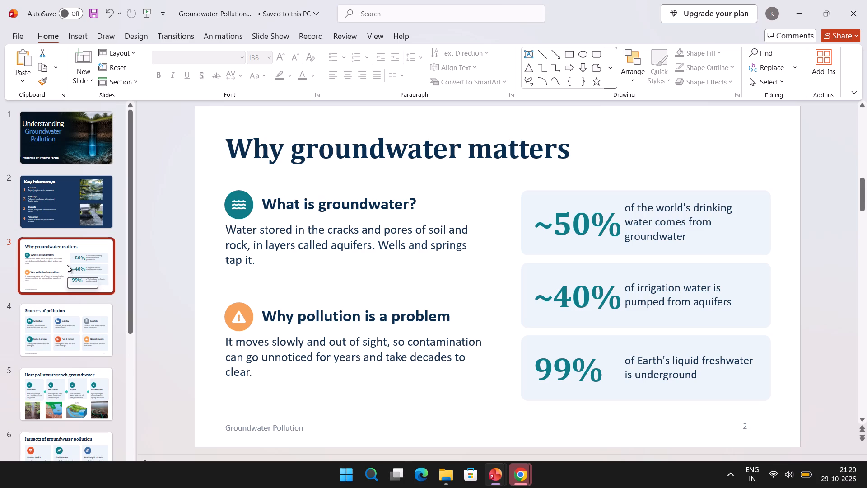
pyautogui.scroll(-9, 16, 256)
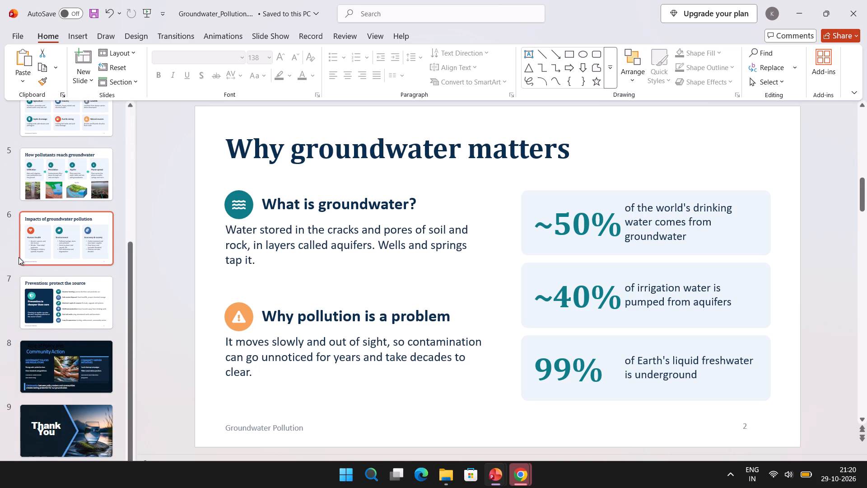
pyautogui.scroll(-2, 19, 257)
pyautogui.scroll(6, 19, 257)
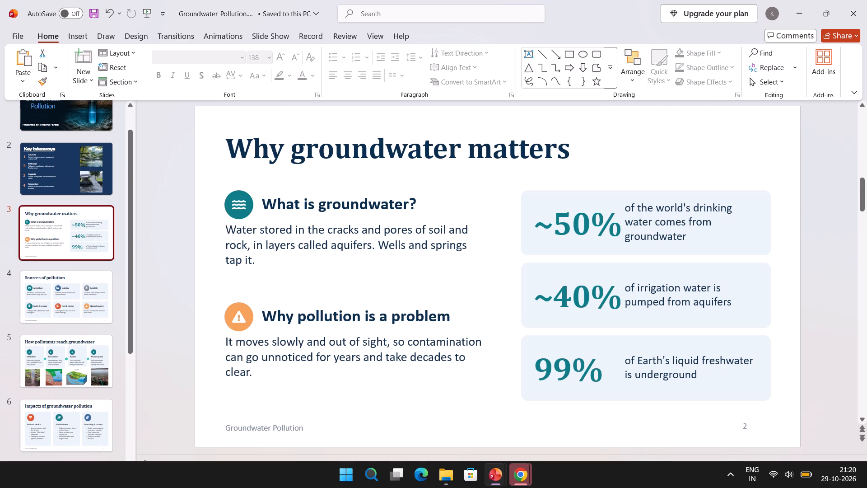
pyautogui.scroll(4, 88, 156)
# Animate the "Understanding Groundwater Pollution" title on slide 1, trying Float In and Split before applying the Fly In entrance effect.
pyautogui.click(70, 145)
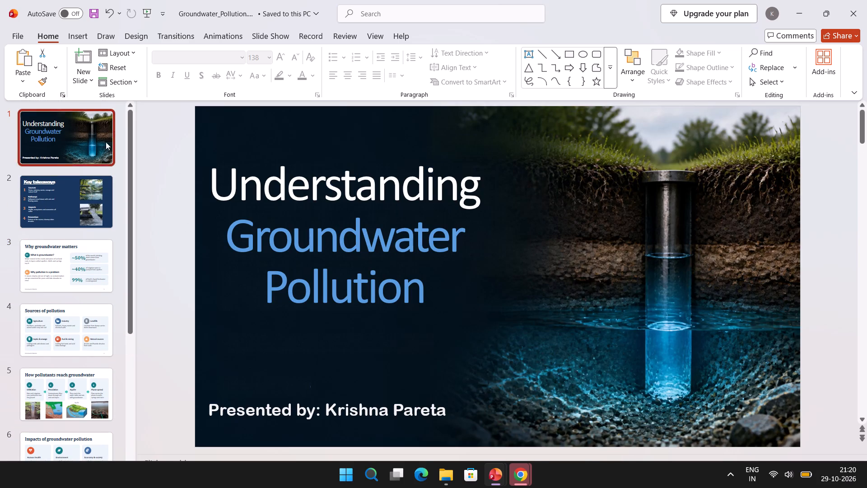
pyautogui.click(230, 186)
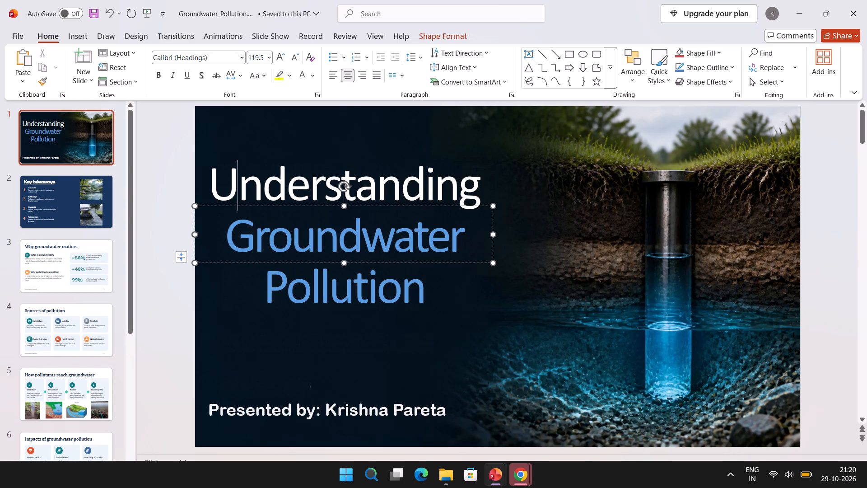
pyautogui.click(232, 185)
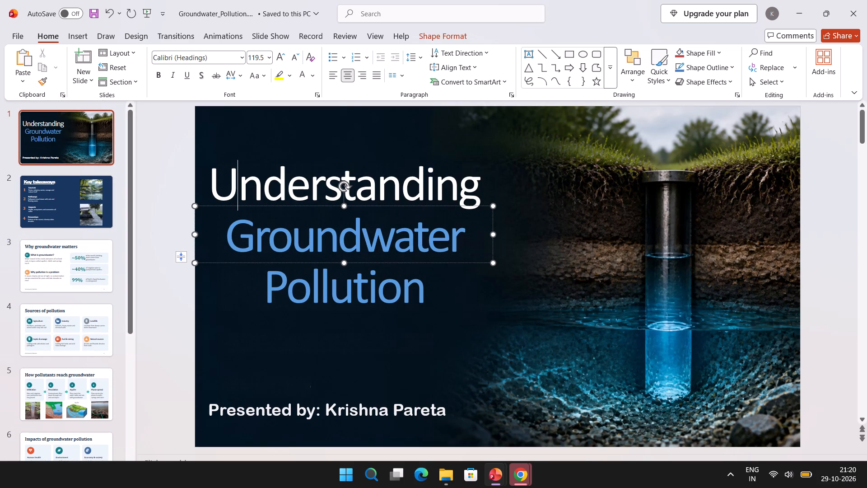
pyautogui.click(208, 180)
pyautogui.moveTo(208, 180); pyautogui.dragTo(413, 284)
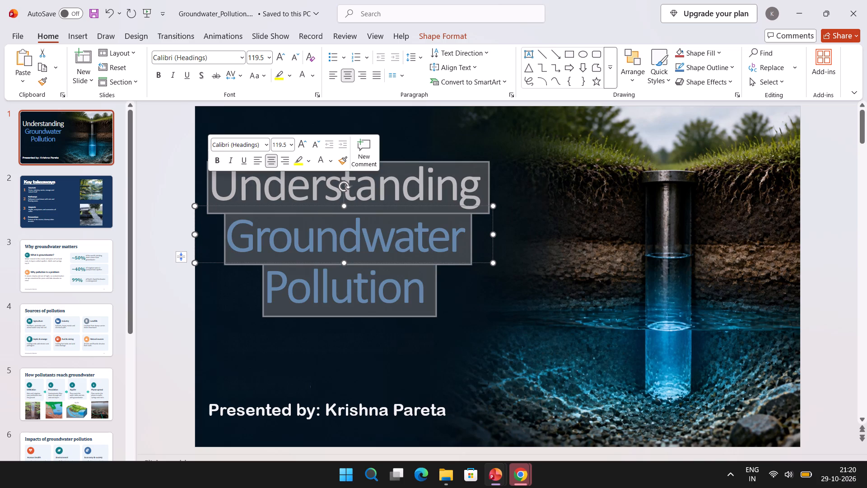
pyautogui.moveTo(413, 284); pyautogui.dragTo(414, 284)
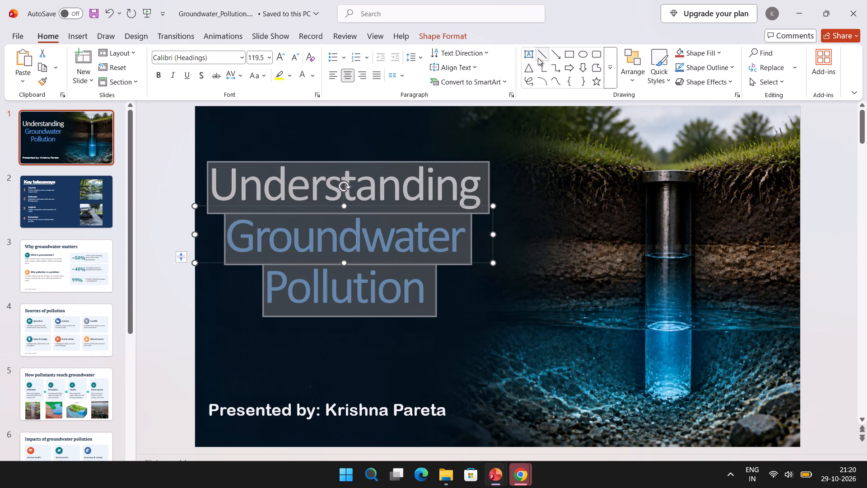
pyautogui.click(228, 34)
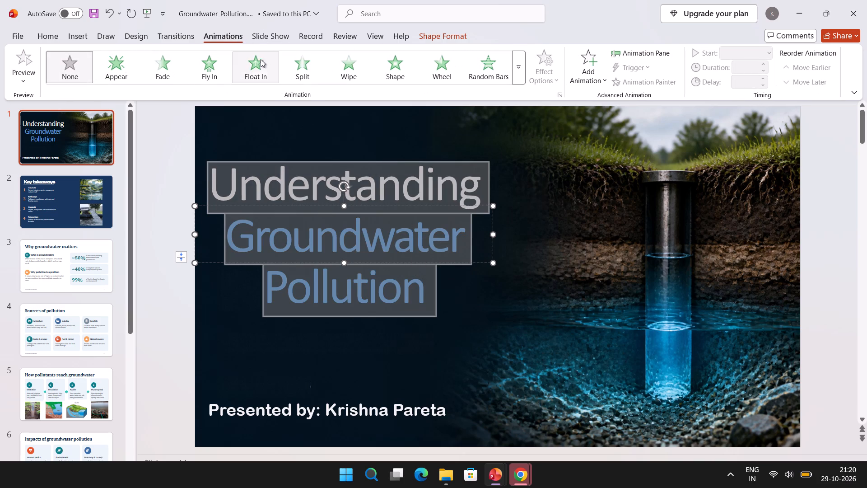
pyautogui.click(263, 65)
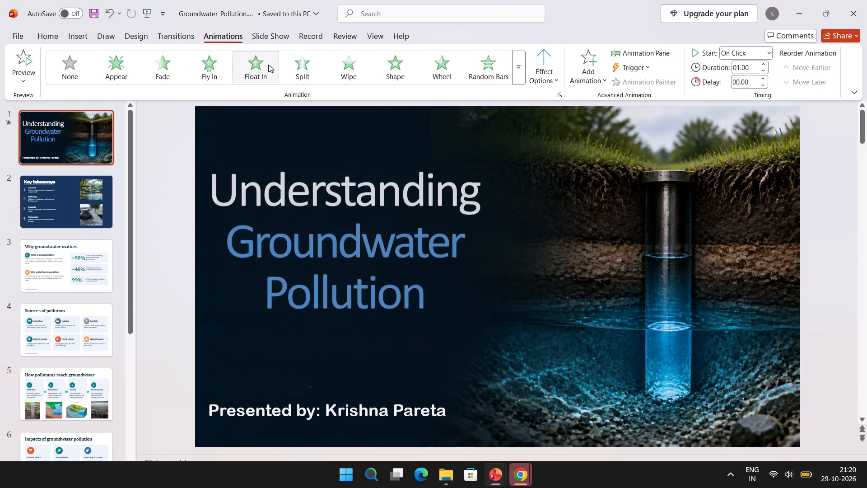
pyautogui.click(303, 68)
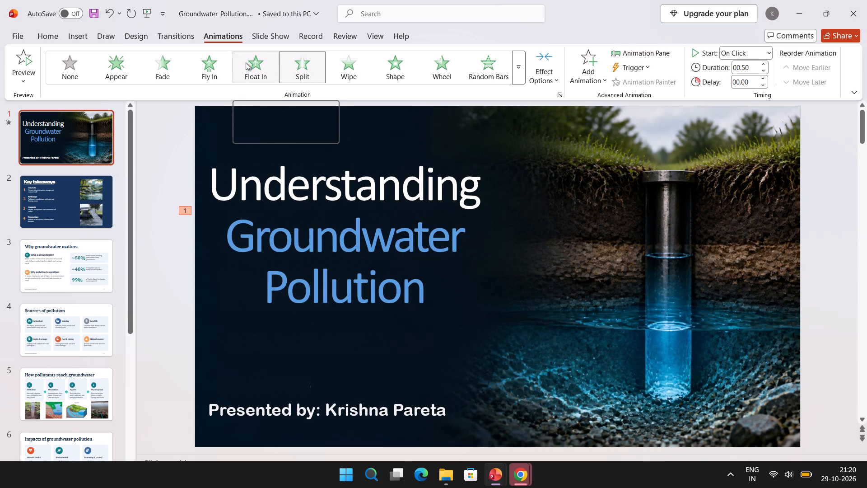
pyautogui.click(218, 66)
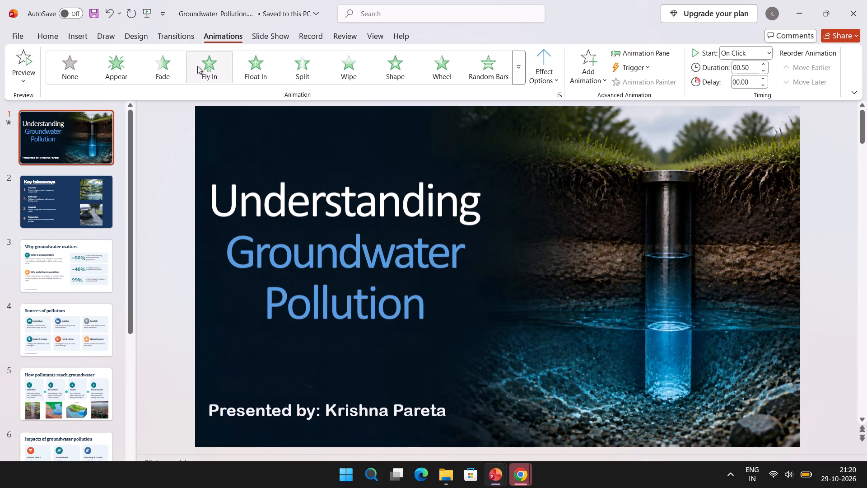
# Change the entrance effect of the "Understanding Groundwater Pollution" title on slide 1, trying Appear before applying Split.
pyautogui.click(118, 63)
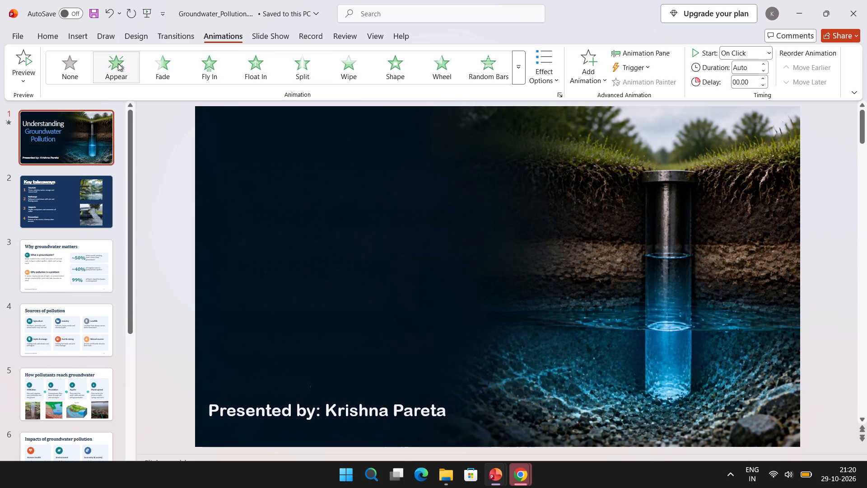
pyautogui.click(295, 64)
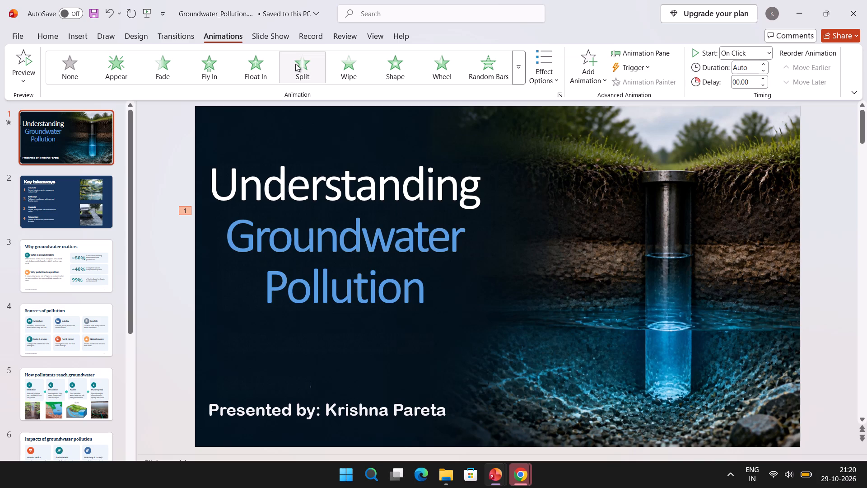
# Apply the Random Bars entrance effect to the whole "Presented by" line on slide 1.
pyautogui.click(367, 407)
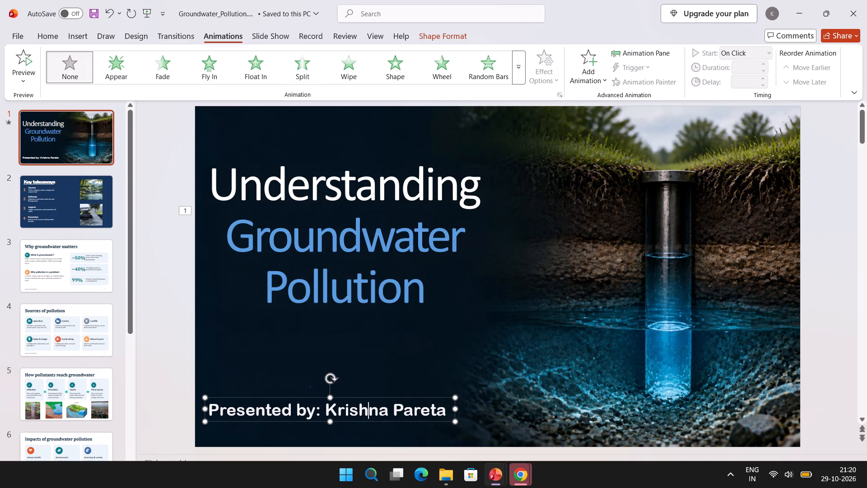
pyautogui.click(263, 406)
pyautogui.hotkey('ctrl', 'a')
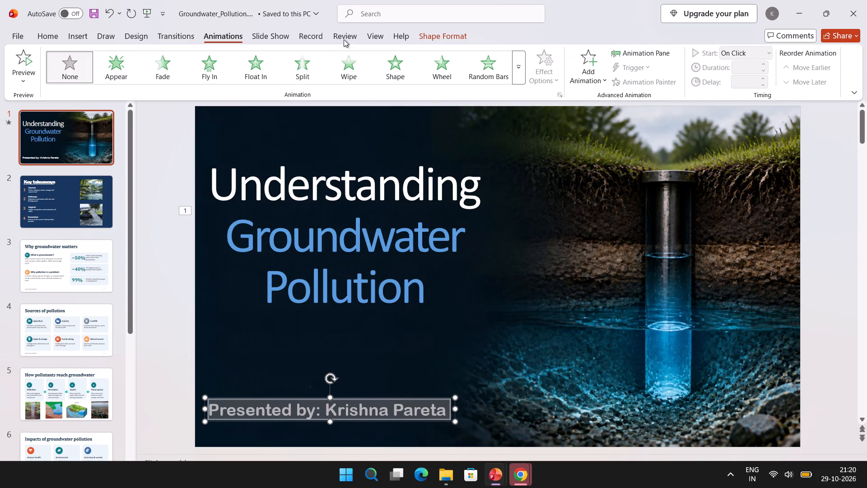
pyautogui.click(493, 67)
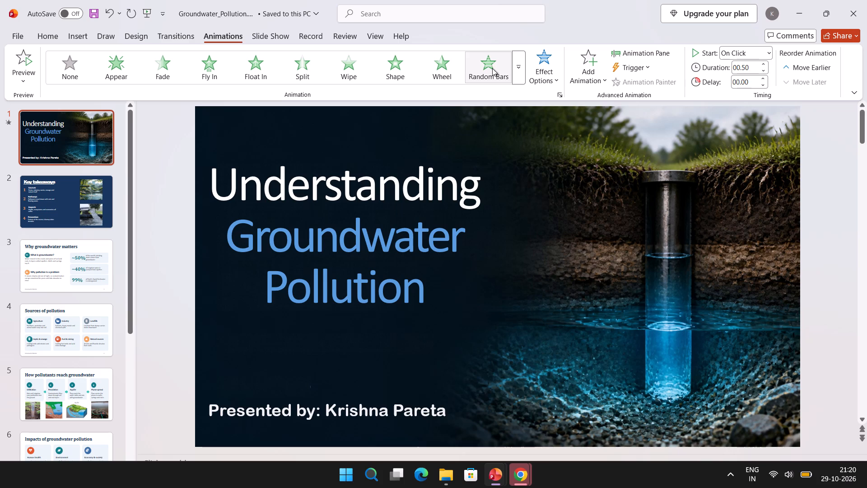
# Open the start timing choices for the title's animation on slide 1.
pyautogui.click(656, 272)
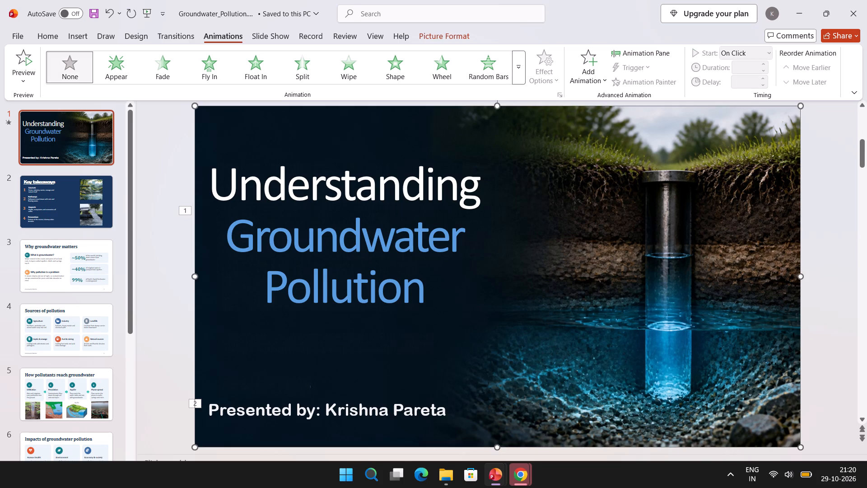
pyautogui.click(749, 49)
pyautogui.click(764, 52)
pyautogui.click(455, 232)
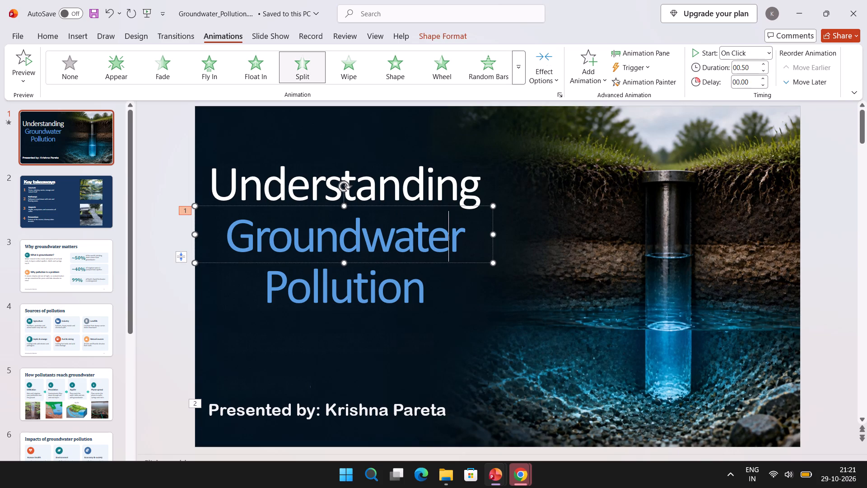
pyautogui.click(766, 52)
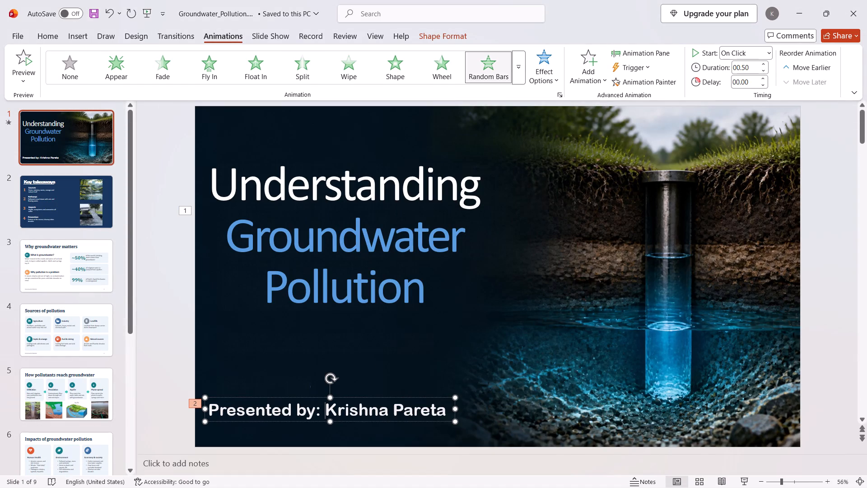
pyautogui.click(744, 483)
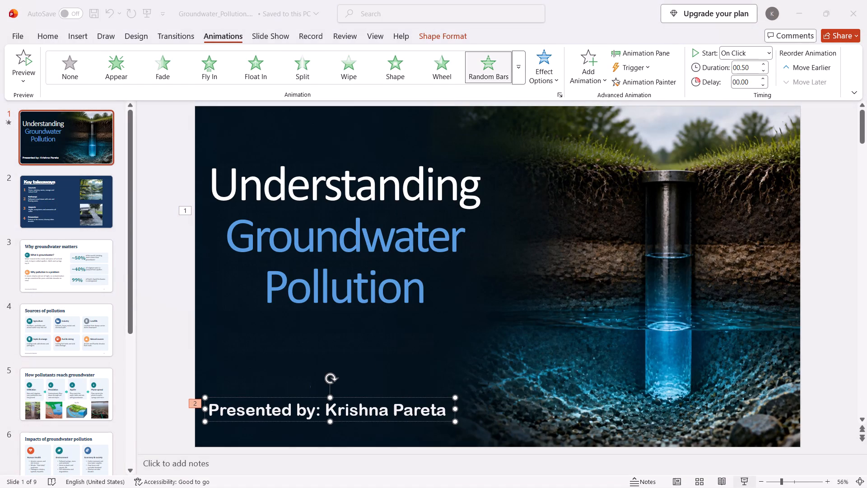
pyautogui.click(683, 397)
pyautogui.click(648, 357)
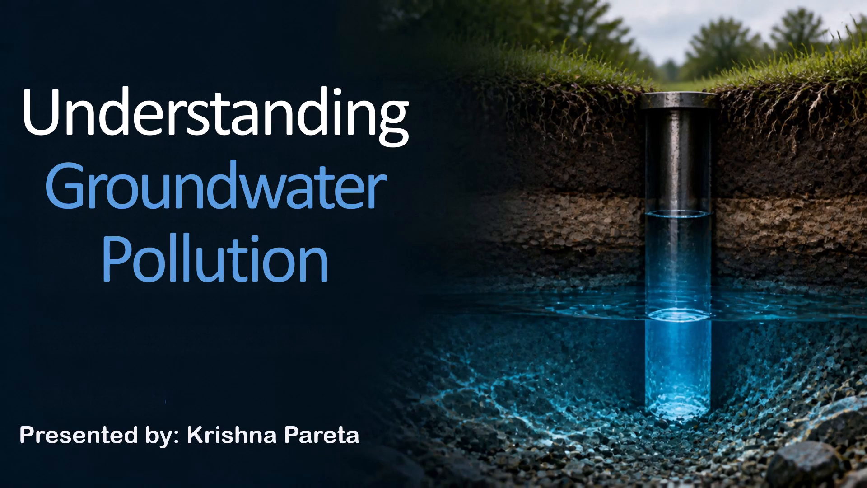
pyautogui.click(651, 344)
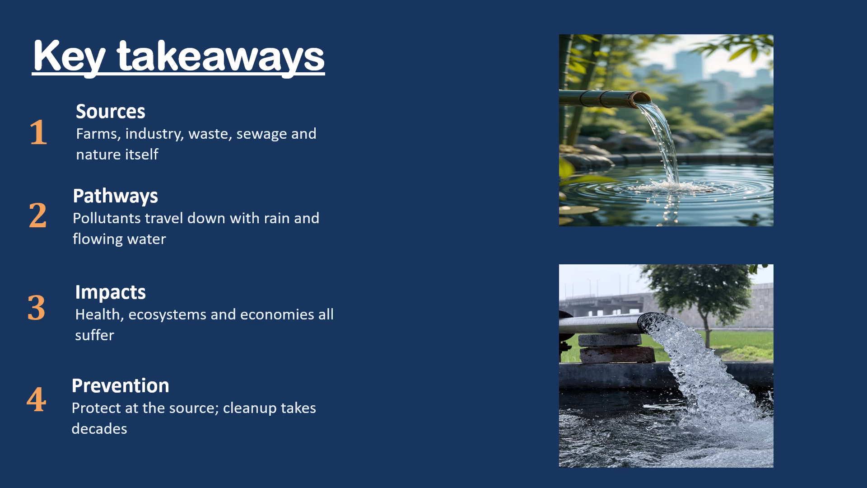
pyautogui.press('Escape')
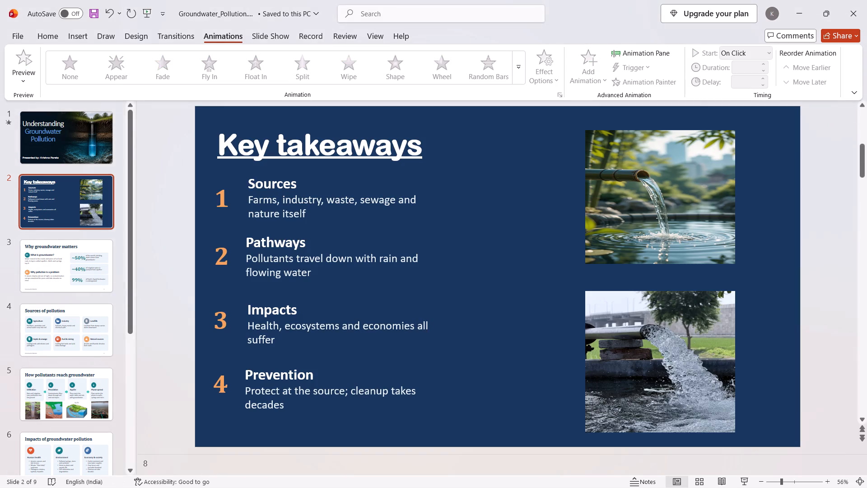
# Set the title's Split animation on slide 1 to start With Previous.
pyautogui.click(102, 141)
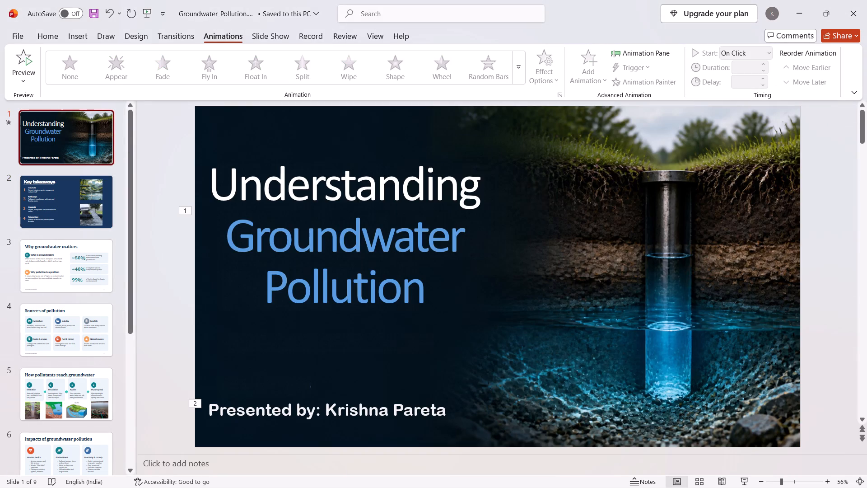
pyautogui.click(741, 50)
pyautogui.click(757, 47)
pyautogui.click(776, 51)
pyautogui.click(760, 54)
pyautogui.click(238, 255)
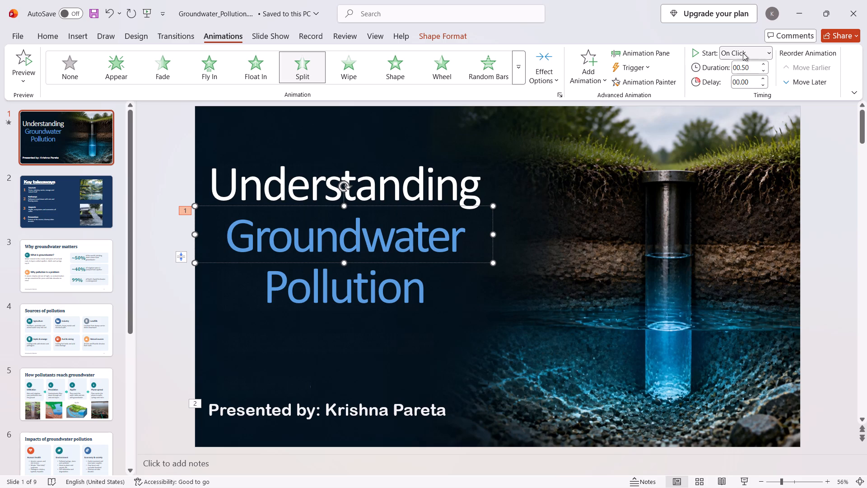
pyautogui.moveTo(211, 170); pyautogui.dragTo(434, 287)
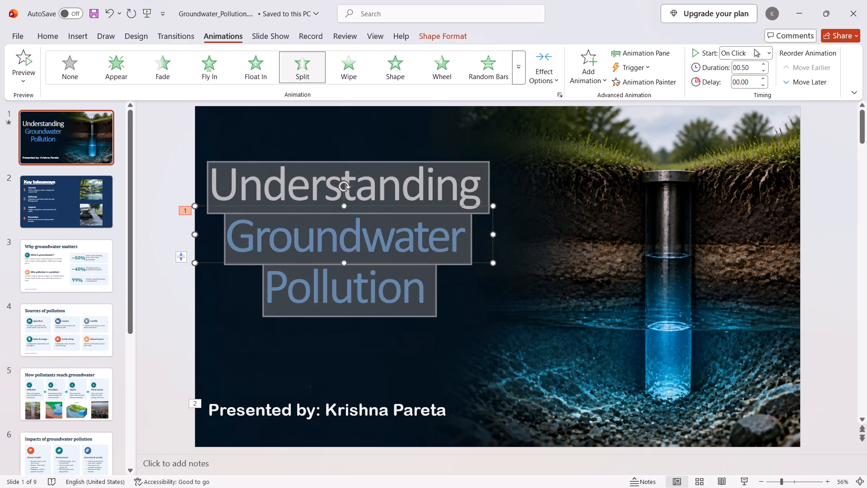
pyautogui.click(764, 50)
pyautogui.click(750, 77)
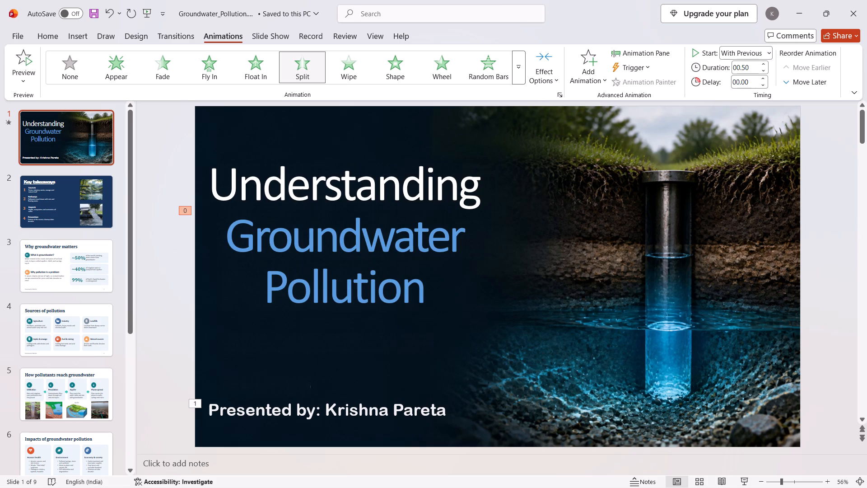
# Set the Random Bars animation of the "Presented by" line on slide 1 to start With Previous.
pyautogui.click(393, 419)
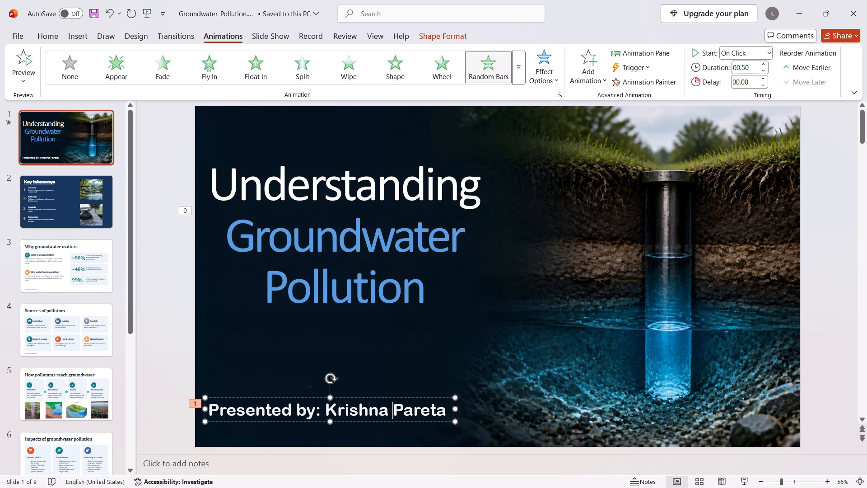
pyautogui.hotkey('ctrl', 'a')
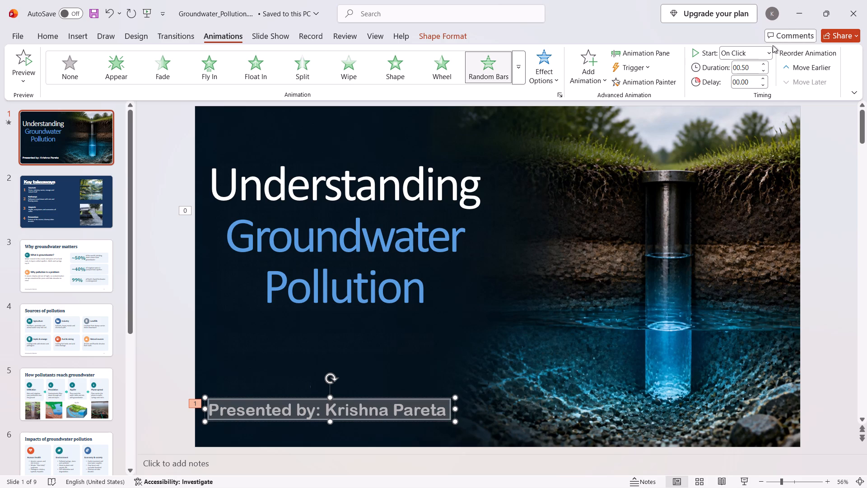
pyautogui.click(763, 50)
pyautogui.click(758, 76)
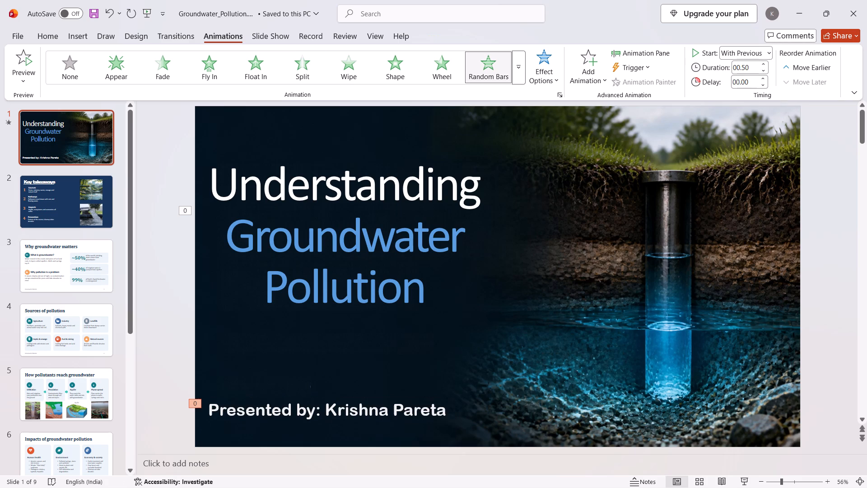
# Play the slide show from slide 1 again to check the new animation timing, and exit at slide 2.
pyautogui.click(747, 483)
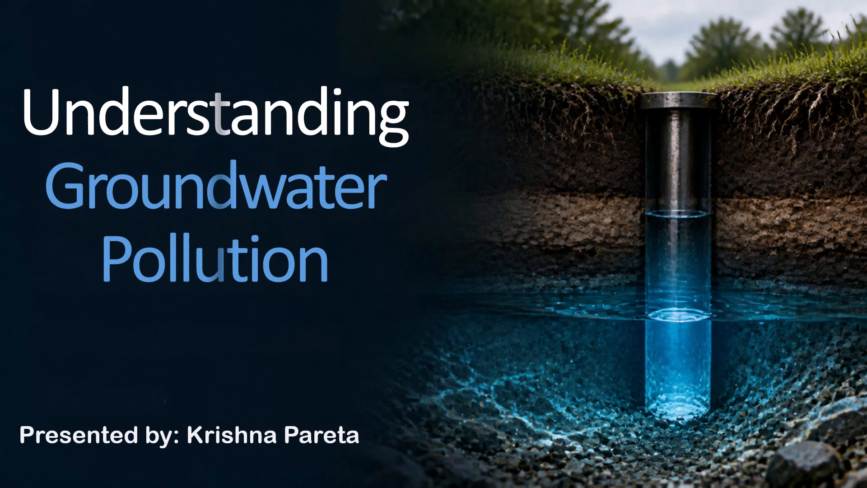
pyautogui.click(718, 359)
pyautogui.press('Escape')
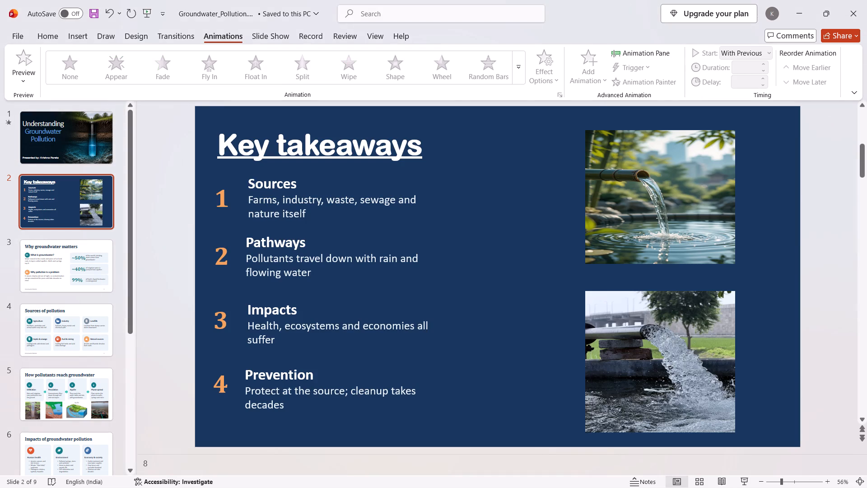
# Try the Fade transition on slide 1, and apply the Morph transition to it instead.
pyautogui.click(56, 130)
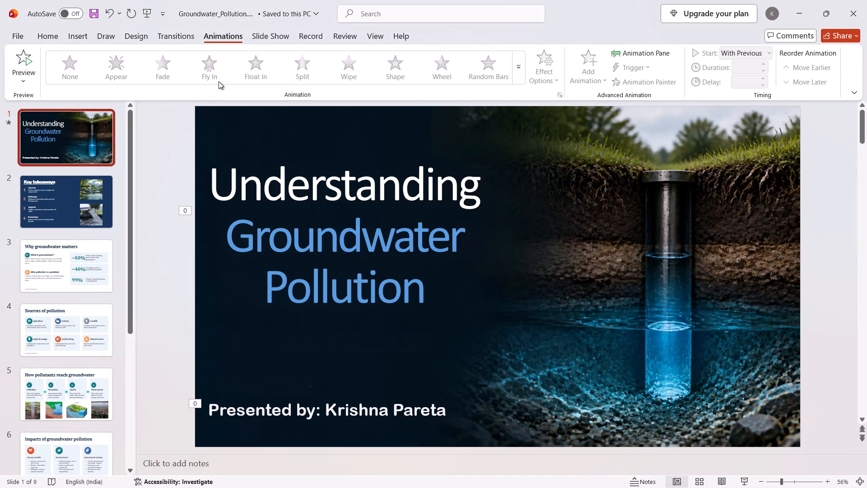
pyautogui.click(166, 31)
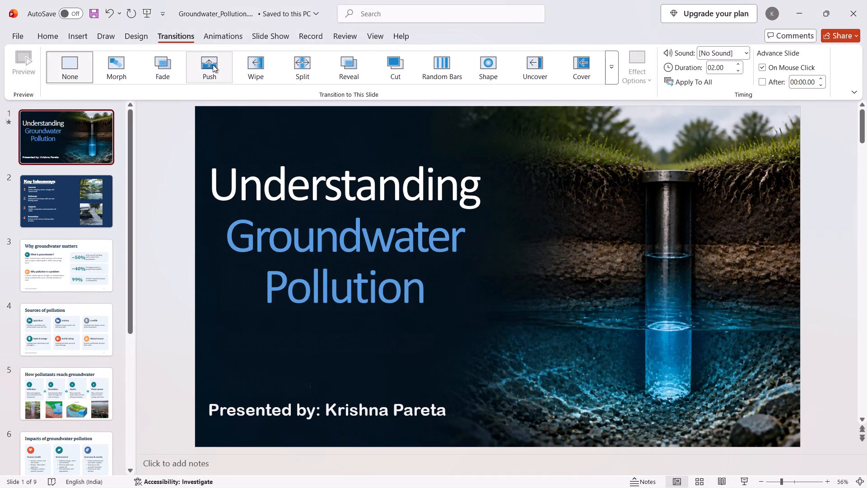
pyautogui.click(169, 61)
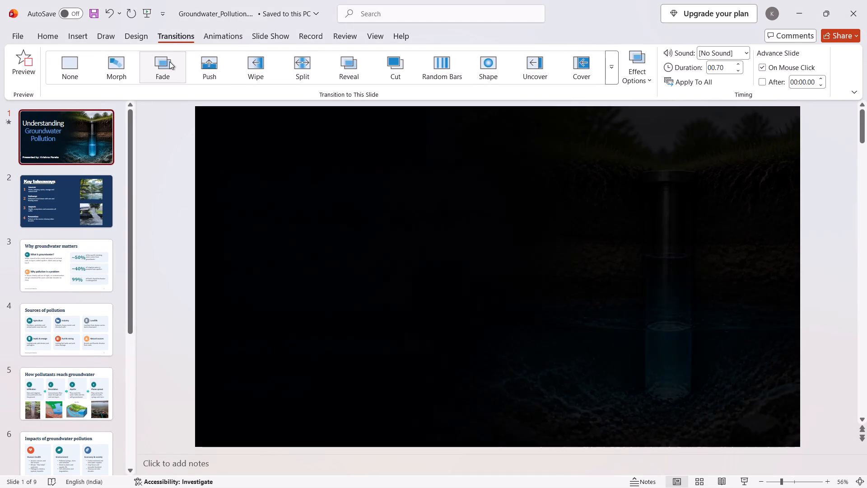
pyautogui.click(105, 58)
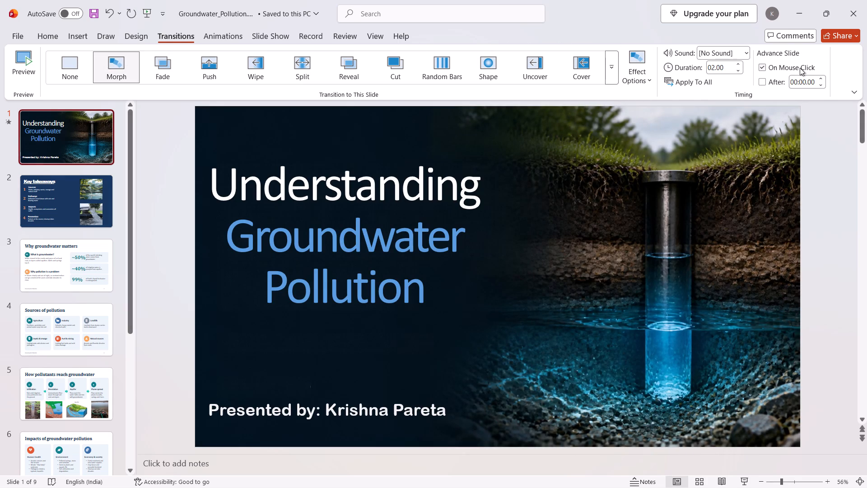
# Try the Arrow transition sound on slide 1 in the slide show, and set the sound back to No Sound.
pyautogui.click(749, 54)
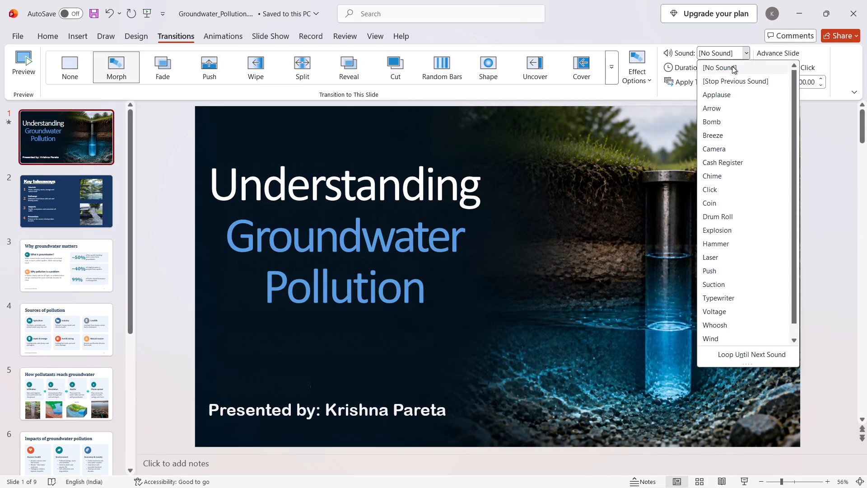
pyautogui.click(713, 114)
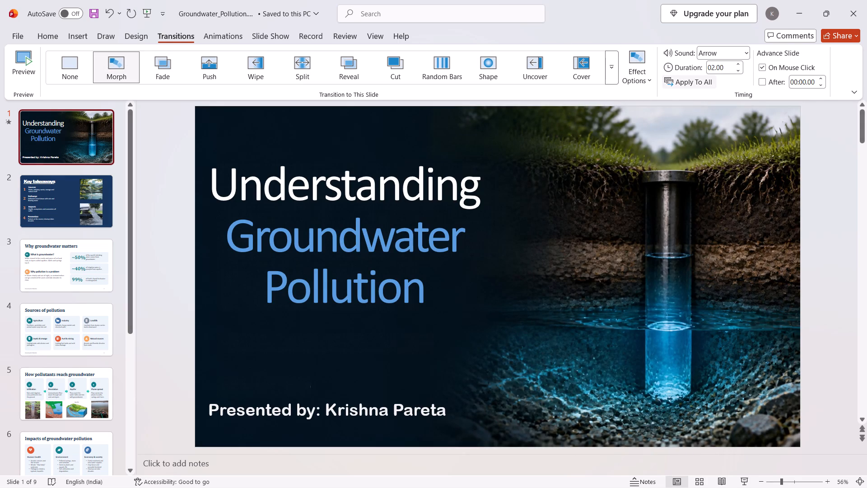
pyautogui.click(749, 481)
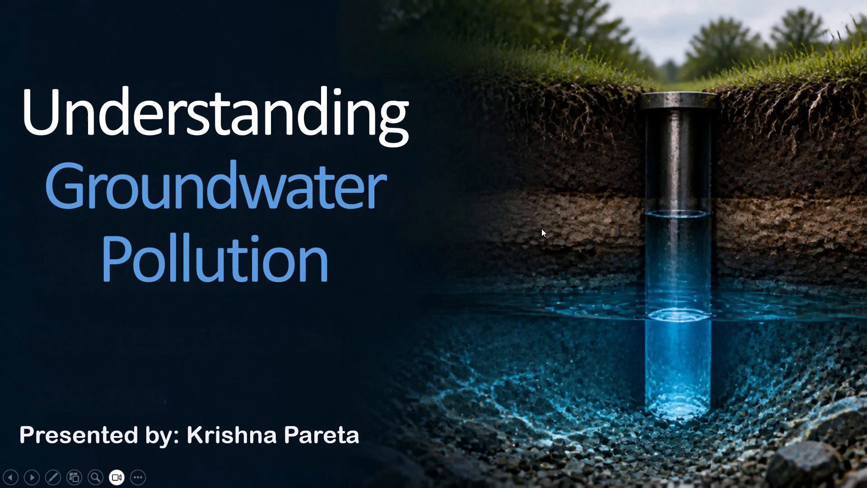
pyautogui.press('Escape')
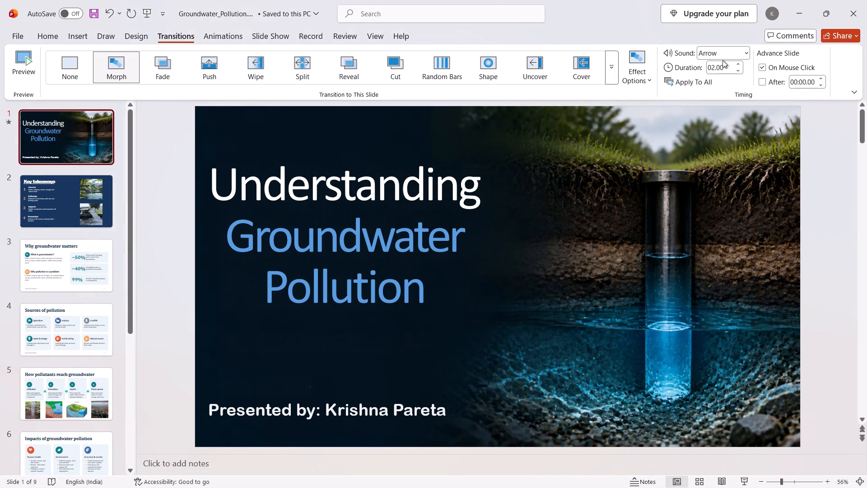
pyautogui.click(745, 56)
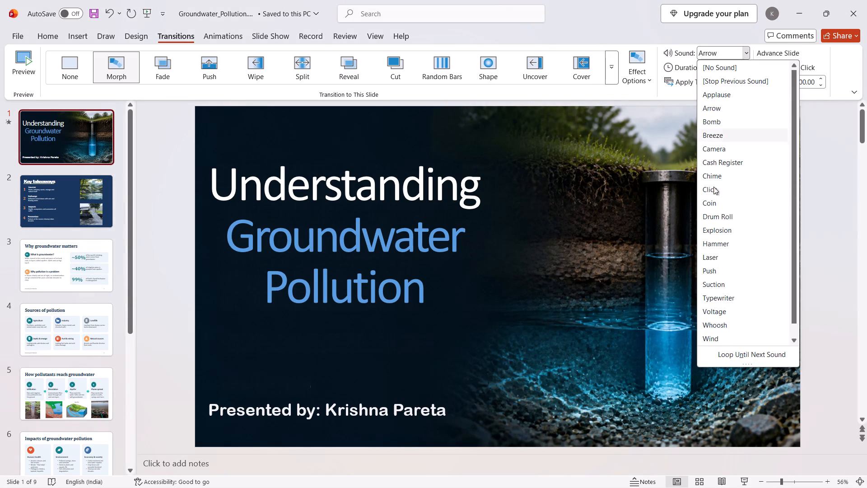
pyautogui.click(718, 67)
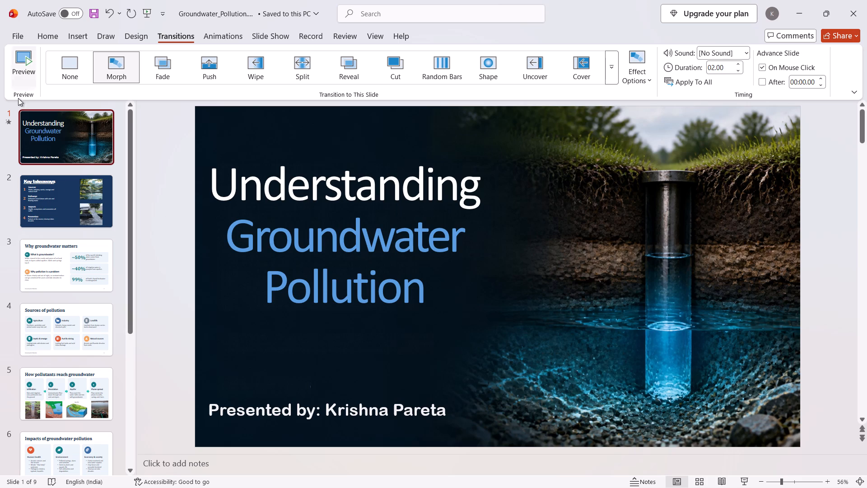
# On slide 2, move the "Key takeaways" title horizontally from the left edge toward the middle of the slide.
pyautogui.click(73, 195)
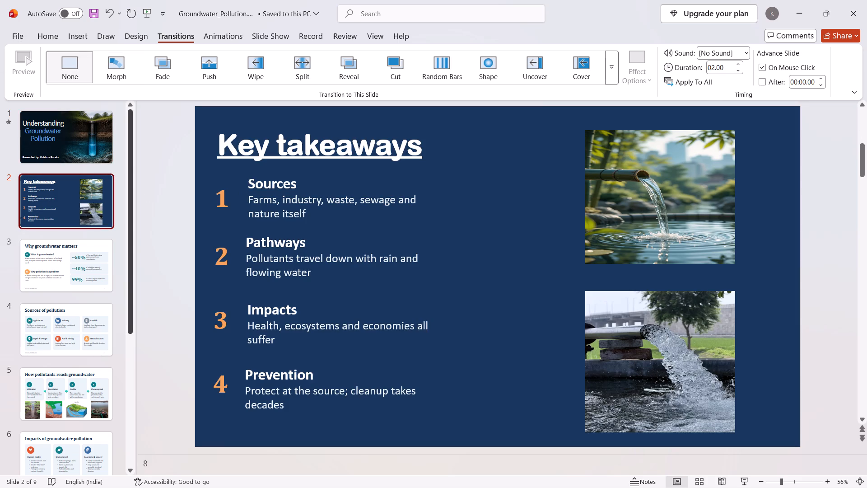
pyautogui.click(215, 145)
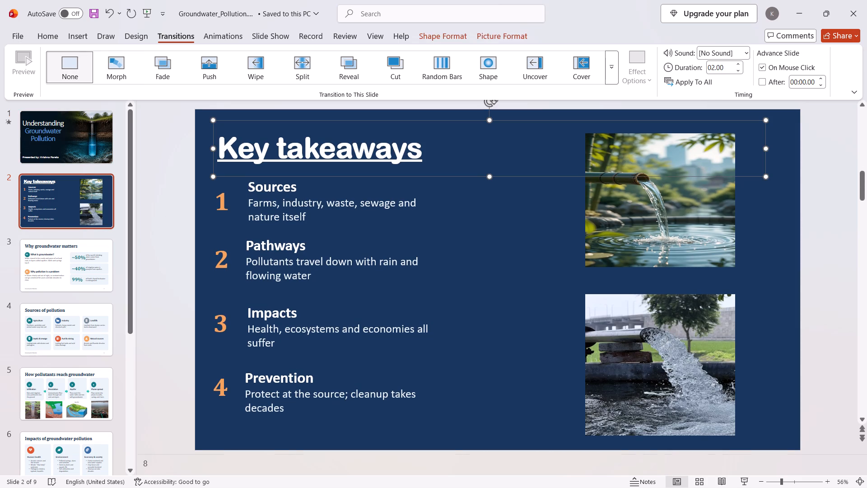
pyautogui.moveTo(424, 146); pyautogui.dragTo(417, 146)
pyautogui.moveTo(417, 146); pyautogui.dragTo(433, 145)
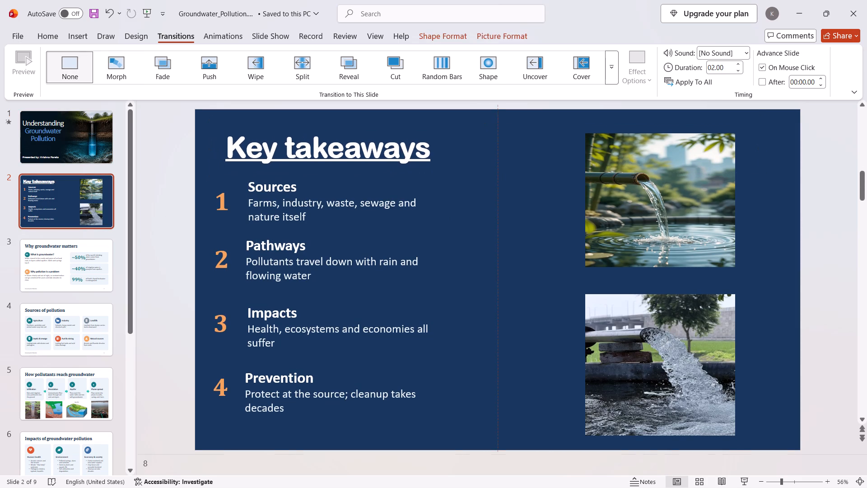
pyautogui.moveTo(433, 145); pyautogui.dragTo(531, 145)
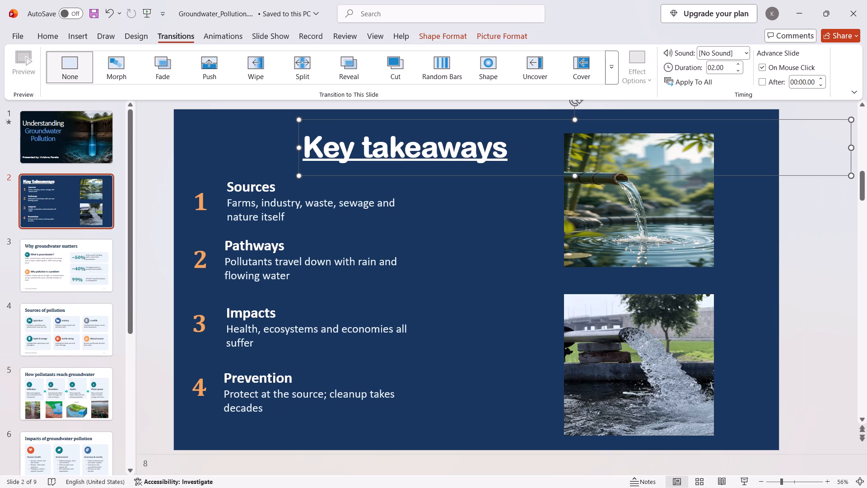
# Try Grow/Shrink, Spin and Teeter on the "Key takeaways" title, settle on the Pulse animation, and start it With Previous.
pyautogui.click(520, 146)
pyautogui.click(504, 148)
pyautogui.moveTo(504, 148); pyautogui.dragTo(496, 148)
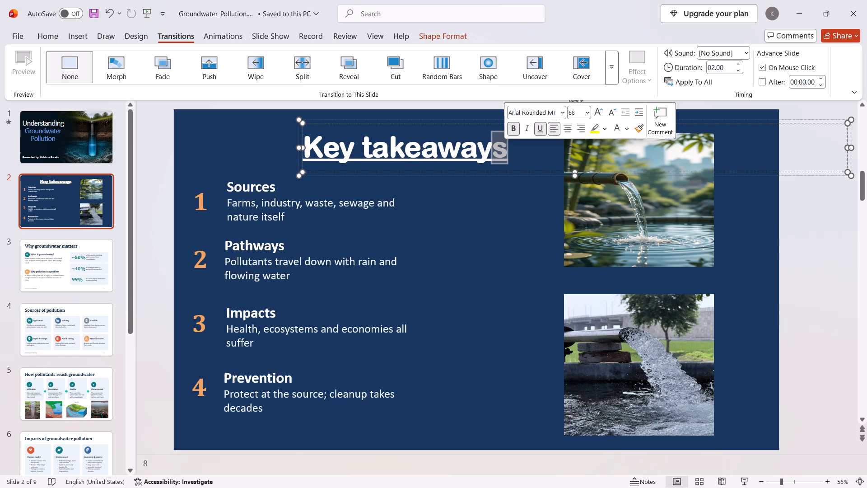
pyautogui.moveTo(496, 148); pyautogui.dragTo(315, 144)
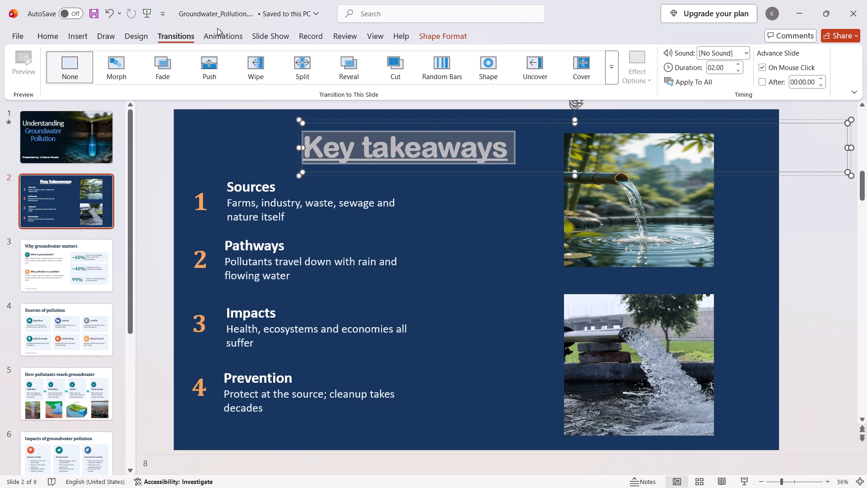
pyautogui.click(219, 34)
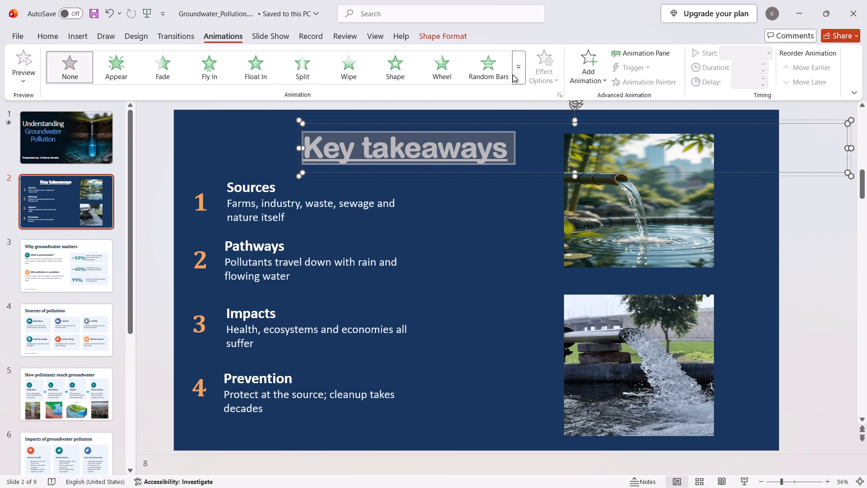
pyautogui.click(518, 70)
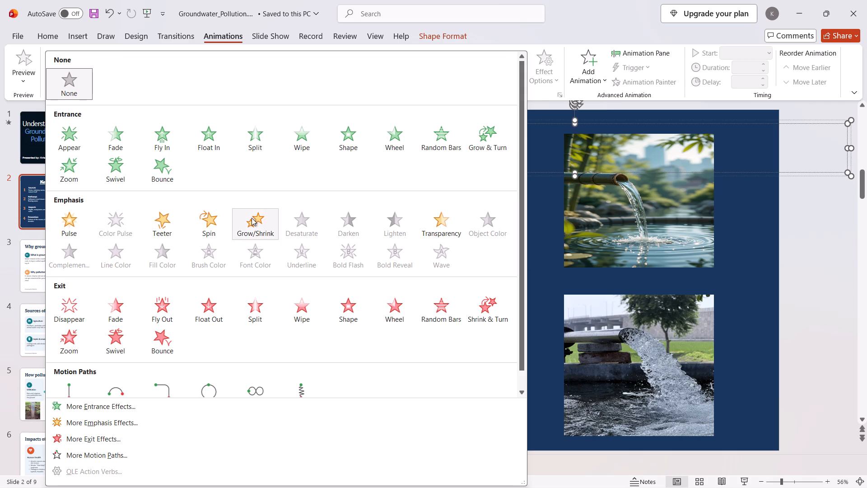
pyautogui.click(252, 220)
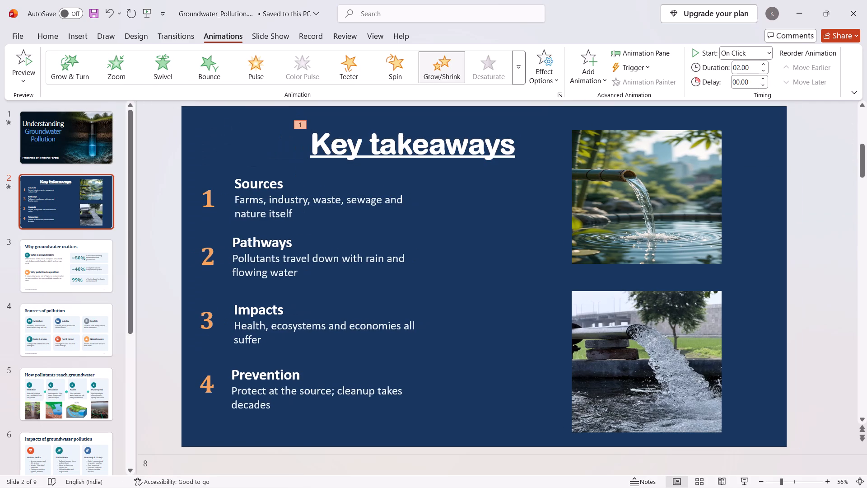
pyautogui.click(398, 68)
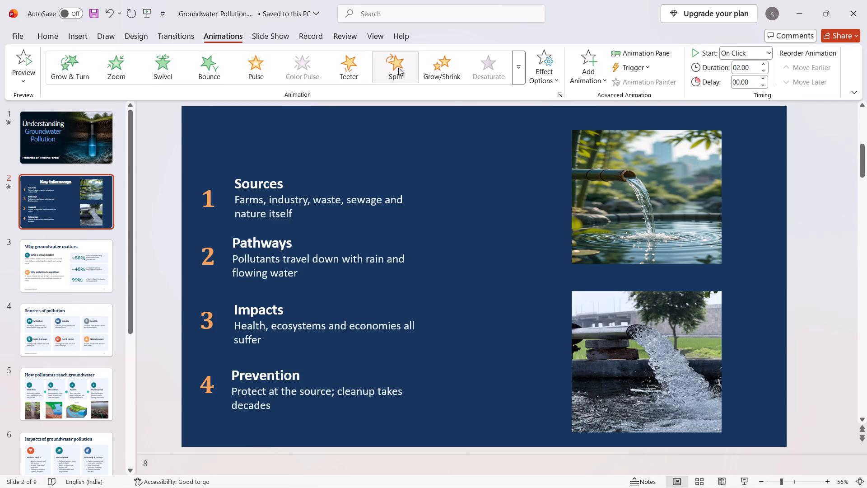
pyautogui.click(355, 66)
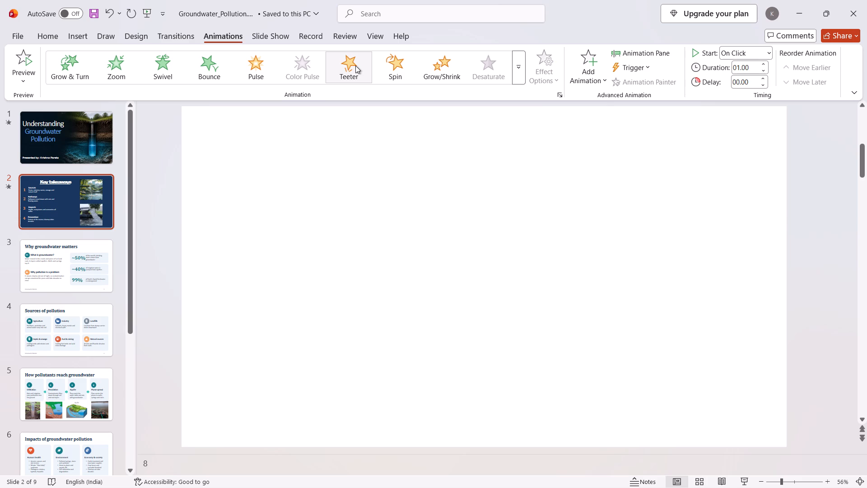
pyautogui.click(249, 65)
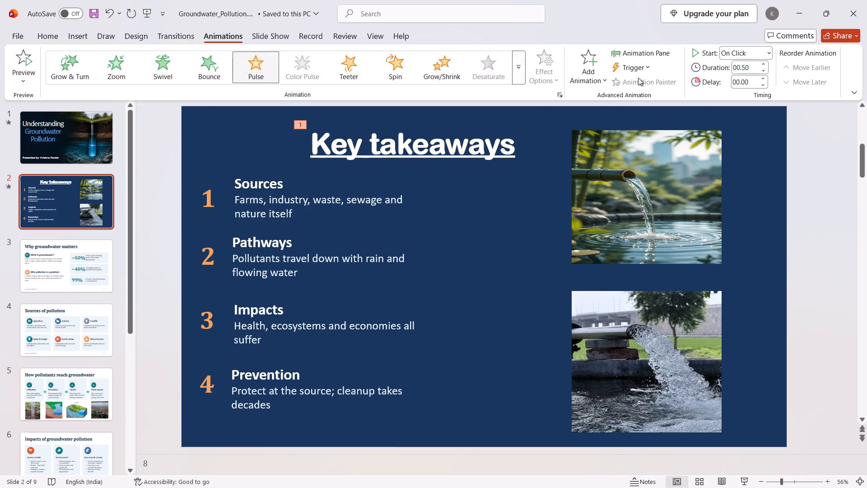
pyautogui.click(754, 52)
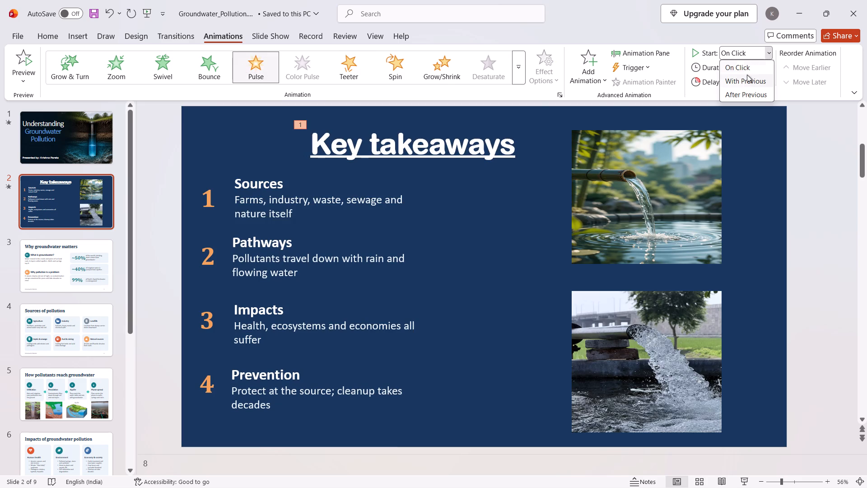
pyautogui.click(746, 83)
# Add a Fly In animation starting With Previous to the number 1 beside Sources on slide 2.
pyautogui.click(337, 216)
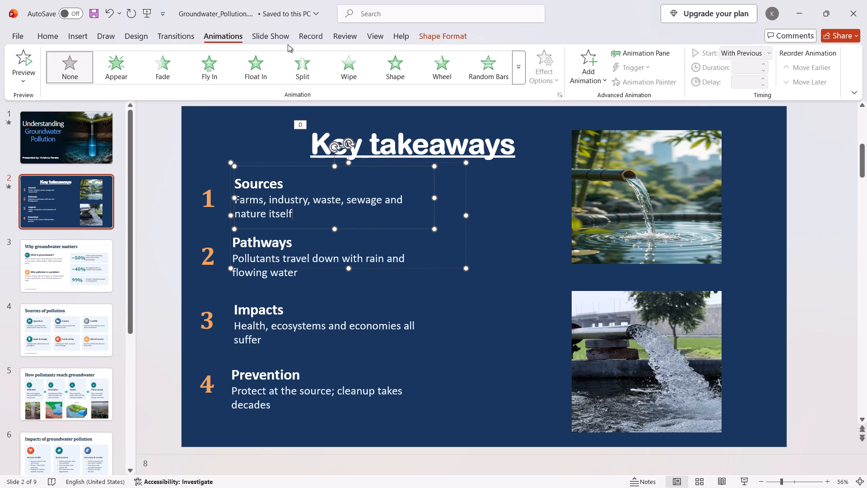
pyautogui.click(209, 200)
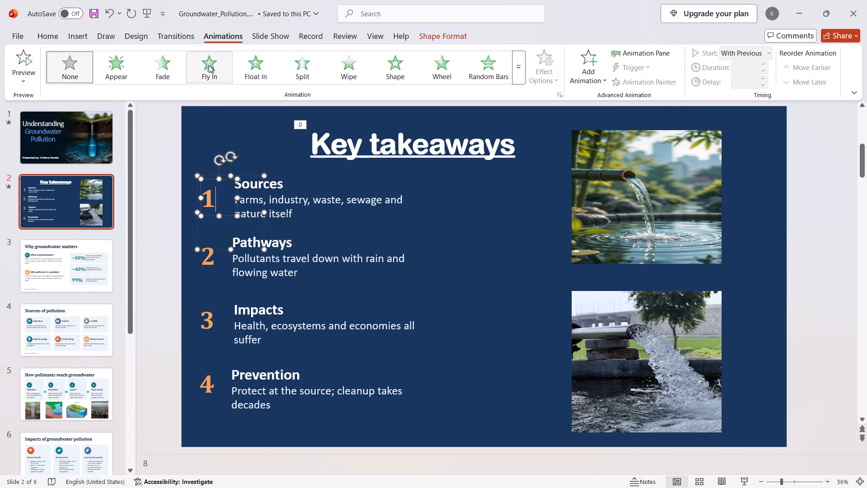
pyautogui.click(209, 65)
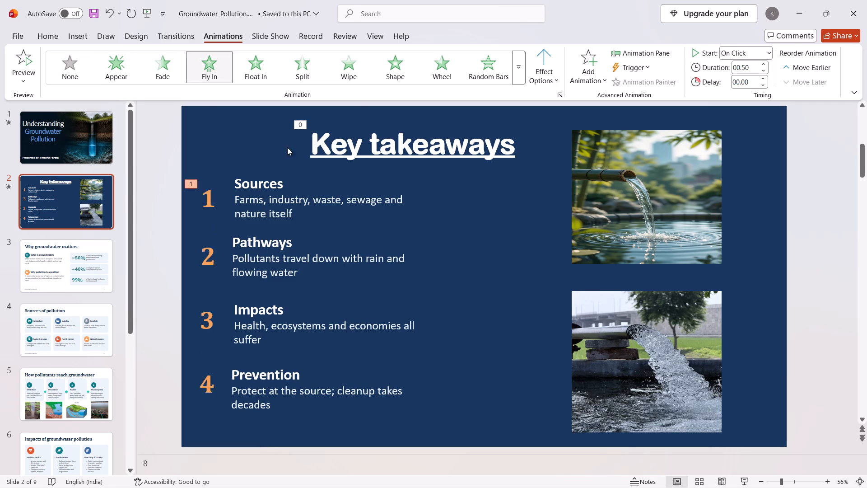
pyautogui.click(757, 56)
pyautogui.click(751, 77)
# Add a Fly In animation starting With Previous to the number 2 beside Pathways.
pyautogui.click(205, 261)
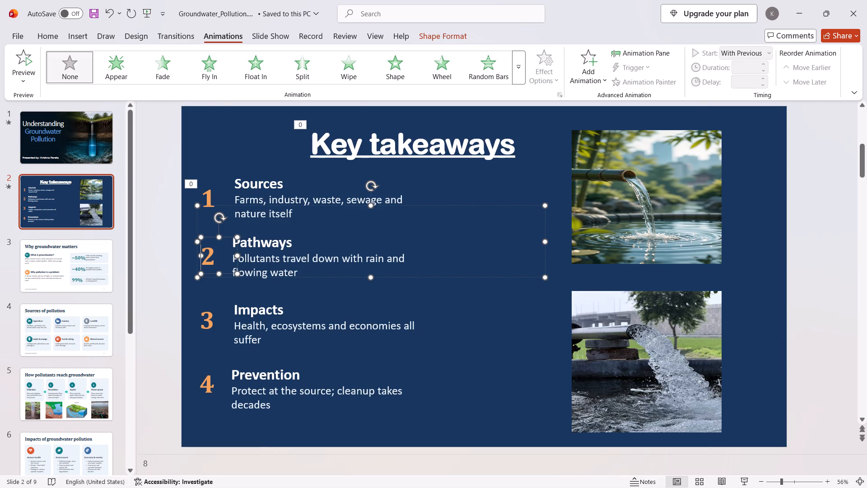
pyautogui.click(219, 70)
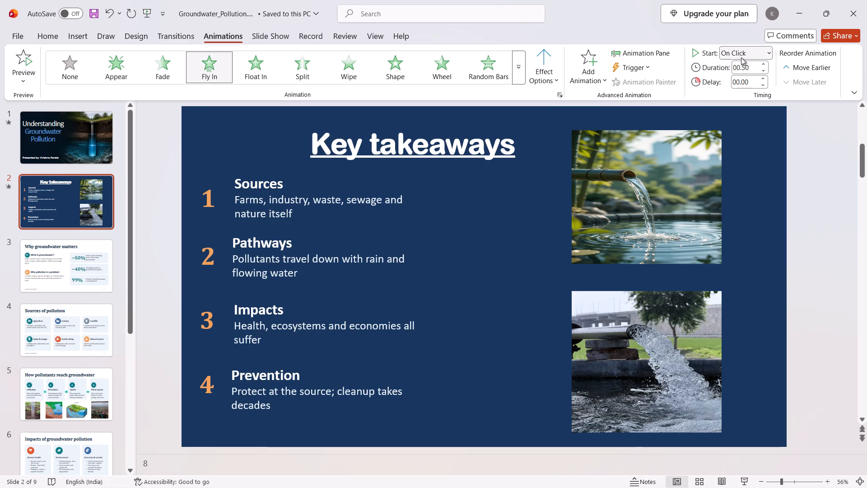
pyautogui.click(755, 56)
pyautogui.click(733, 80)
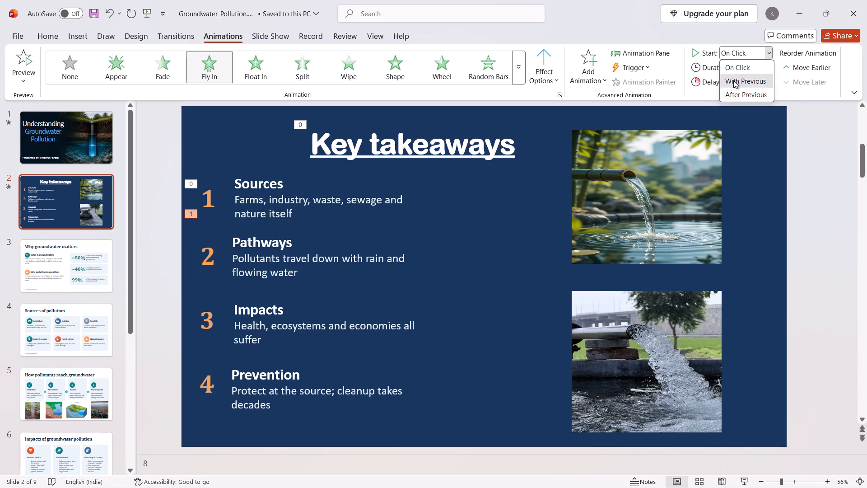
# Add a Fly In animation starting With Previous to the number 3 beside Impacts.
pyautogui.click(211, 325)
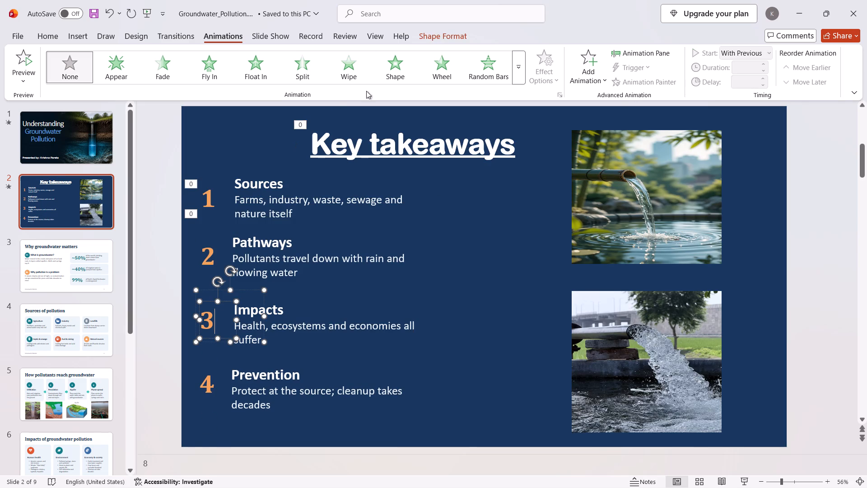
pyautogui.click(212, 64)
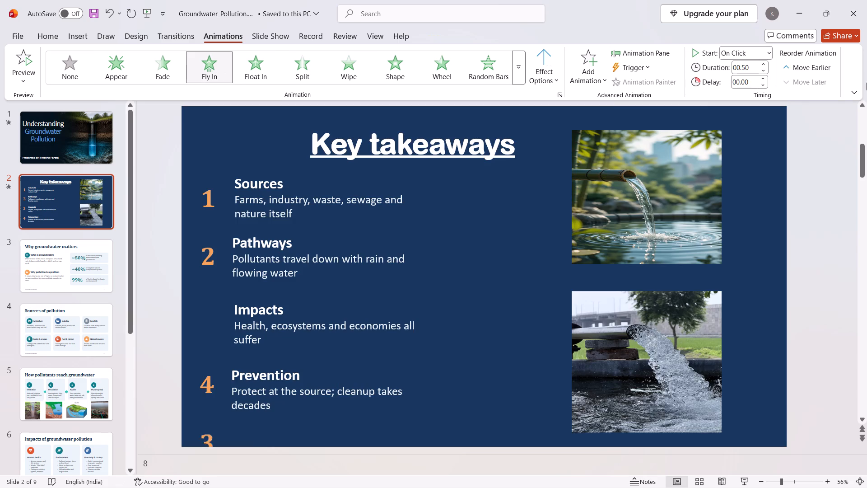
pyautogui.click(745, 50)
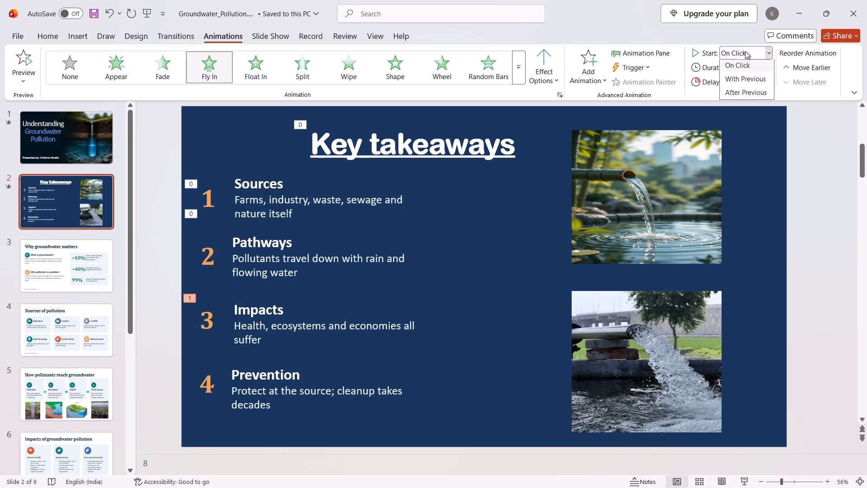
pyautogui.click(740, 77)
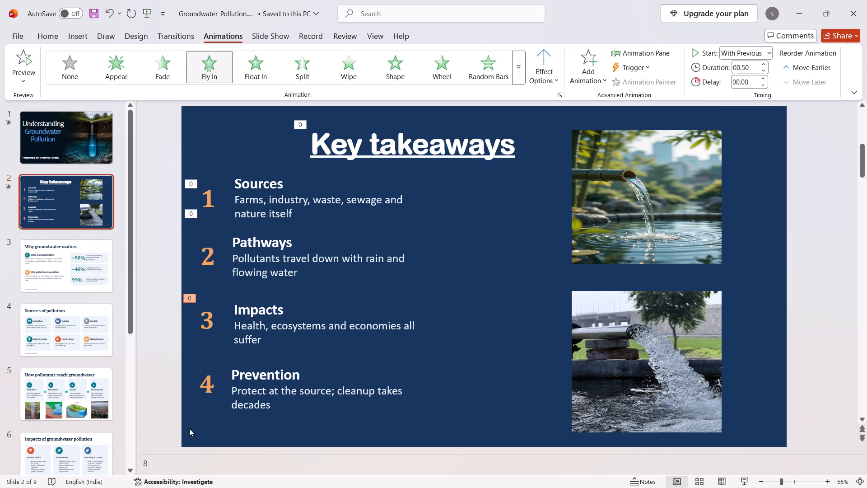
# Add a Fly In animation starting With Previous to the number 4 beside Prevention.
pyautogui.click(207, 385)
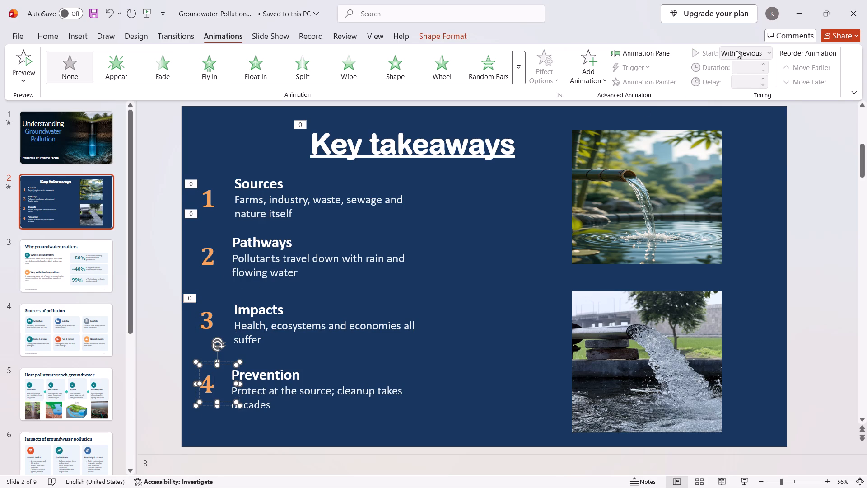
pyautogui.click(196, 64)
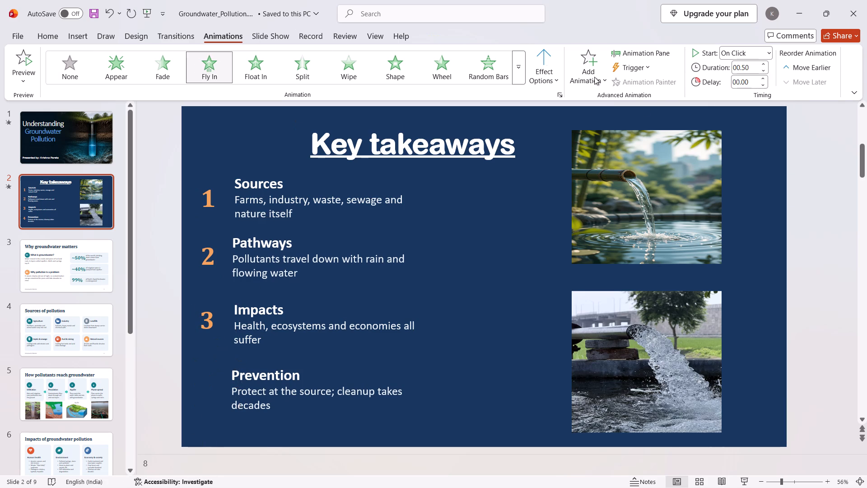
pyautogui.click(764, 57)
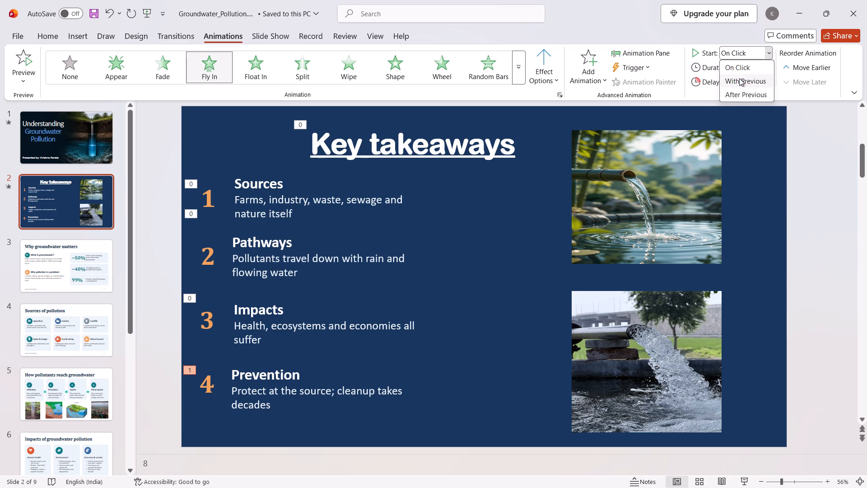
pyautogui.click(739, 78)
# Add a Shape entrance animation to the Sources text block and start it With Previous.
pyautogui.click(292, 213)
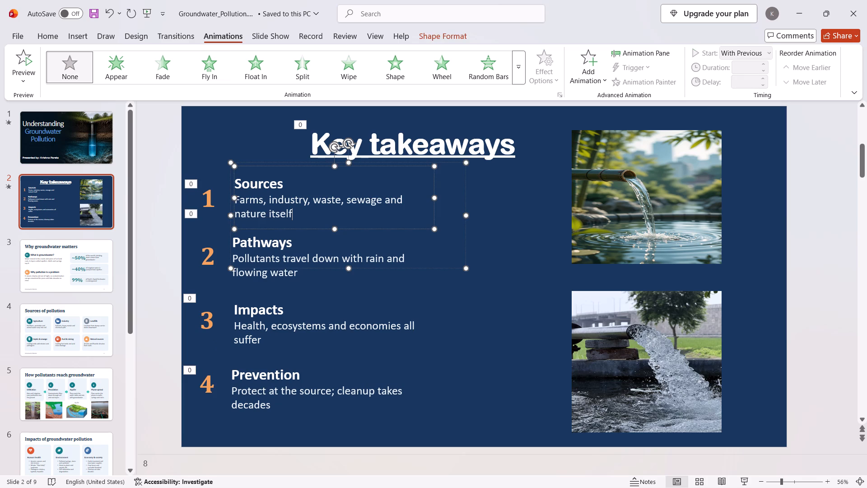
pyautogui.click(394, 61)
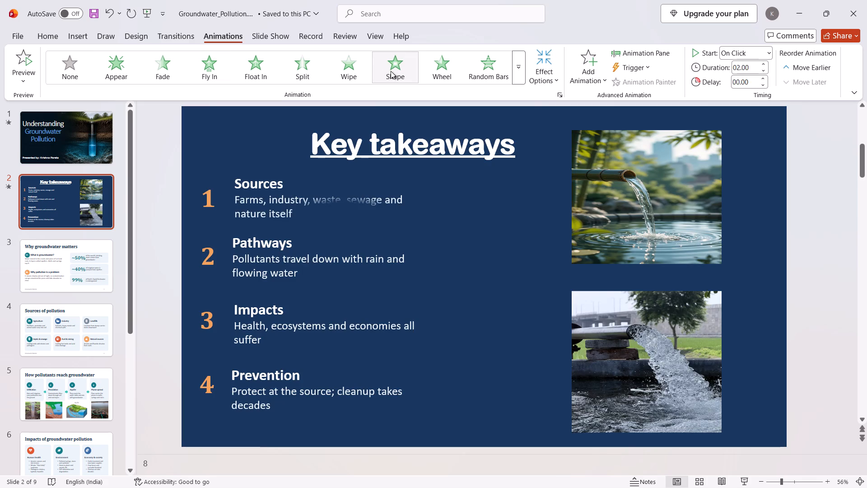
pyautogui.click(256, 270)
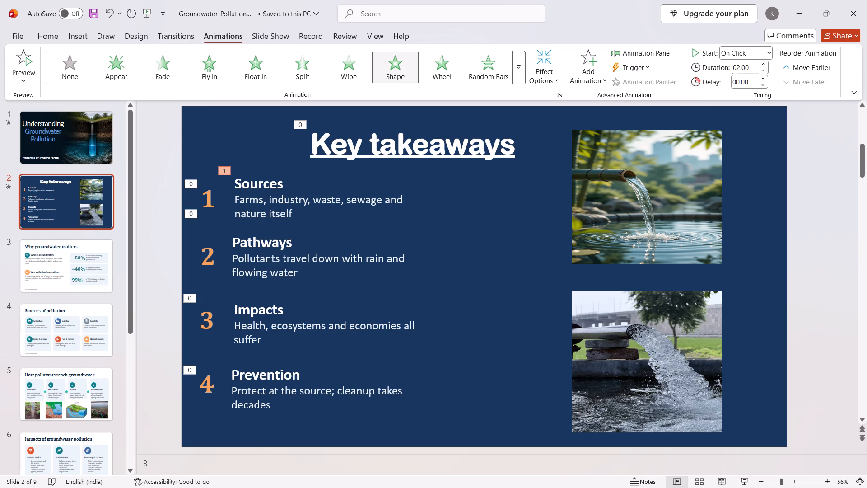
pyautogui.click(278, 256)
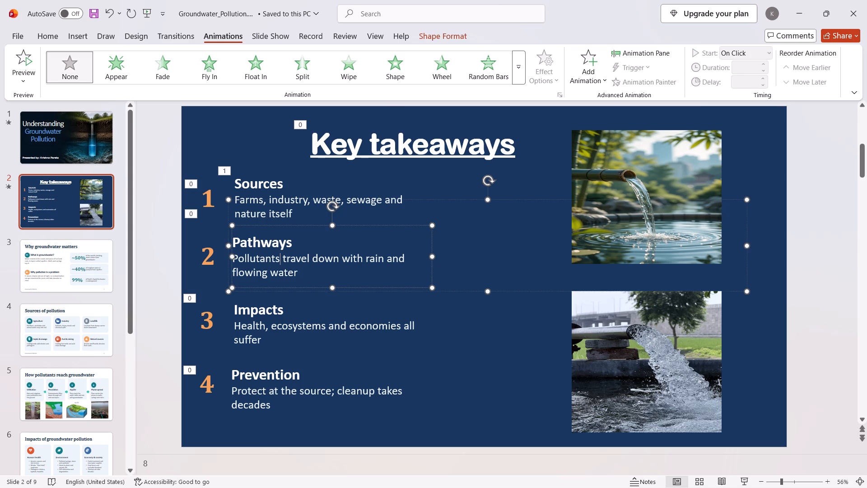
pyautogui.click(280, 200)
pyautogui.click(282, 187)
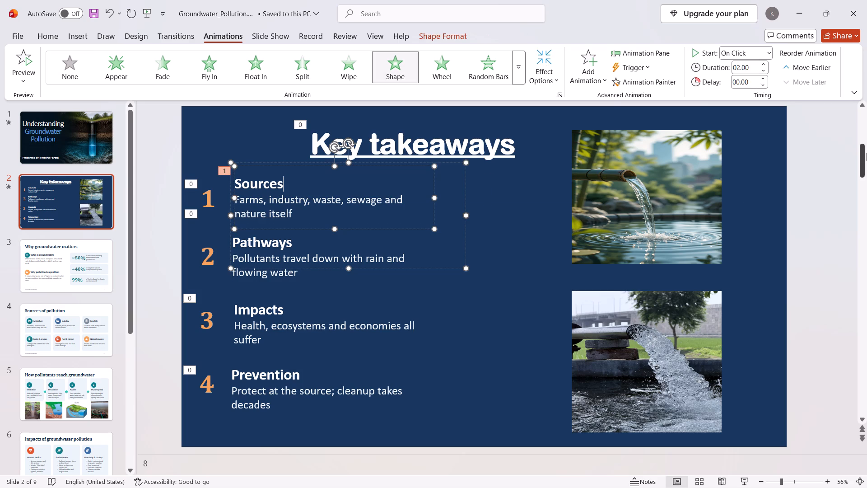
pyautogui.click(753, 48)
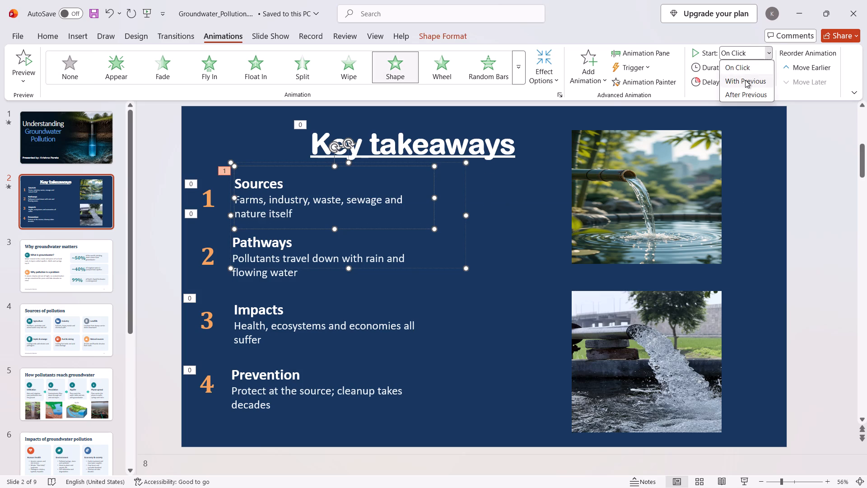
pyautogui.click(745, 80)
# Try Split on the Pathways text block, then give it the Shape entrance animation starting With Previous.
pyautogui.click(331, 265)
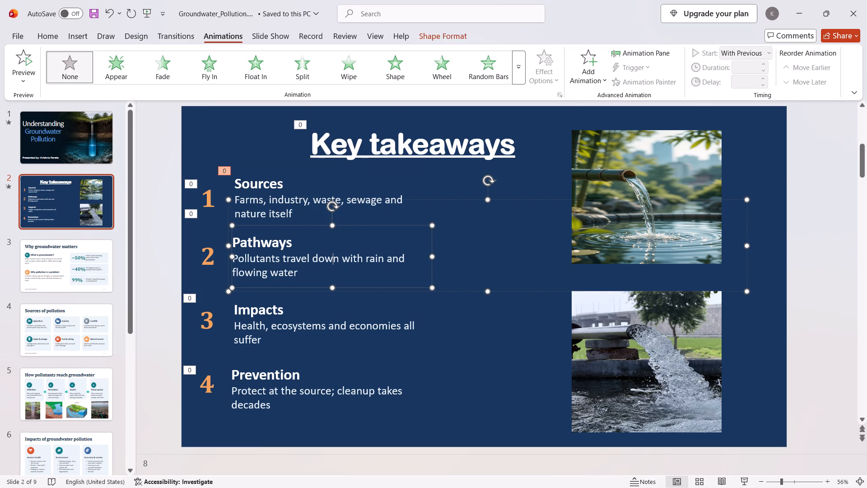
pyautogui.click(296, 70)
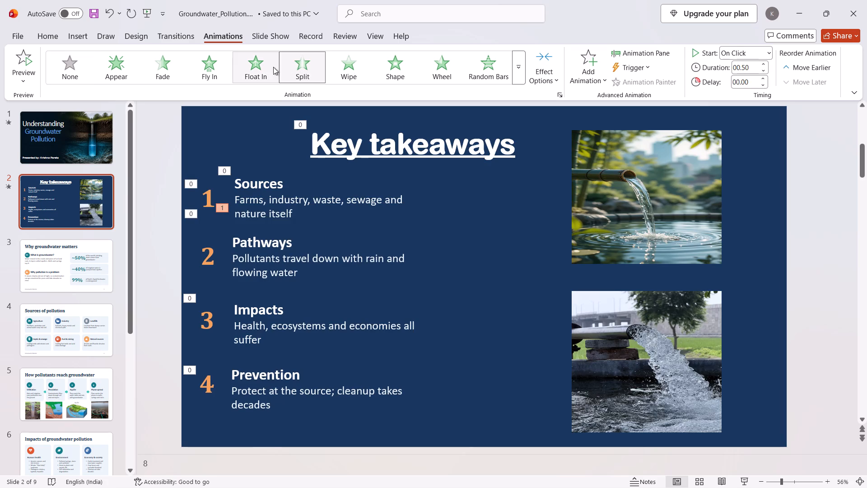
pyautogui.click(302, 189)
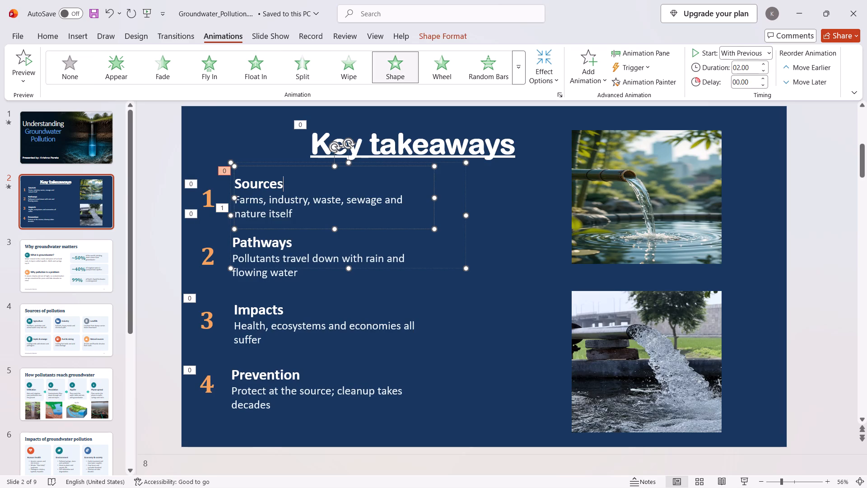
pyautogui.click(289, 260)
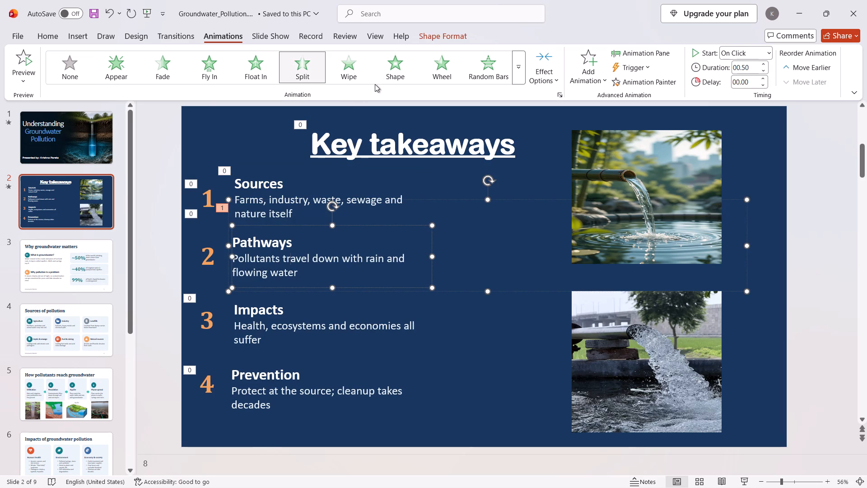
pyautogui.click(392, 68)
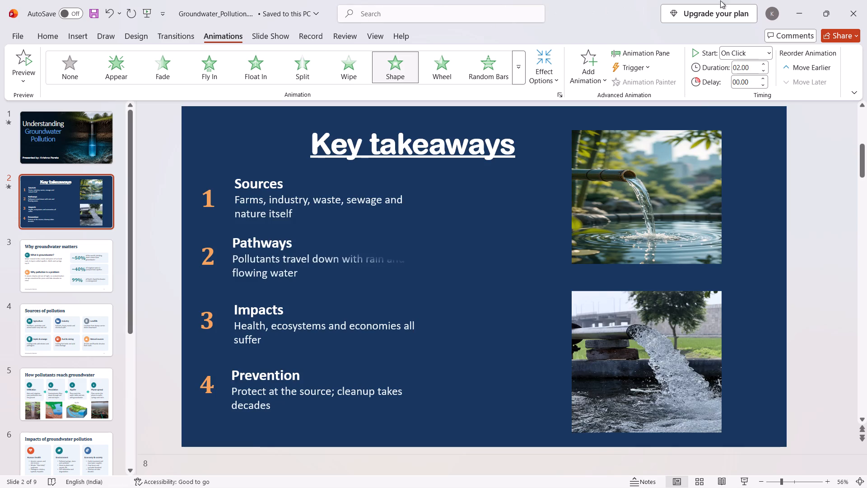
pyautogui.click(752, 49)
pyautogui.click(746, 82)
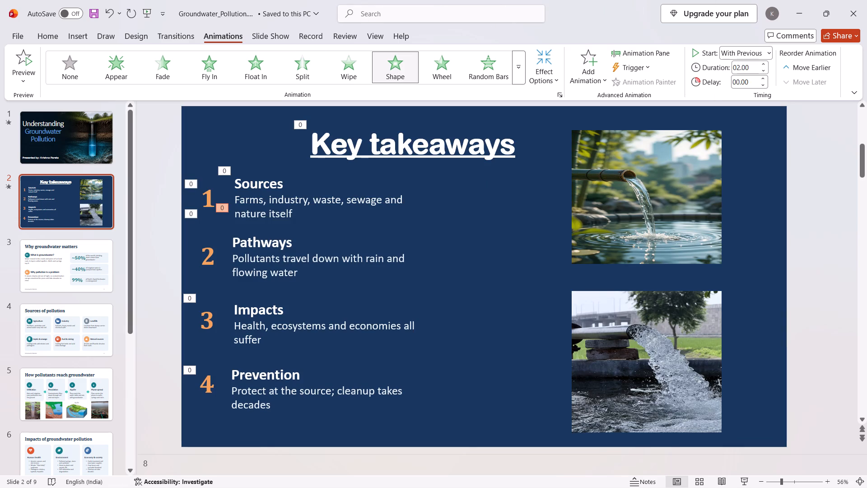
# Add a Shape entrance animation starting With Previous to the Impacts text block.
pyautogui.click(328, 318)
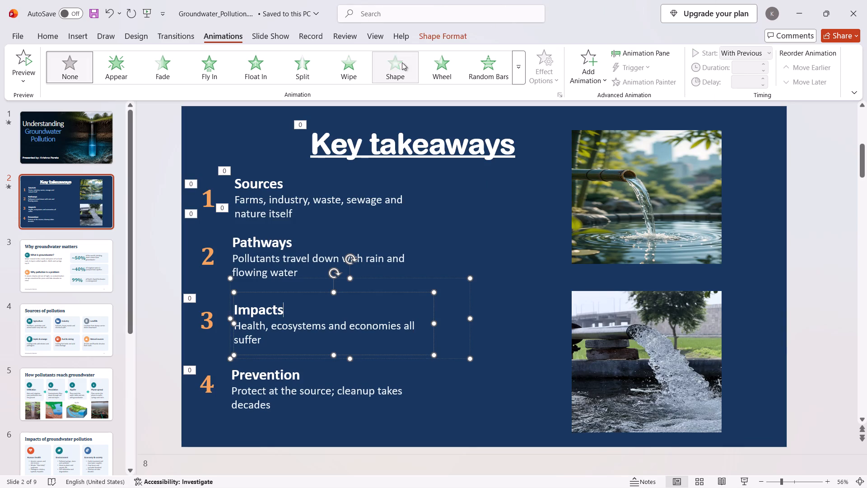
pyautogui.click(402, 62)
pyautogui.click(758, 53)
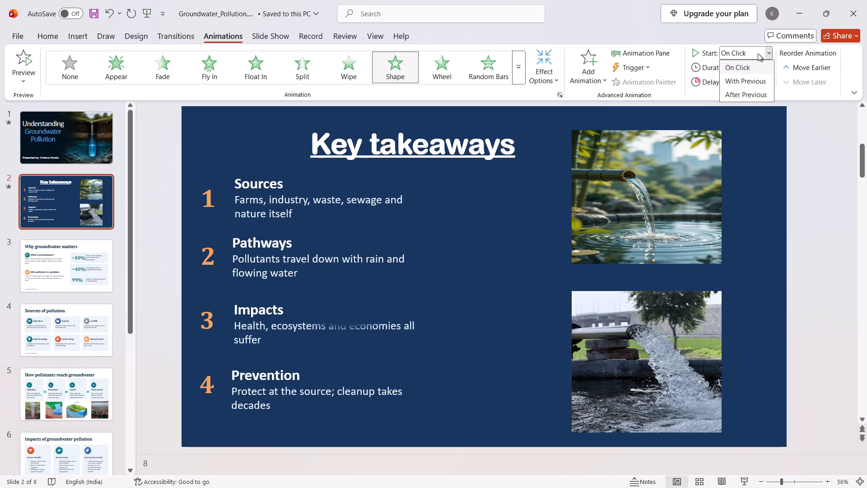
pyautogui.click(748, 80)
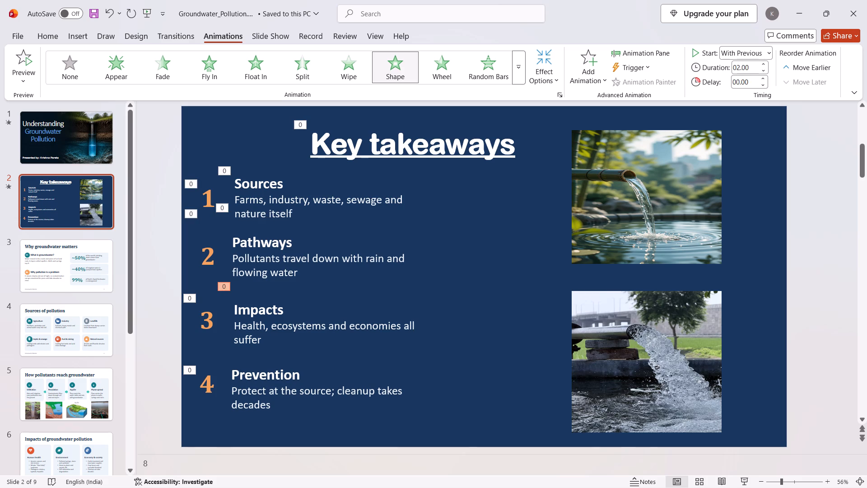
# Add a Shape entrance animation starting With Previous to the Prevention text block.
pyautogui.click(294, 397)
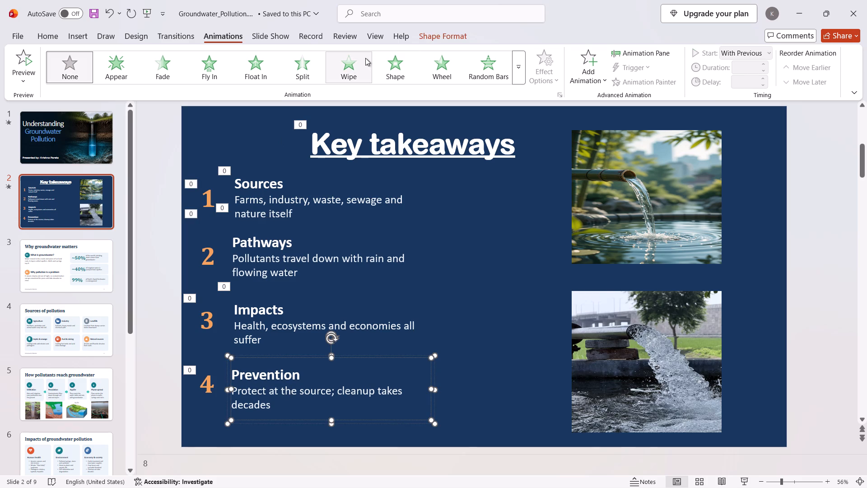
pyautogui.click(391, 63)
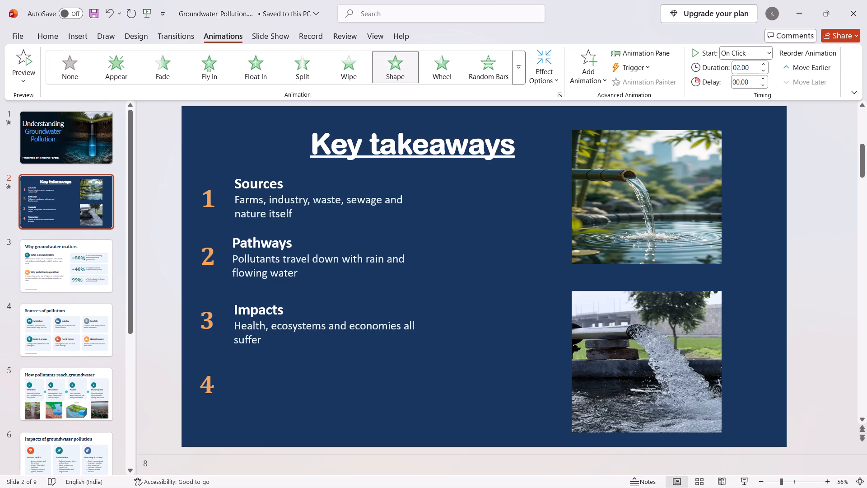
pyautogui.click(755, 55)
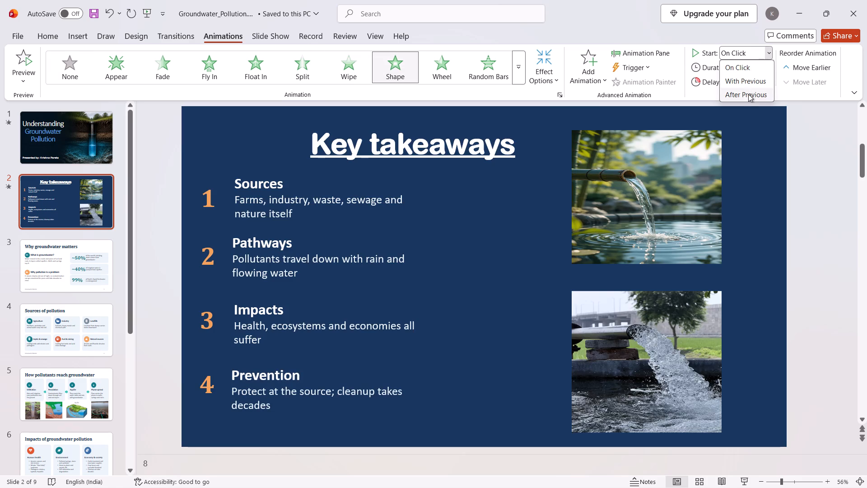
pyautogui.click(741, 76)
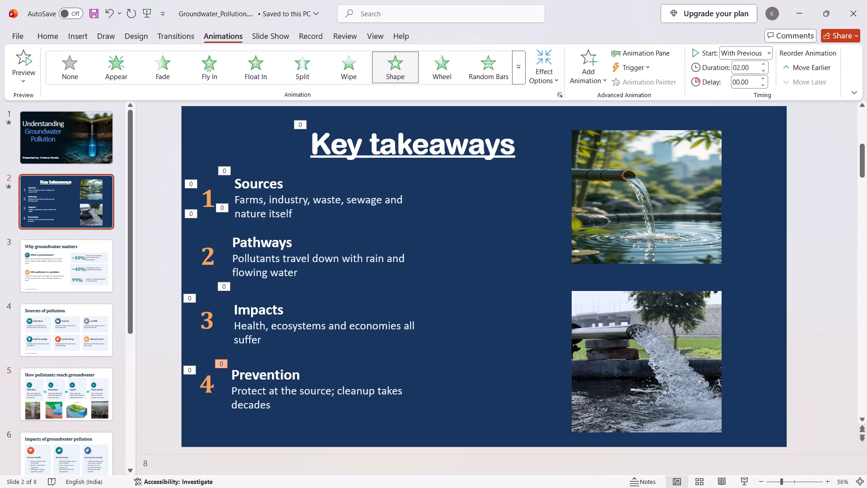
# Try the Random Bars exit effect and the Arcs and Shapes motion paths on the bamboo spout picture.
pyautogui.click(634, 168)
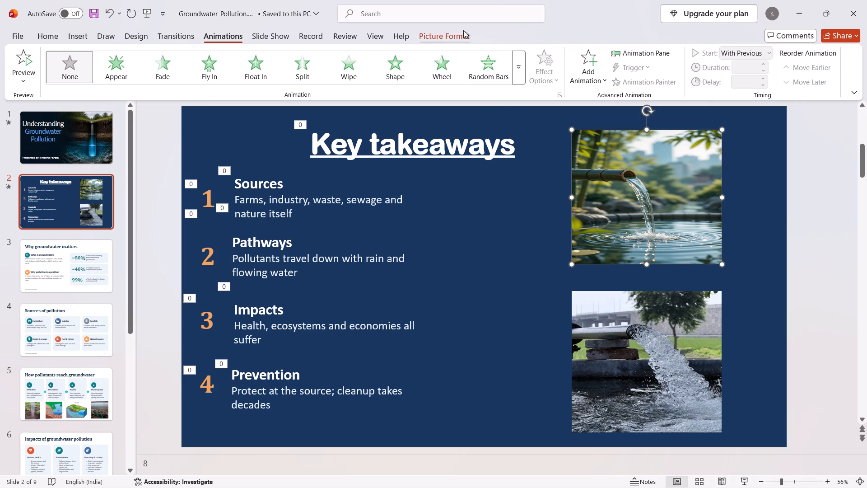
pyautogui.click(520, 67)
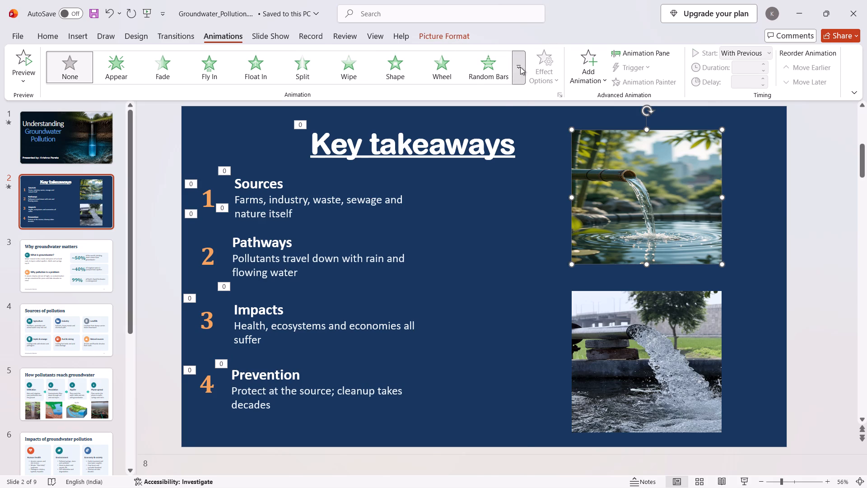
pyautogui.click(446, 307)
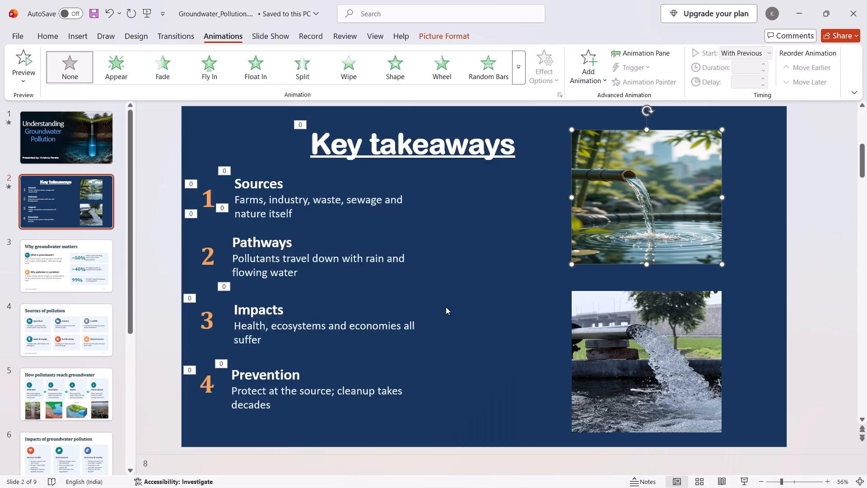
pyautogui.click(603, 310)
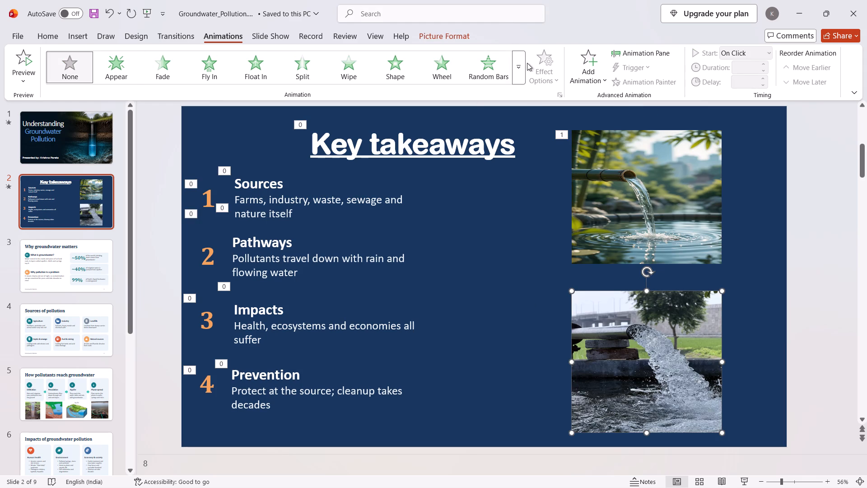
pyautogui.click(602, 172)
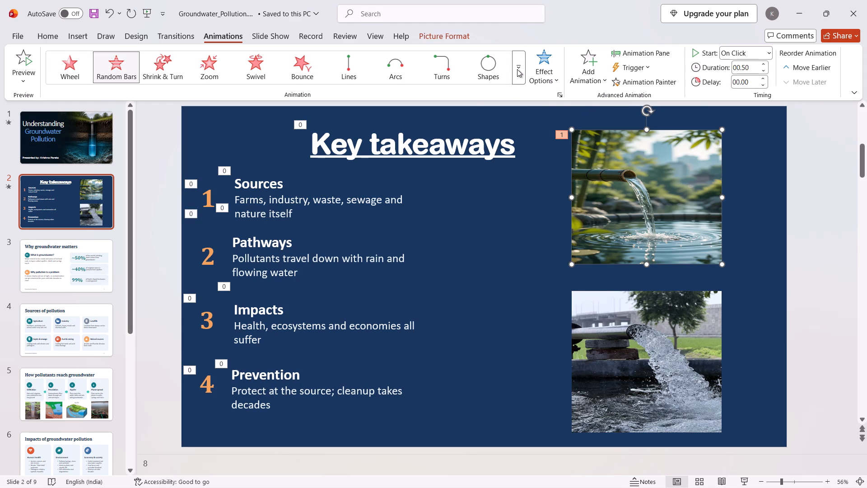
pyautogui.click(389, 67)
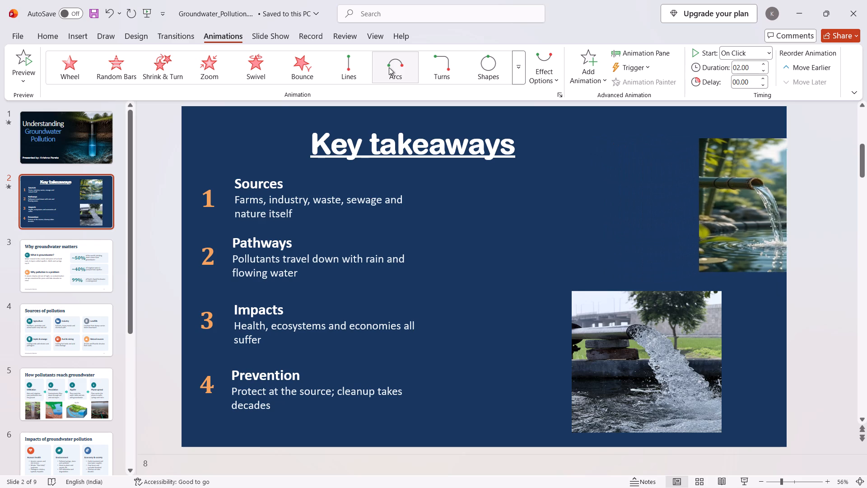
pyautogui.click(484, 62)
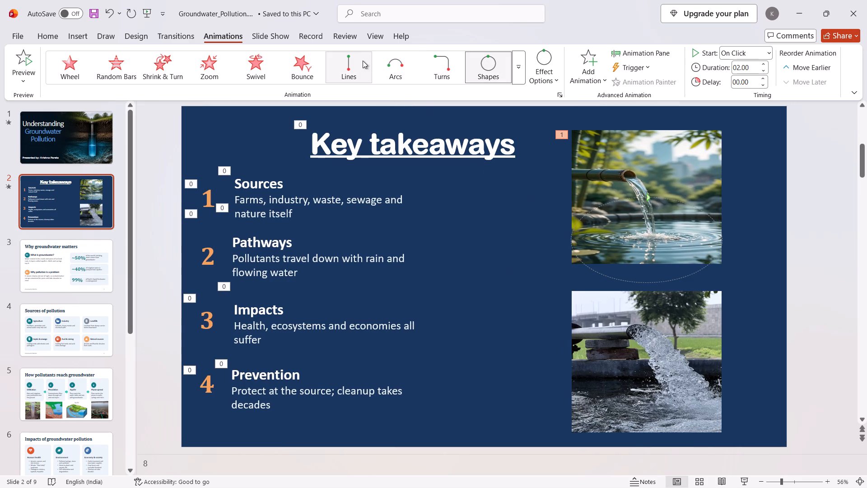
# Add a Wheel entrance animation to the picture of water gushing from the pipe.
pyautogui.click(630, 328)
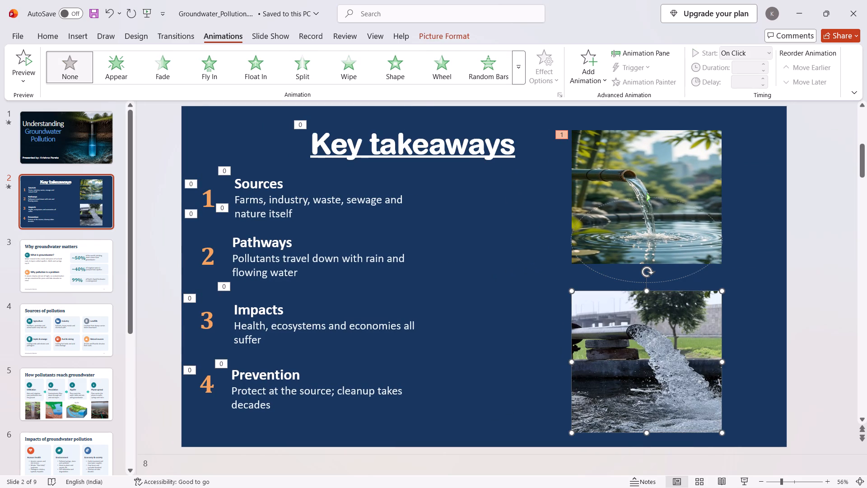
pyautogui.click(444, 65)
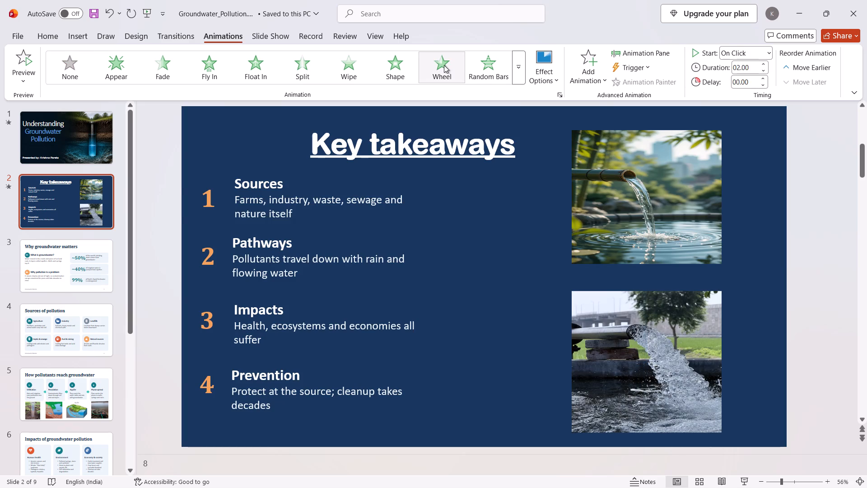
# Change the bamboo spout picture's animation to the Wheel entrance effect.
pyautogui.click(620, 168)
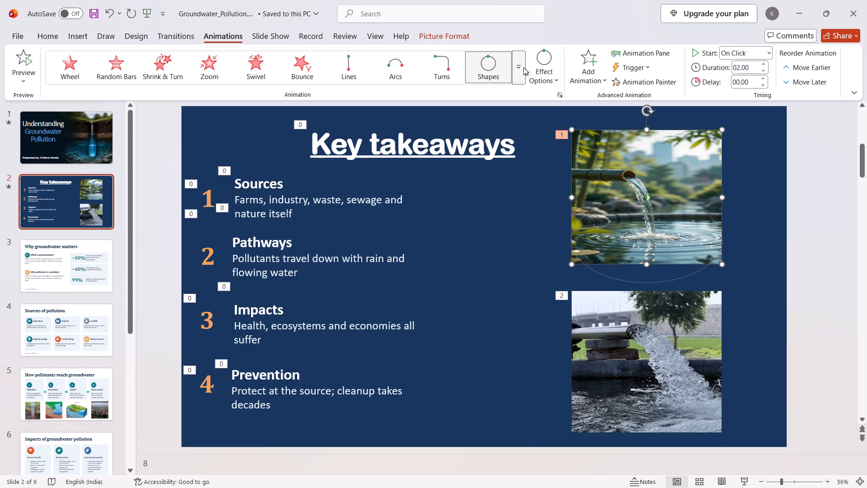
pyautogui.click(523, 67)
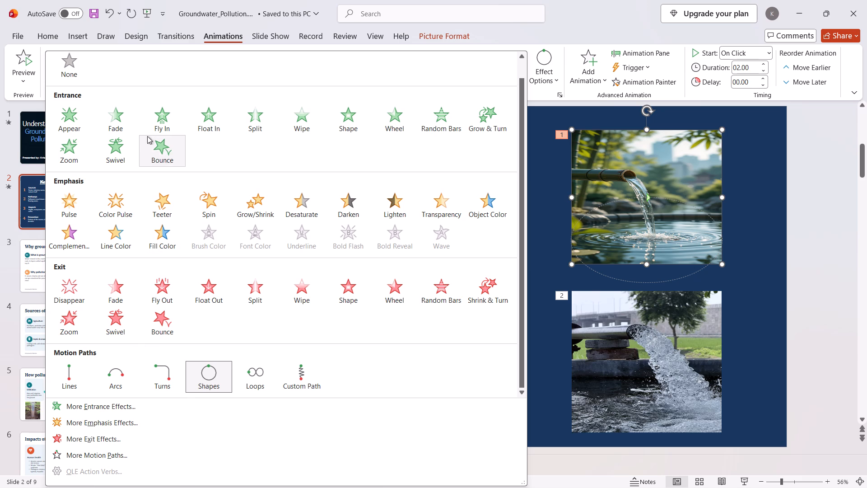
pyautogui.click(395, 120)
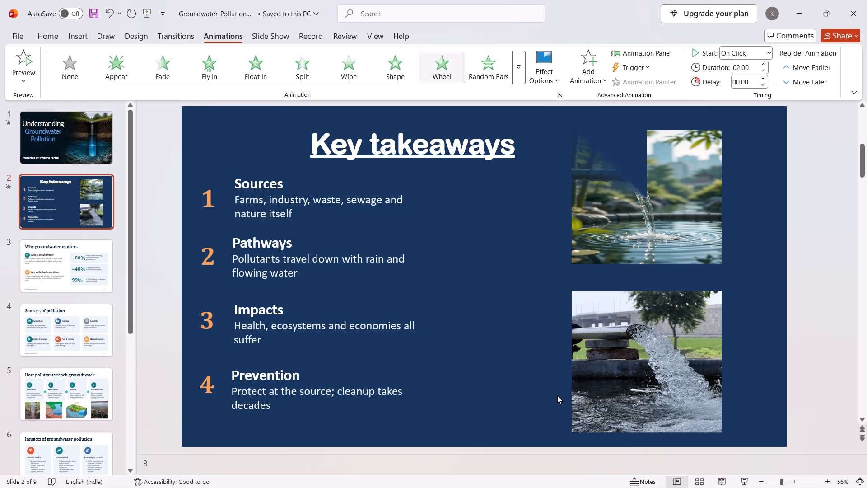
pyautogui.click(613, 327)
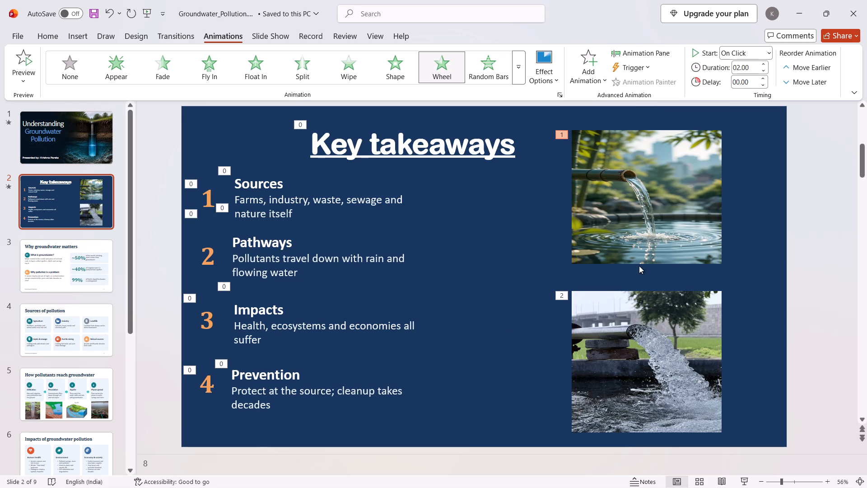
# Set the Wheel animations of the bamboo spout and gushing pipe pictures to start With Previous.
pyautogui.click(650, 210)
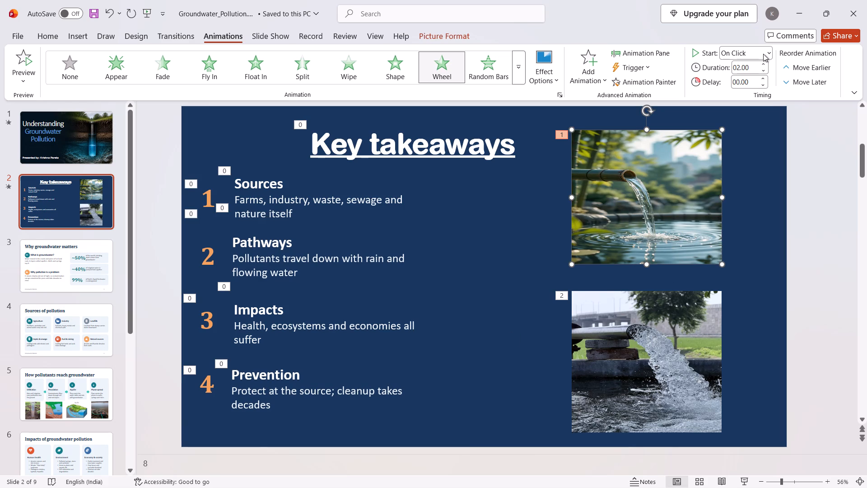
pyautogui.click(763, 54)
pyautogui.click(746, 81)
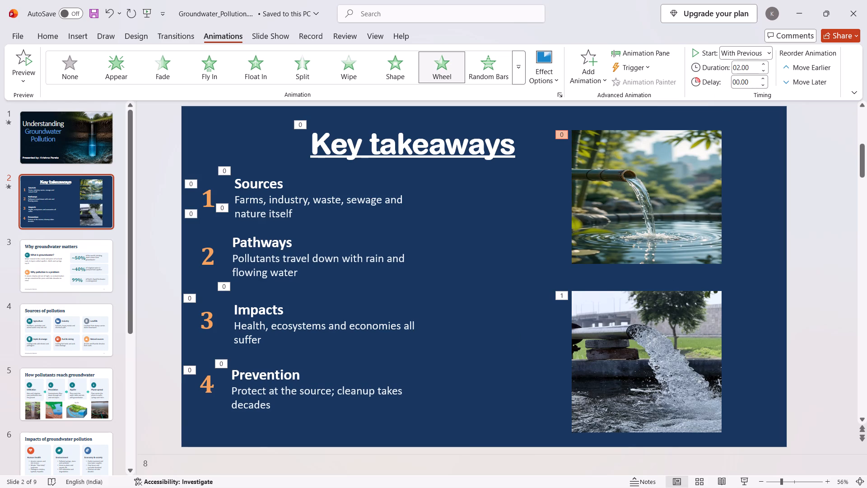
pyautogui.click(681, 340)
pyautogui.click(765, 52)
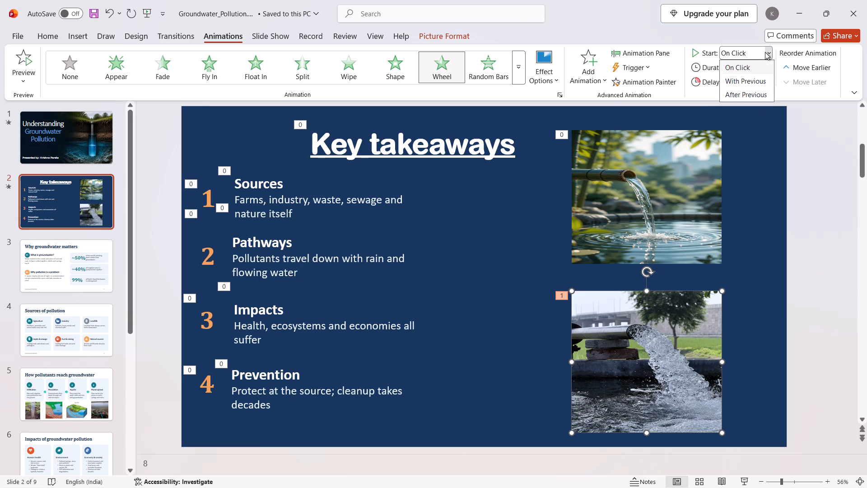
pyautogui.click(758, 80)
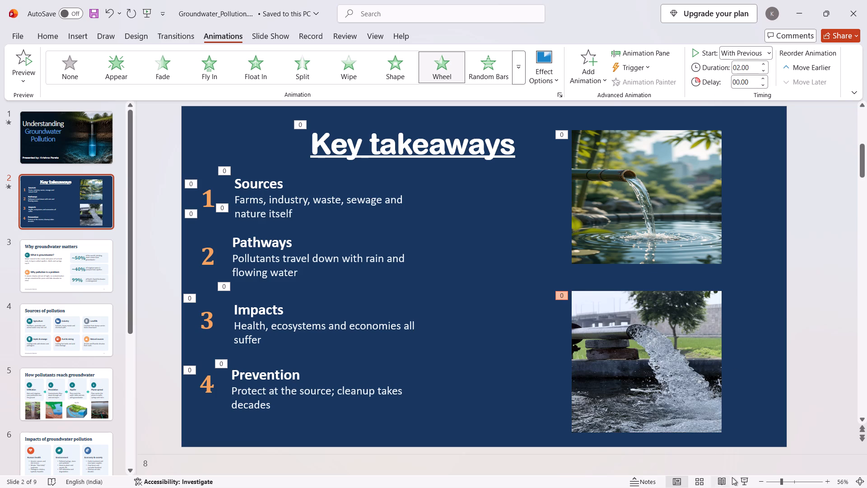
# Play the Key takeaways slide as a slide show to check its animations.
pyautogui.click(739, 477)
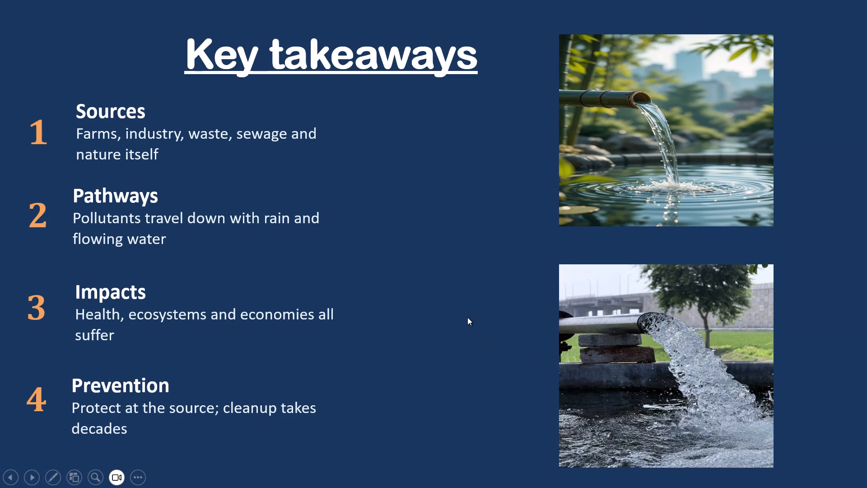
pyautogui.press('Escape')
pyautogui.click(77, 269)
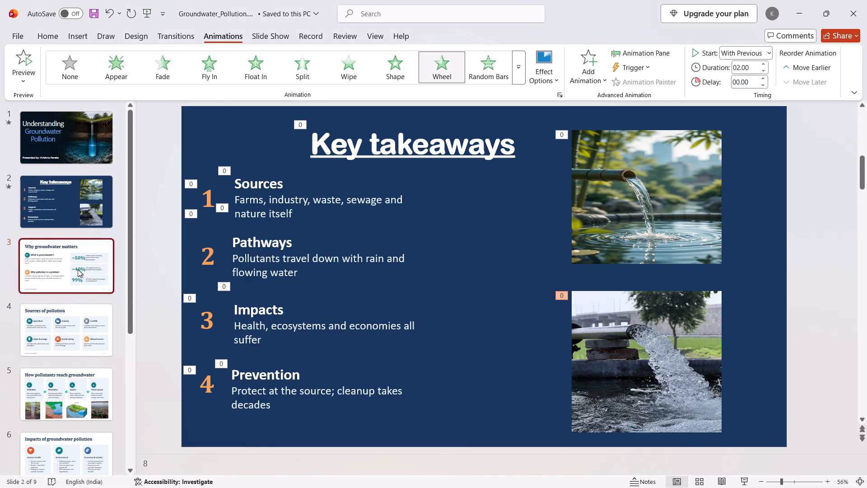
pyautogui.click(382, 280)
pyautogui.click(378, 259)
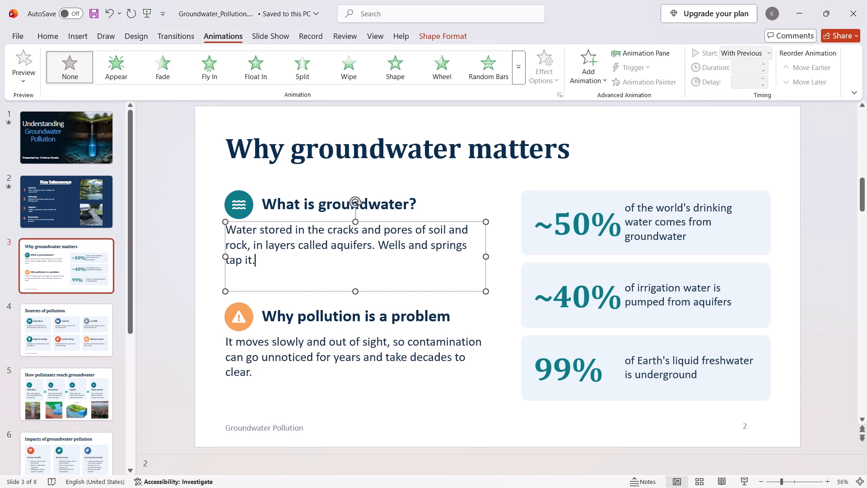
# Apply the Gallery transition to the Key takeaways slide after trying Split.
pyautogui.click(57, 187)
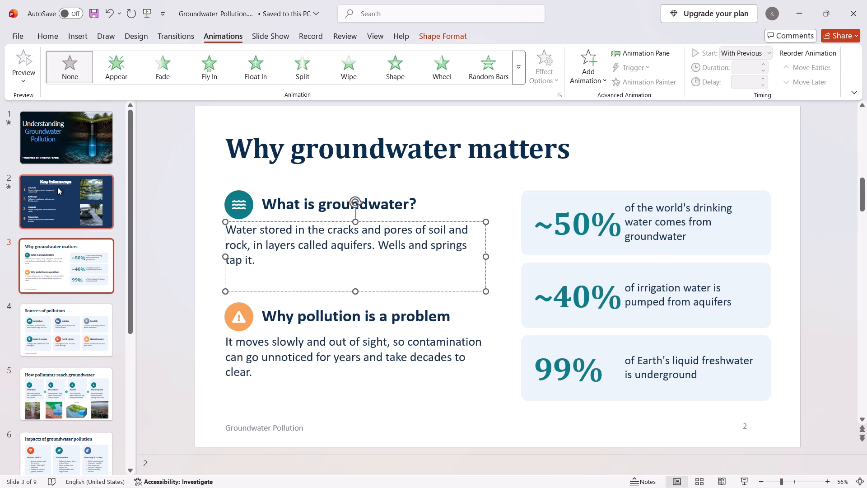
pyautogui.click(175, 38)
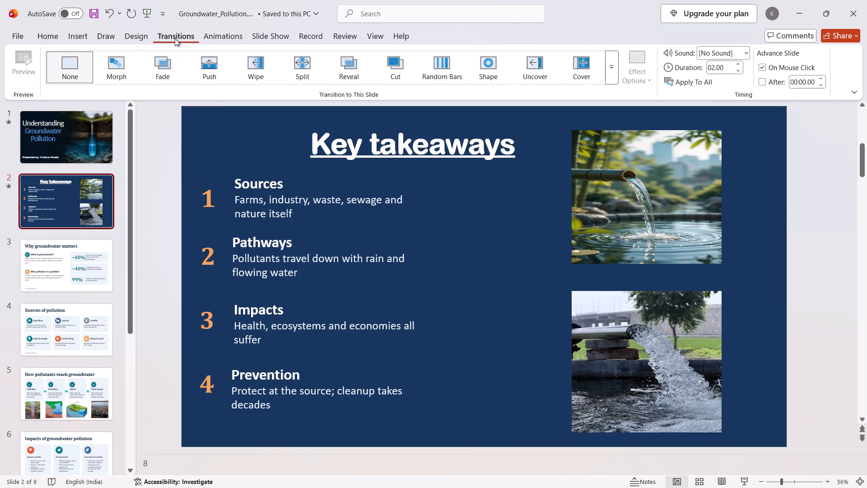
pyautogui.click(297, 59)
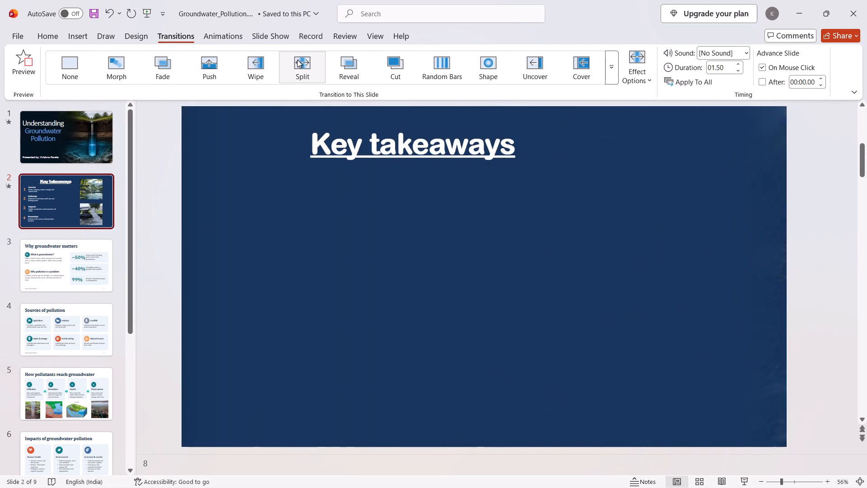
pyautogui.click(610, 66)
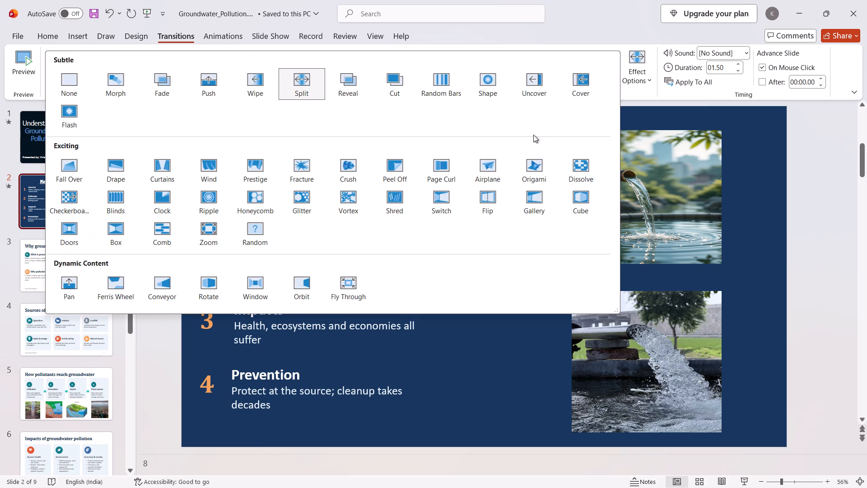
pyautogui.click(537, 201)
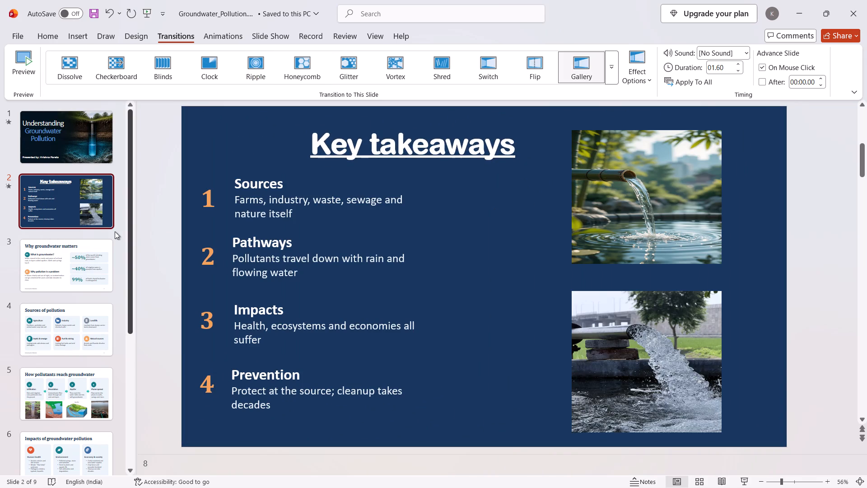
# Apply the Shred transition to the Why groundwater matters slide after trying Origami, Dissolve and Ripple.
pyautogui.click(87, 260)
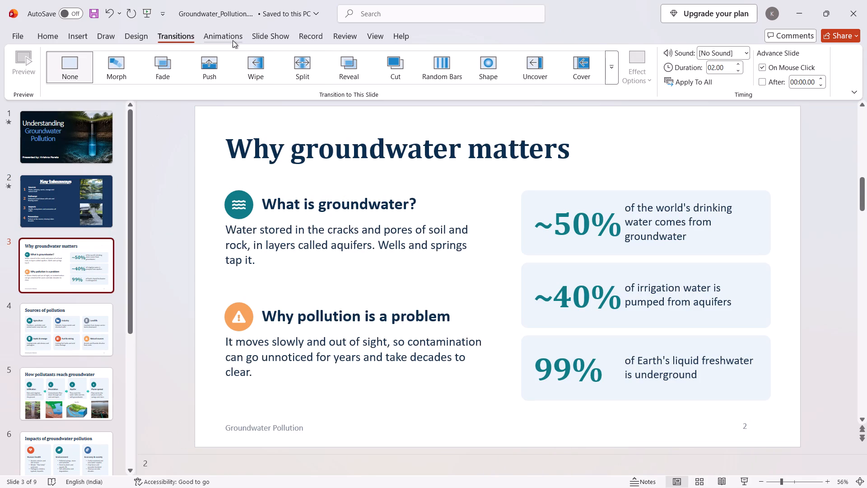
pyautogui.click(606, 69)
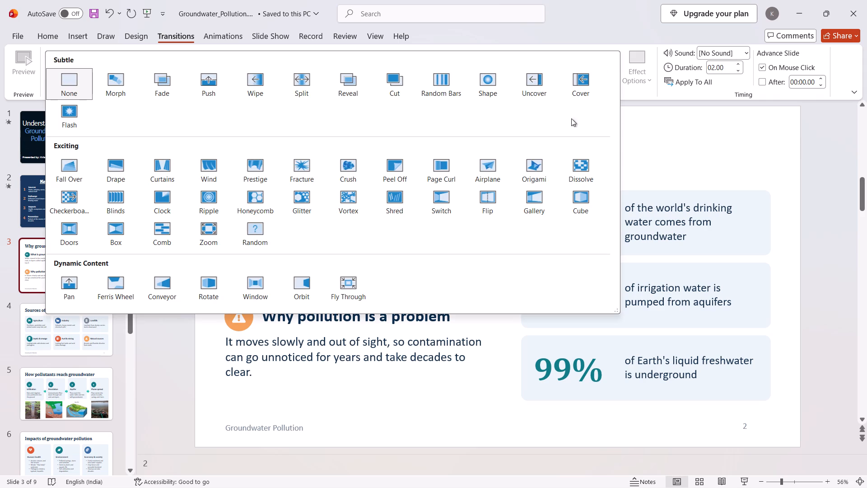
pyautogui.click(543, 170)
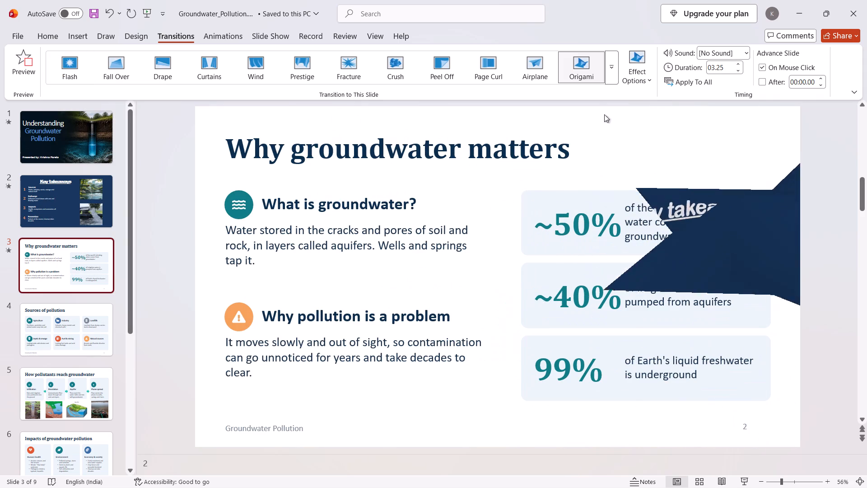
pyautogui.click(611, 69)
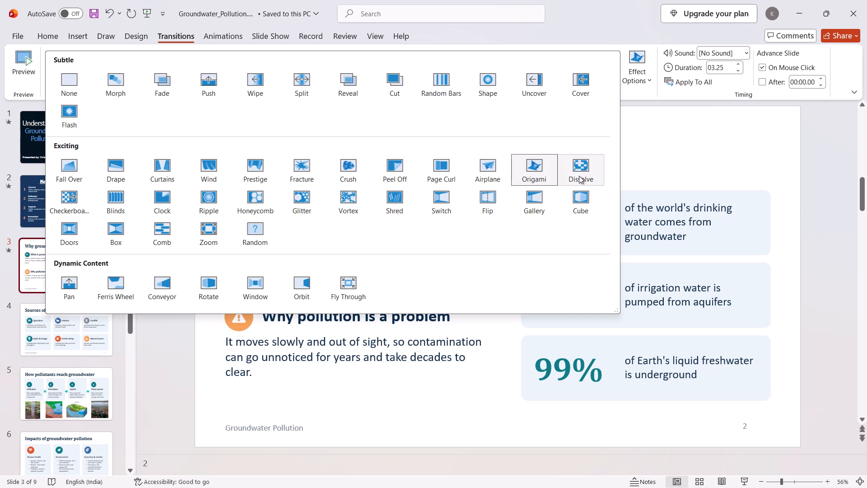
pyautogui.click(579, 164)
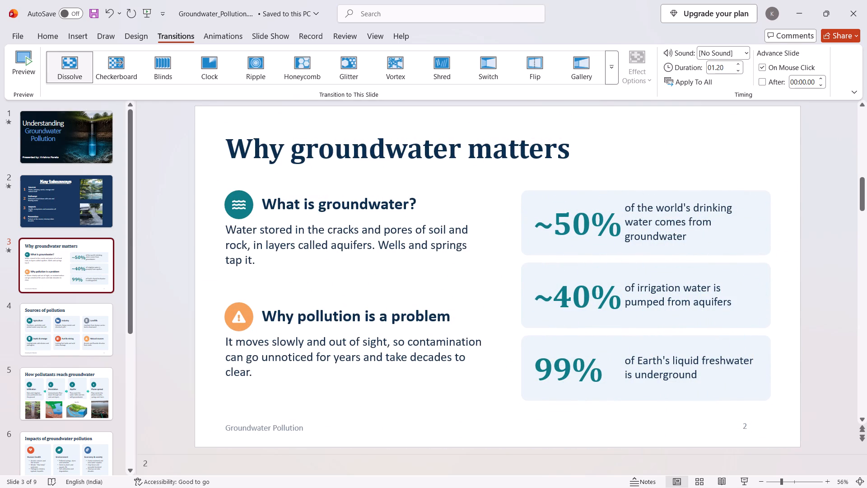
pyautogui.click(371, 233)
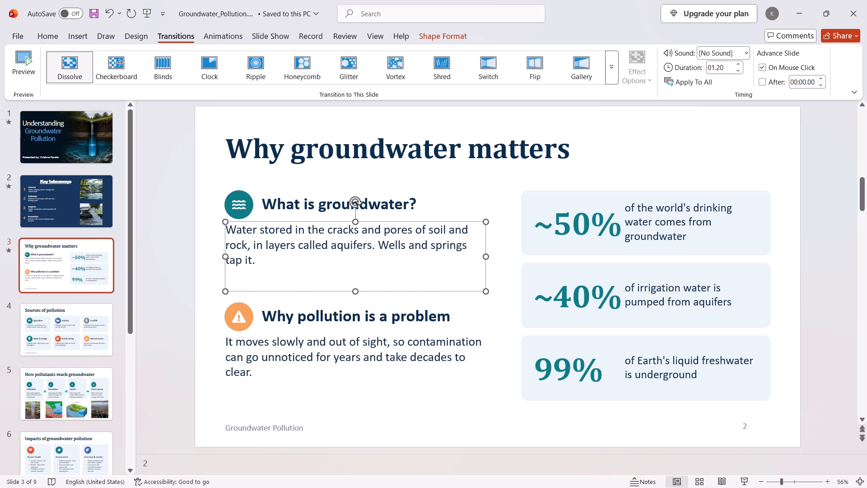
pyautogui.click(262, 74)
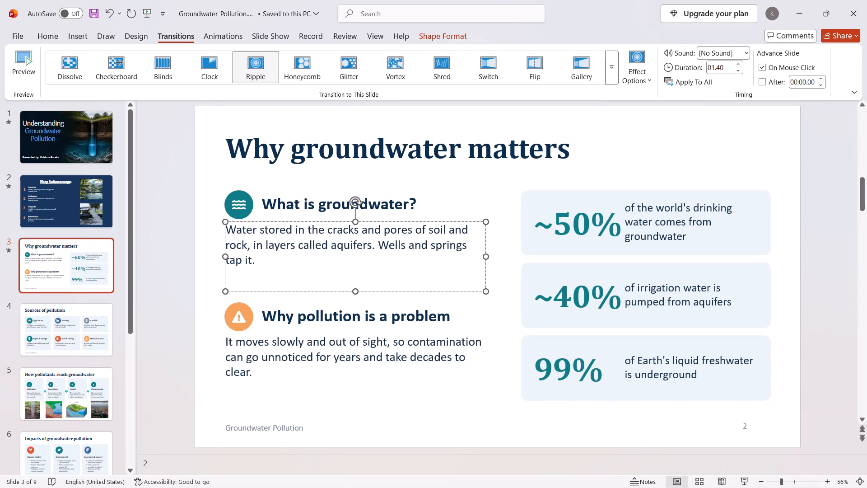
pyautogui.click(436, 59)
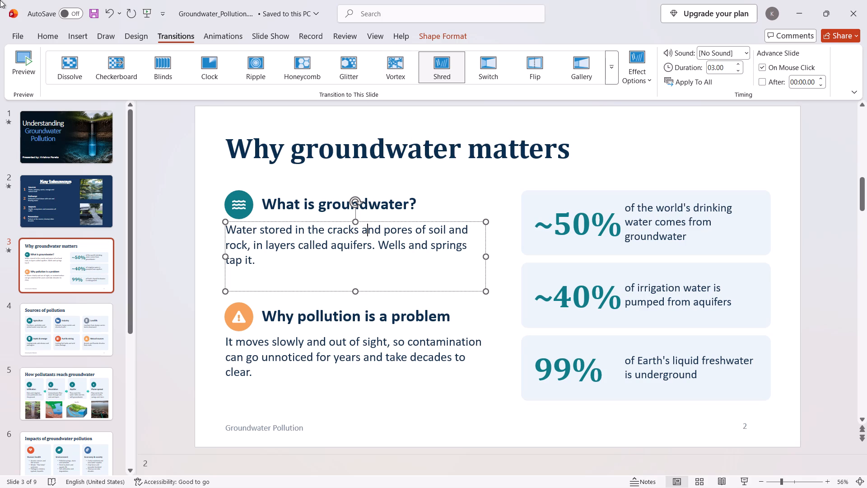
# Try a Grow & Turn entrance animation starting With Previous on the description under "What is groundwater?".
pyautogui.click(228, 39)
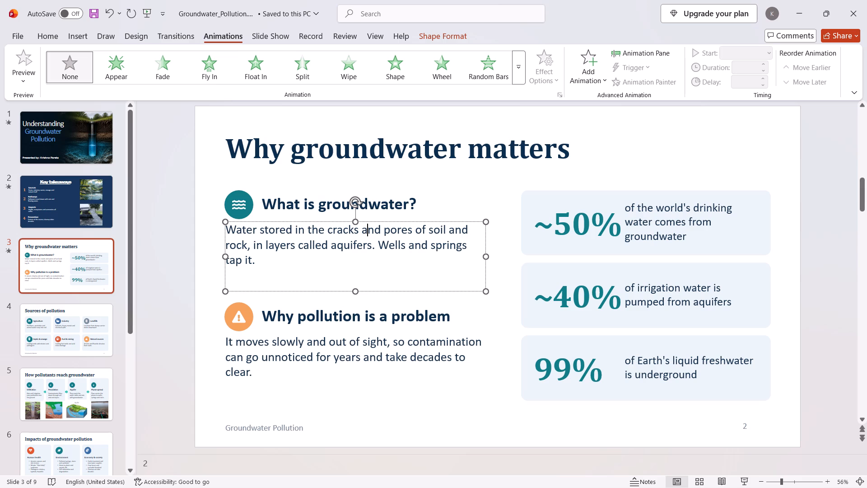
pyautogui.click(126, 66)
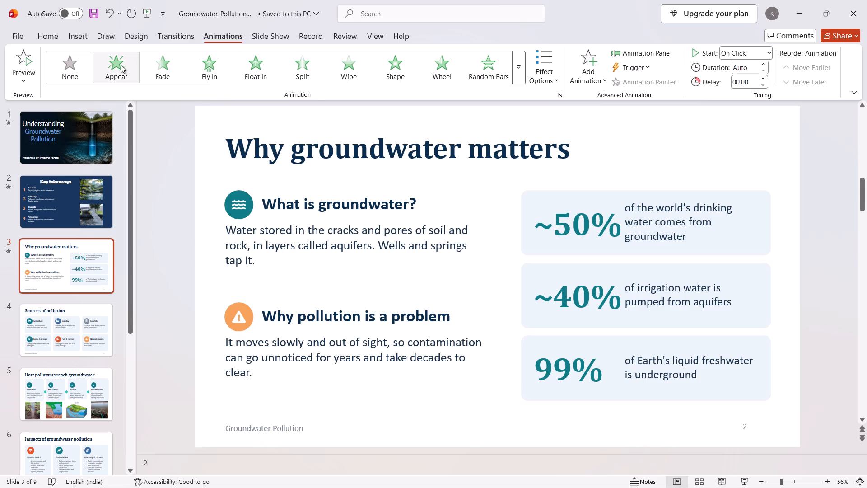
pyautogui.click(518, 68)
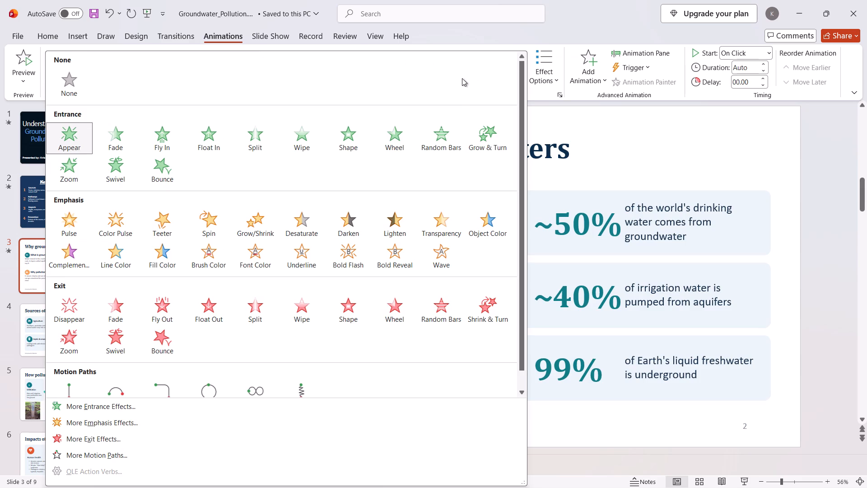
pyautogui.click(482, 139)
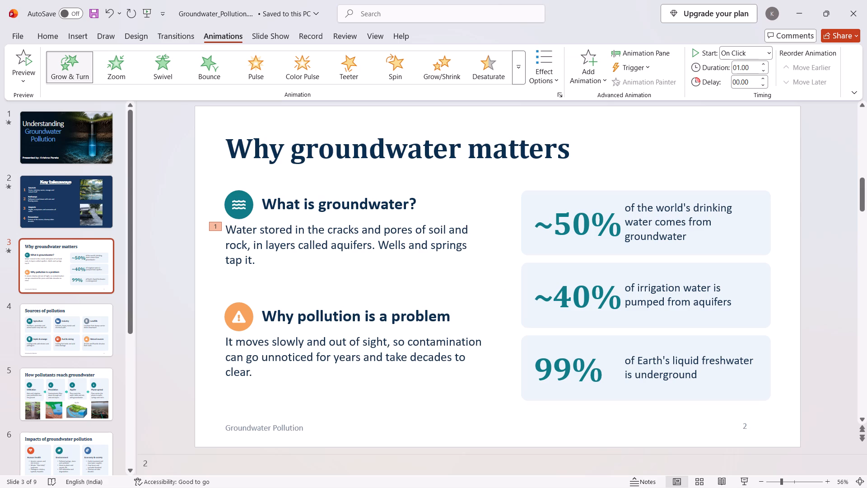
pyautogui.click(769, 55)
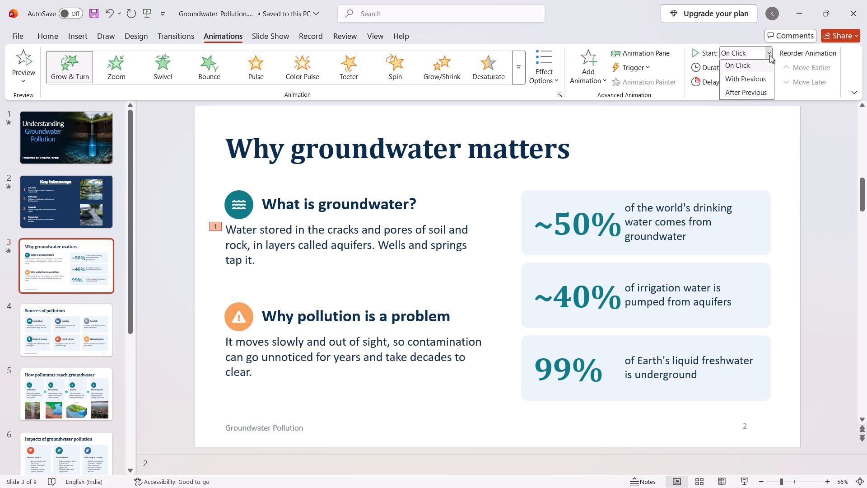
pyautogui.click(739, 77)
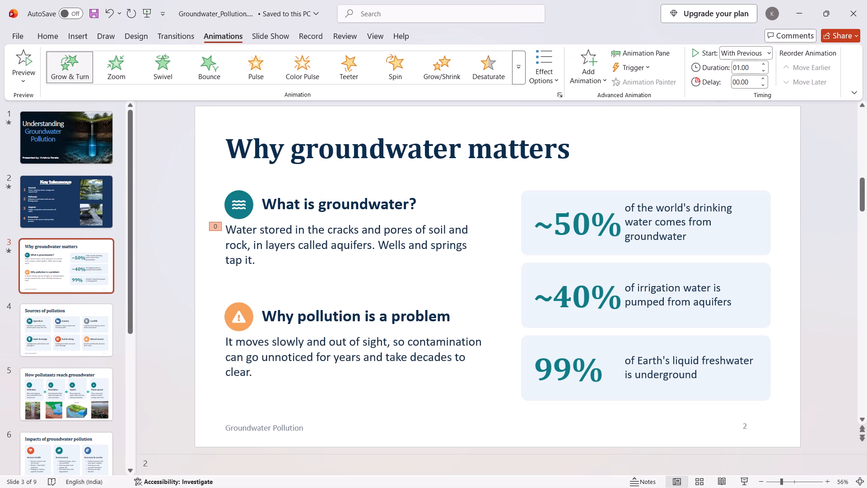
# Add a Wipe entrance animation to the description under "Why pollution is a problem".
pyautogui.moveTo(393, 352); pyautogui.dragTo(732, 0)
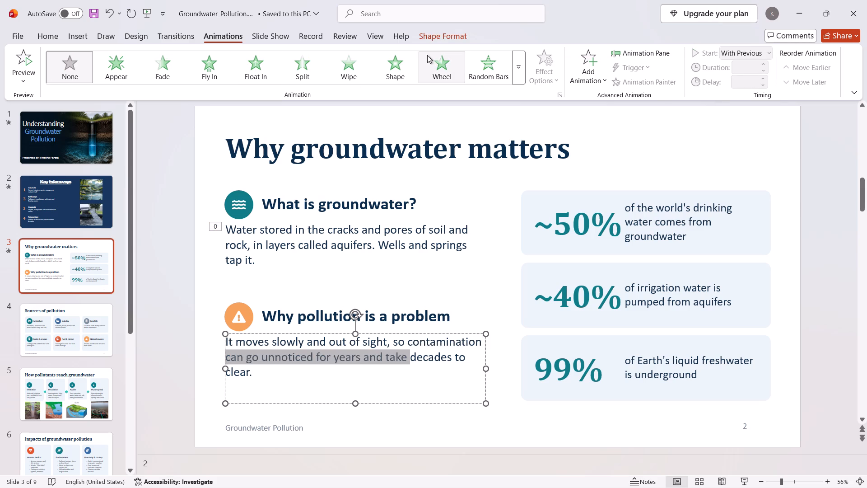
pyautogui.click(352, 66)
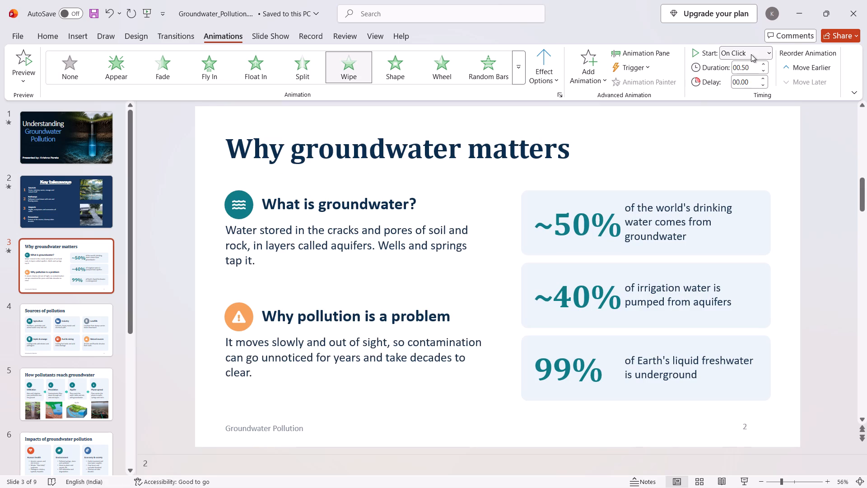
# Change the animation of the description under "What is groundwater?" to Wipe, starting With Previous.
pyautogui.click(341, 238)
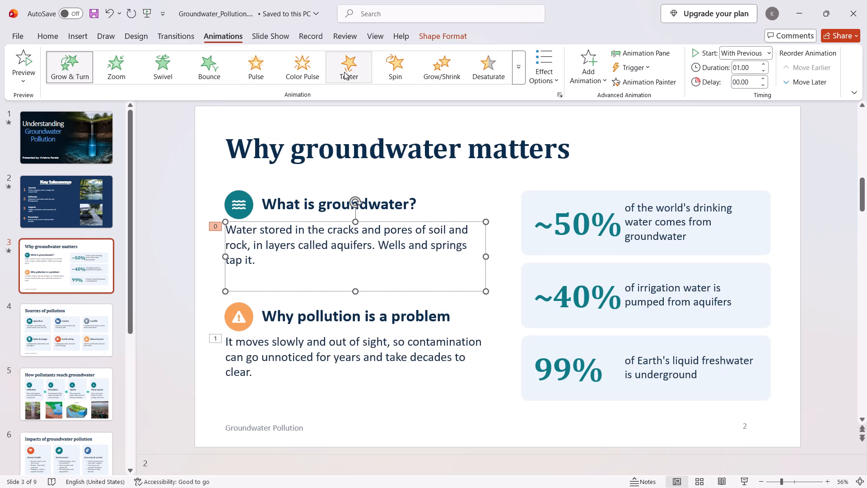
pyautogui.click(521, 63)
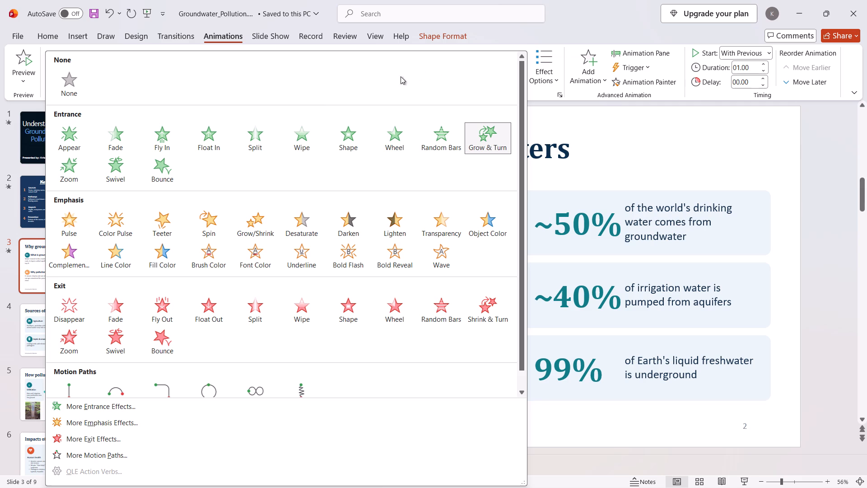
pyautogui.click(305, 135)
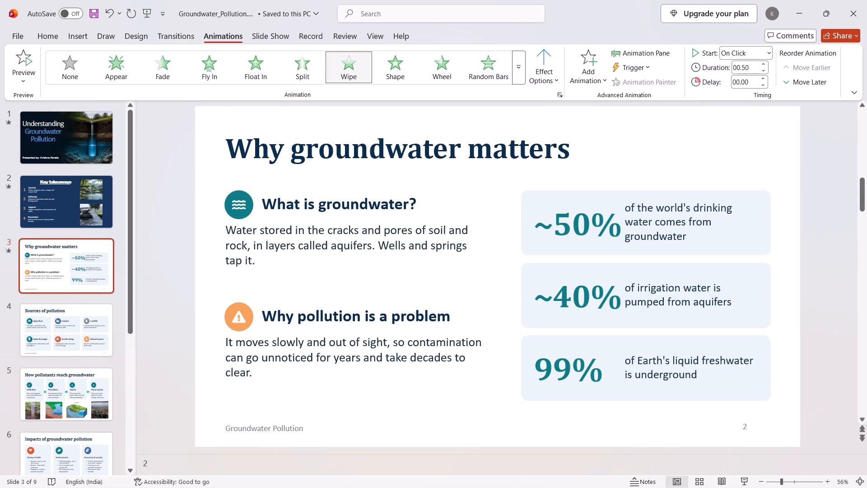
pyautogui.click(316, 224)
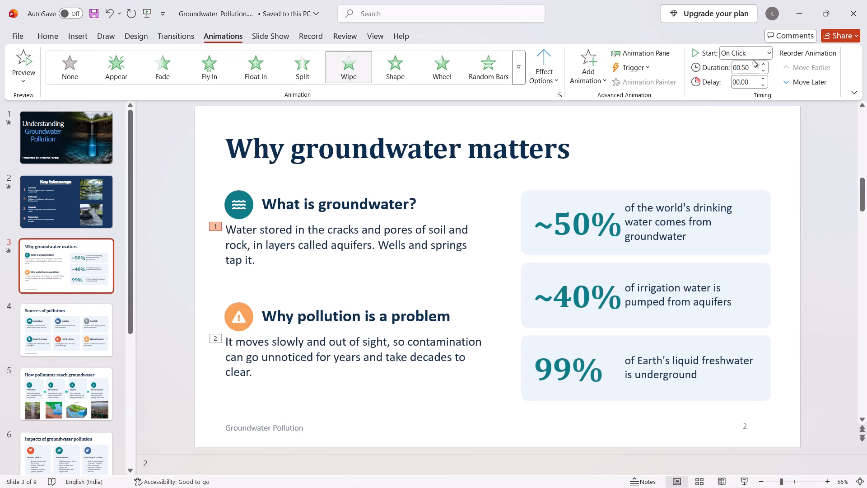
pyautogui.click(758, 51)
pyautogui.click(743, 80)
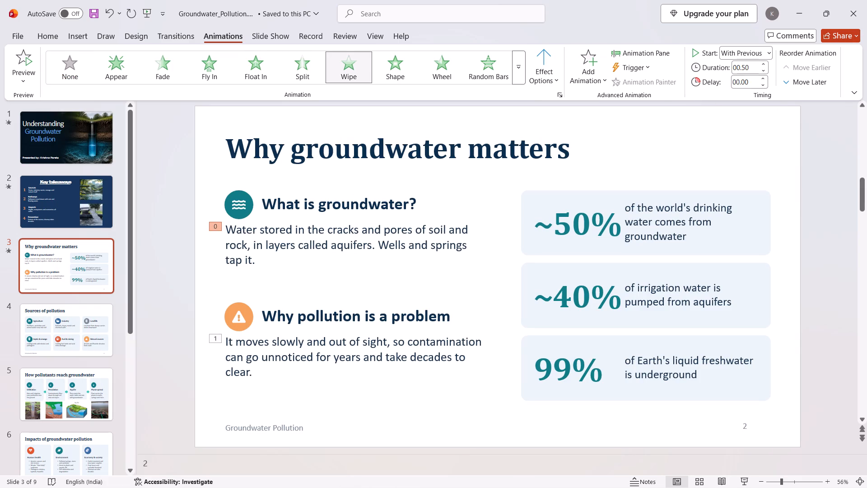
# Set the Wipe animation of the description under "Why pollution is a problem" to start With Previous.
pyautogui.click(403, 343)
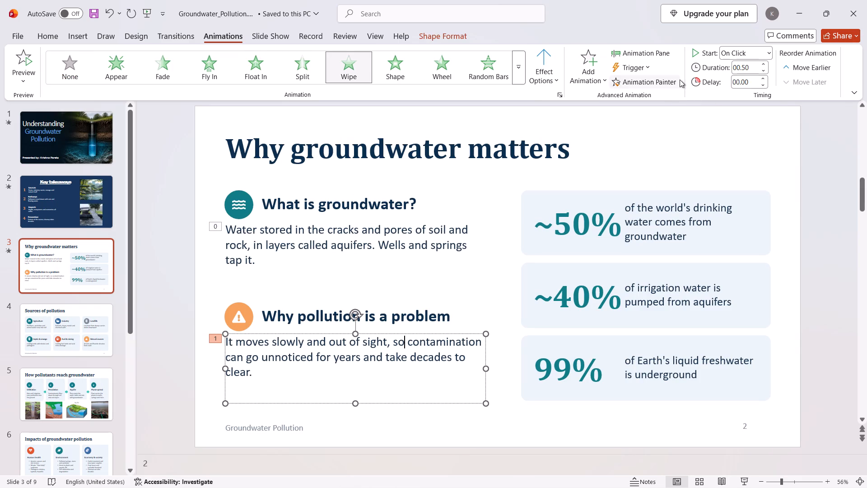
pyautogui.click(768, 51)
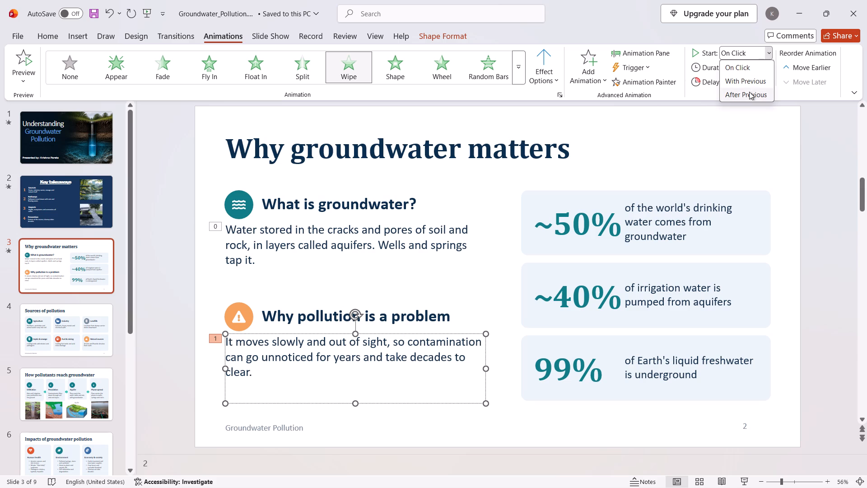
pyautogui.click(748, 80)
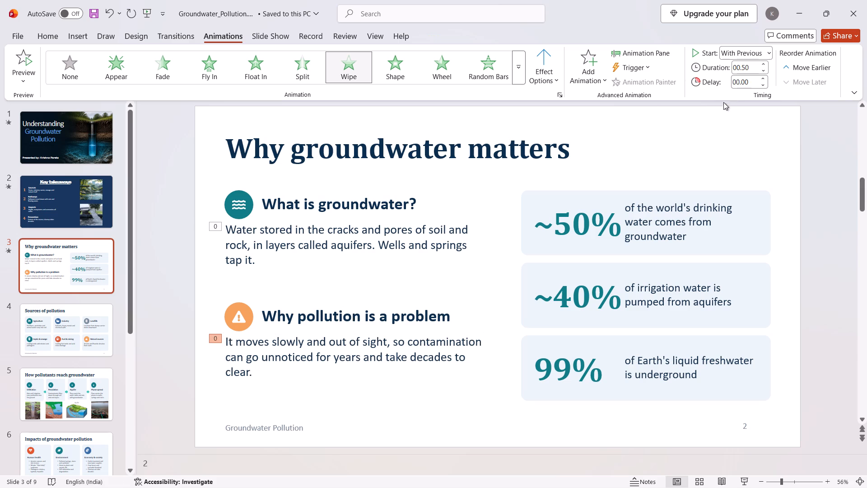
# Add Wipe entrance animations starting With Previous to the descriptions beside ~50%, ~40% and 99%.
pyautogui.click(674, 230)
pyautogui.click(351, 59)
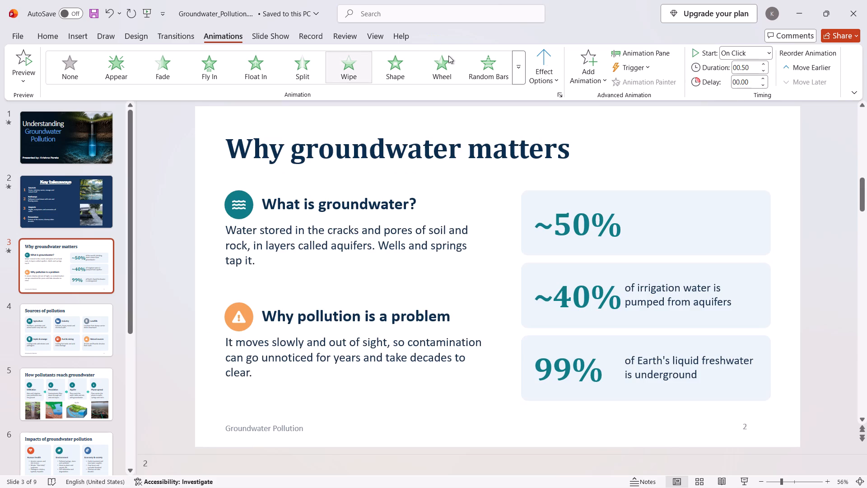
pyautogui.click(768, 52)
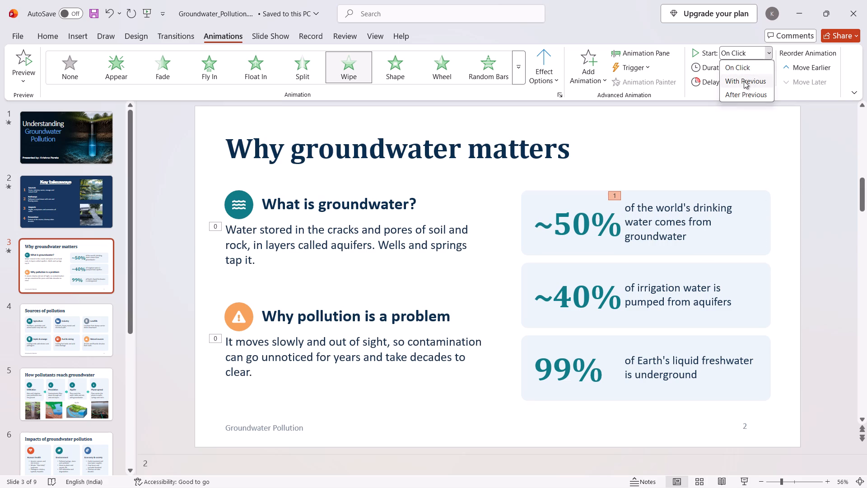
pyautogui.click(744, 81)
pyautogui.click(675, 289)
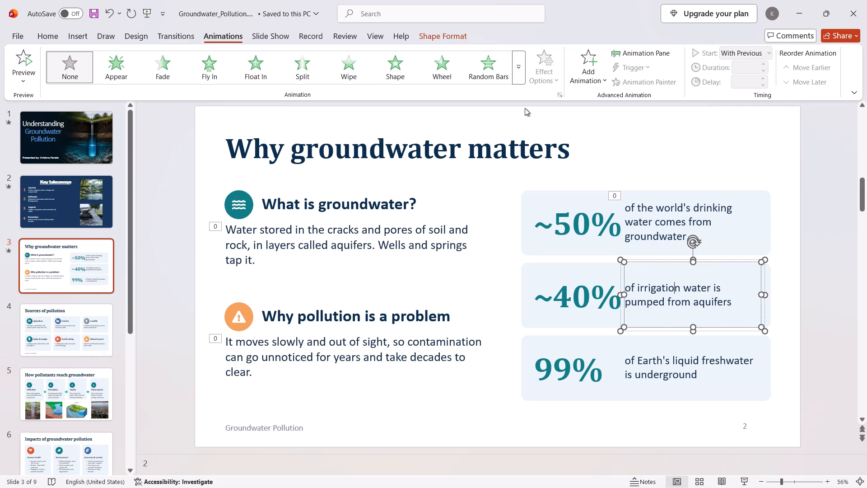
pyautogui.click(352, 65)
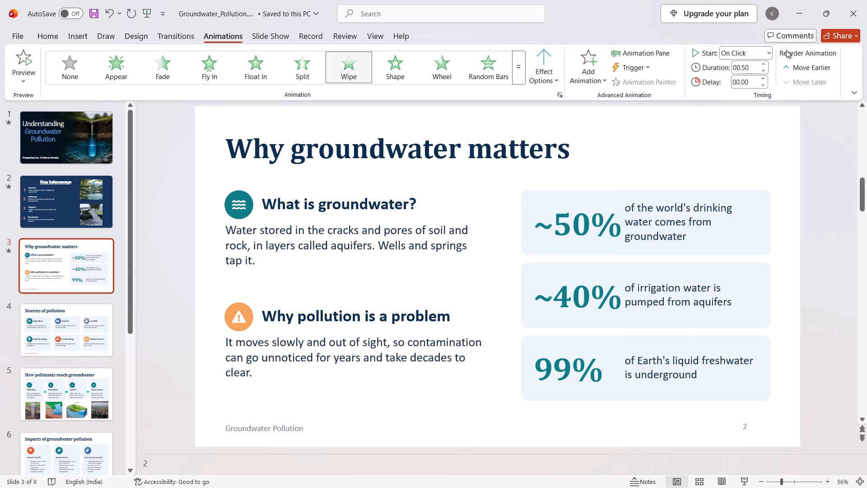
pyautogui.click(767, 51)
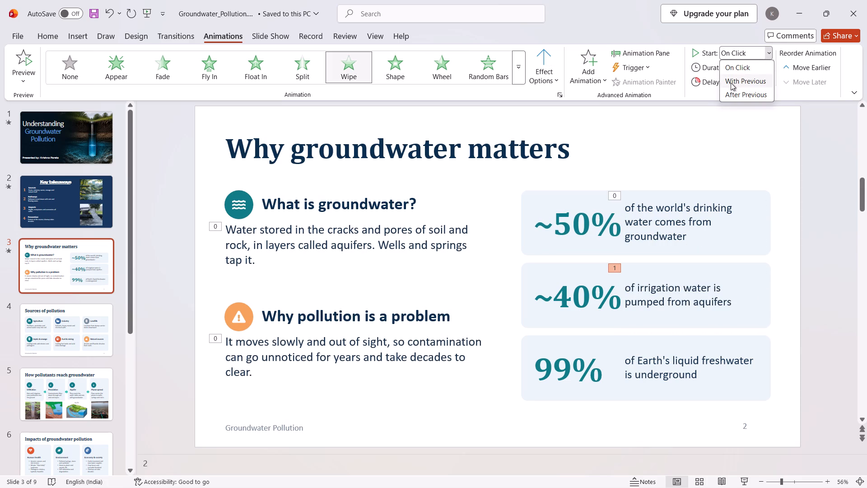
pyautogui.click(731, 83)
pyautogui.click(673, 370)
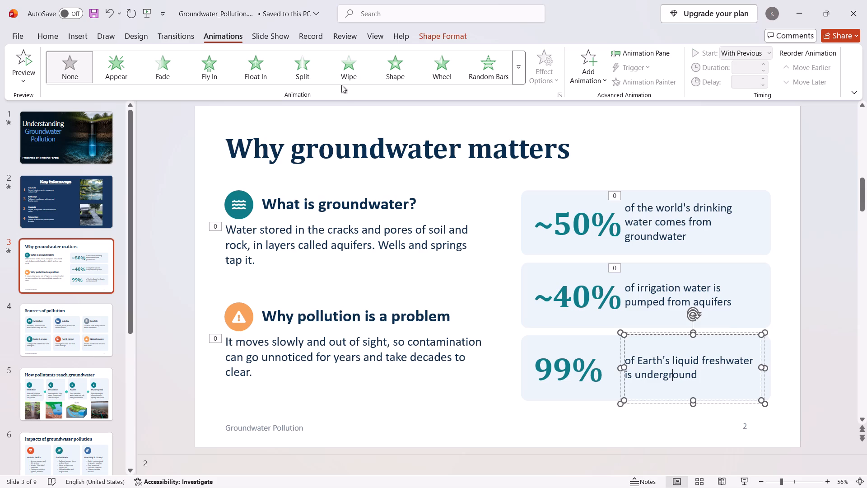
pyautogui.click(310, 68)
pyautogui.click(348, 70)
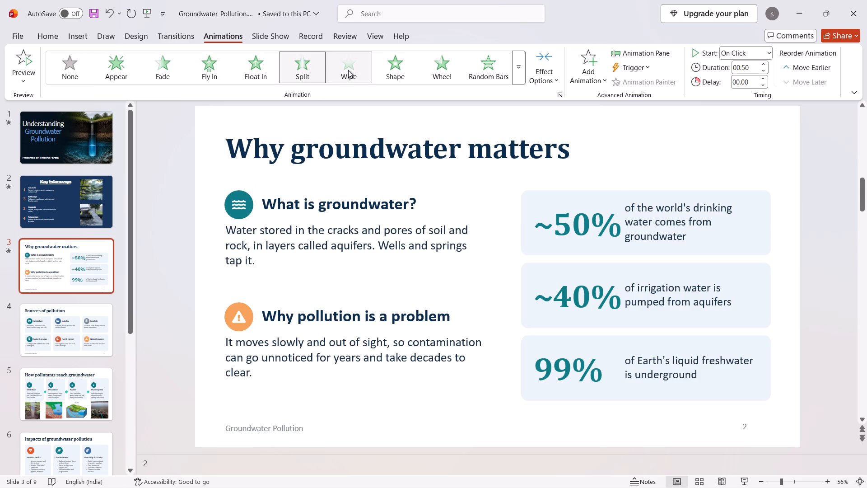
pyautogui.click(766, 52)
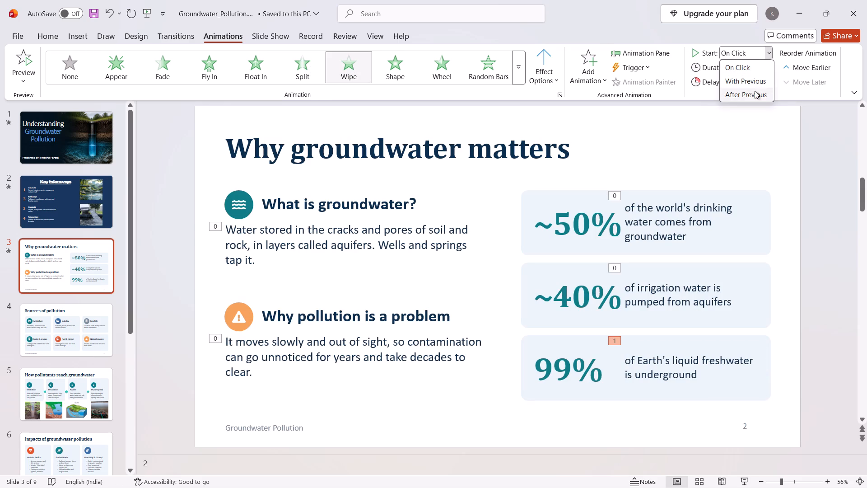
pyautogui.click(752, 79)
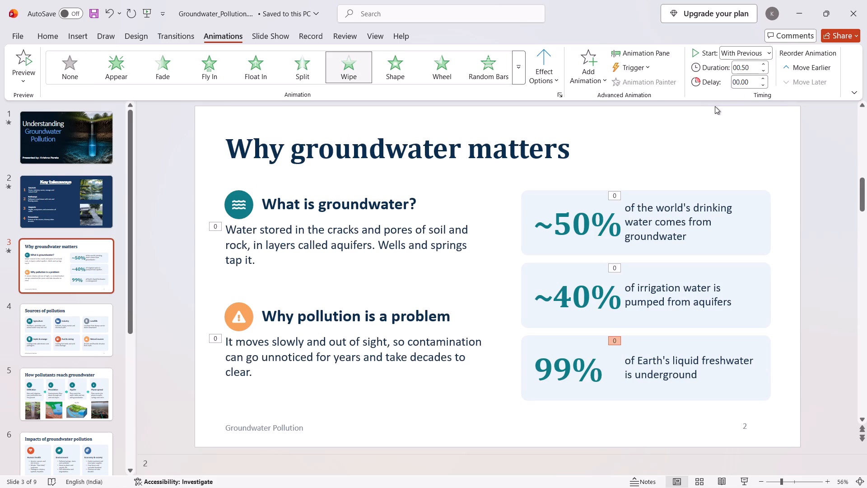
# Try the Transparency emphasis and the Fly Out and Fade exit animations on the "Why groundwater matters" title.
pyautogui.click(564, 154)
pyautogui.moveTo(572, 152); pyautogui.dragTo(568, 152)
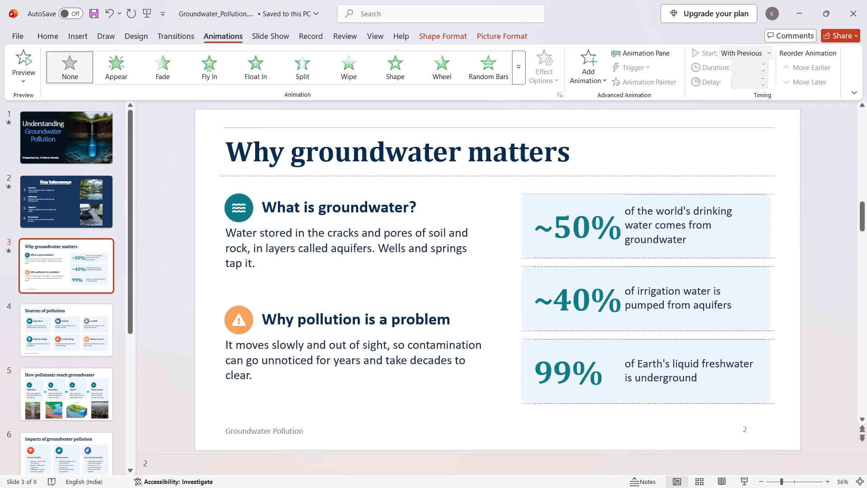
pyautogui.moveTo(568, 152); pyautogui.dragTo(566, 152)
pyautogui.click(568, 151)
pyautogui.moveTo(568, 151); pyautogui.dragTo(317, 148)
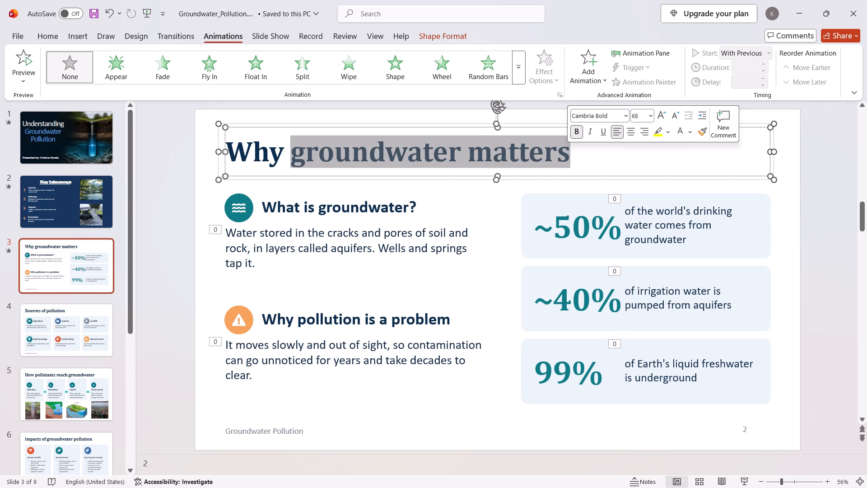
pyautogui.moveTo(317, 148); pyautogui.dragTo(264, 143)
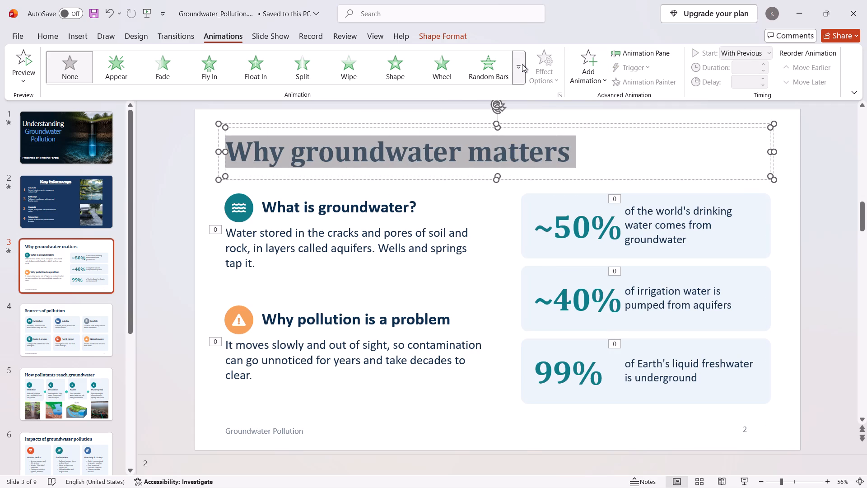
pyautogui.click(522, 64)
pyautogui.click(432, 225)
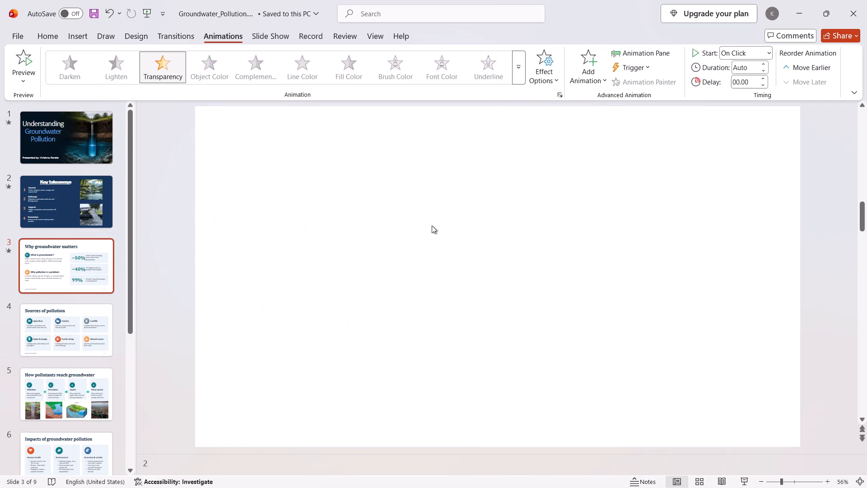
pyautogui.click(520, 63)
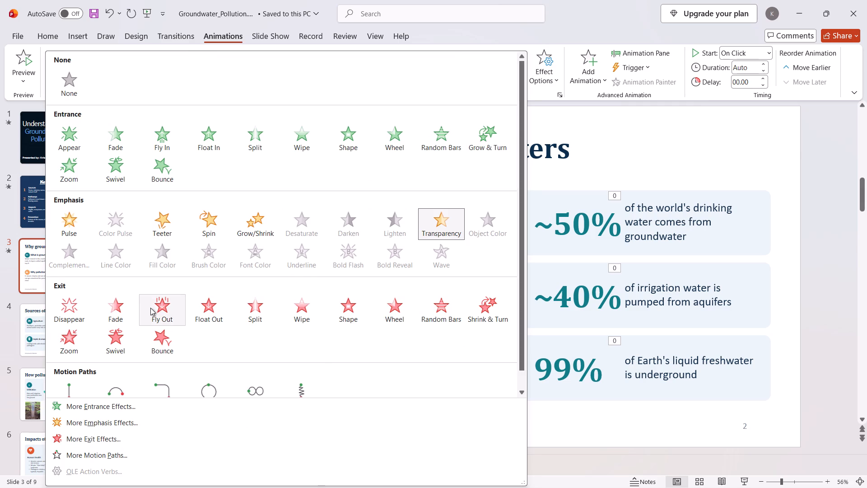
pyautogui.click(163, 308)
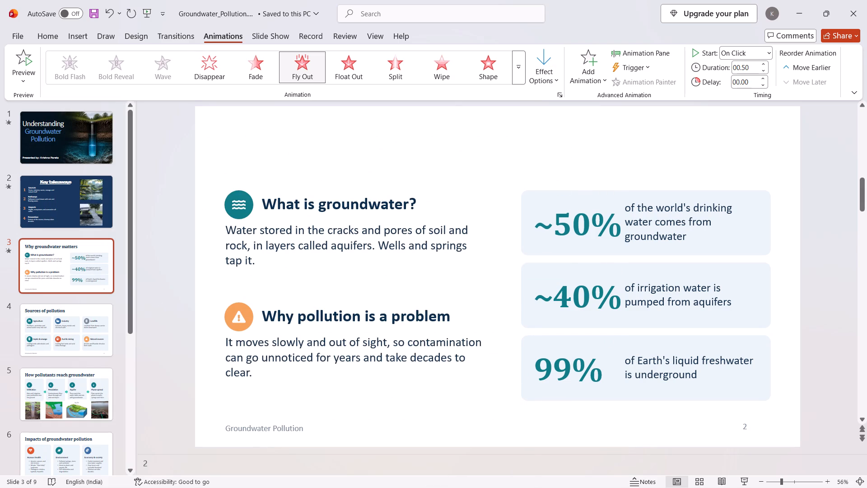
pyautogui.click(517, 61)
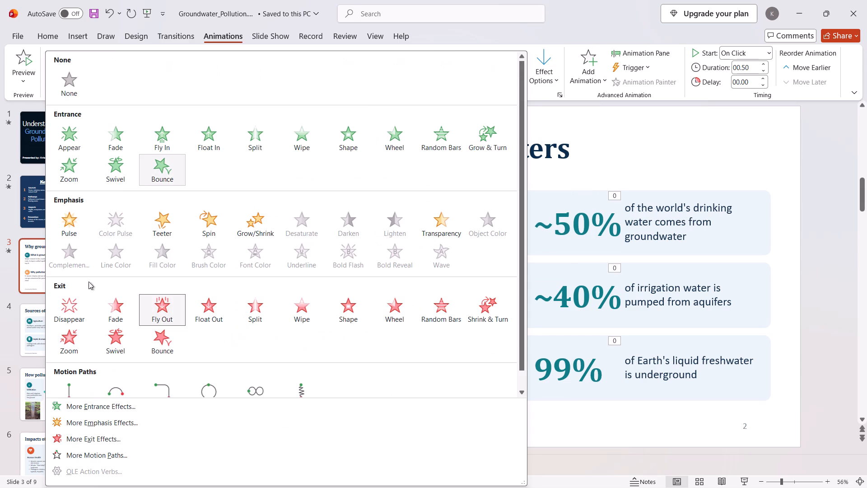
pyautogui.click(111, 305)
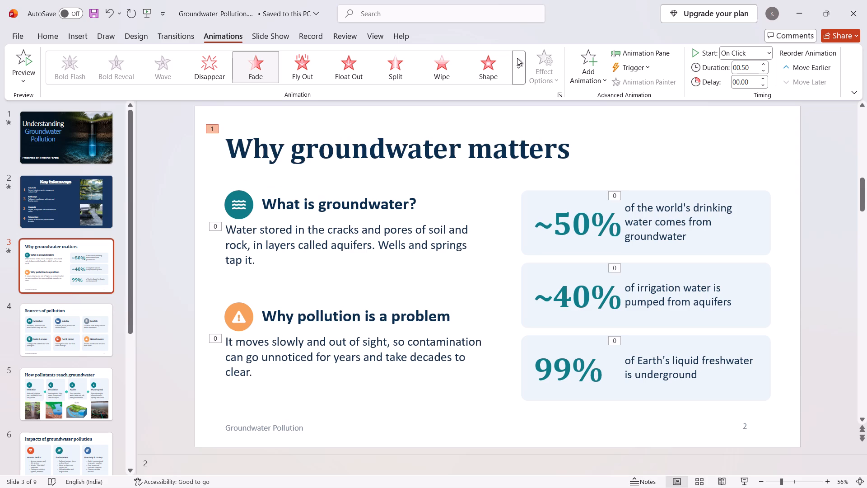
# Change the animation of the "Why groundwater matters" title to the Split exit effect, starting With Previous.
pyautogui.click(393, 62)
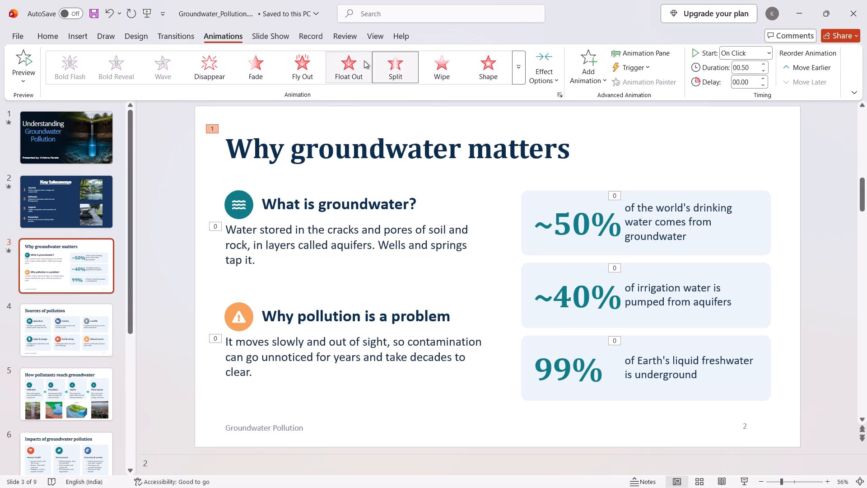
pyautogui.click(756, 52)
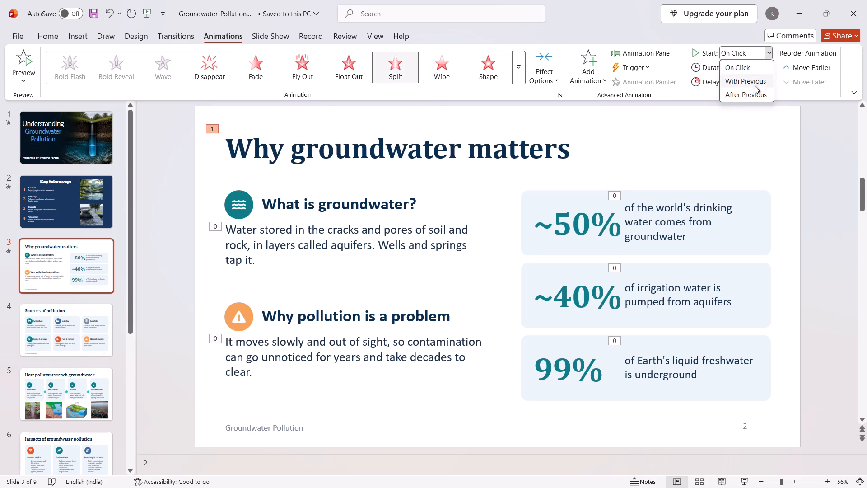
pyautogui.click(755, 80)
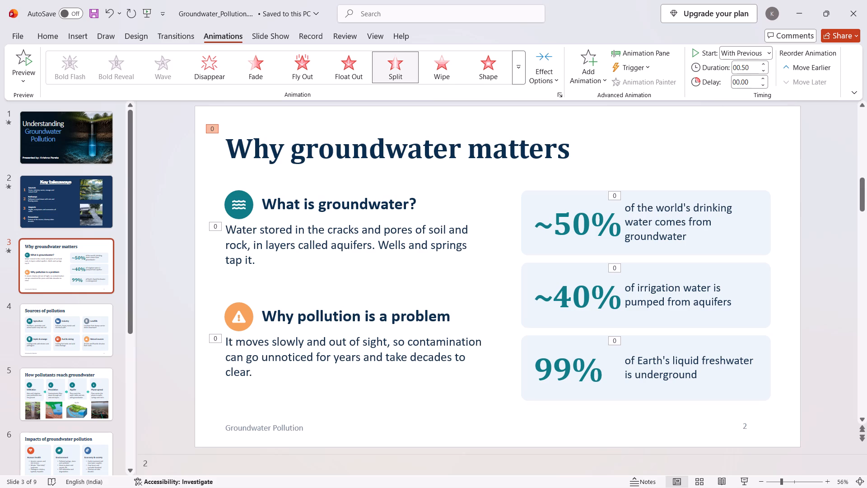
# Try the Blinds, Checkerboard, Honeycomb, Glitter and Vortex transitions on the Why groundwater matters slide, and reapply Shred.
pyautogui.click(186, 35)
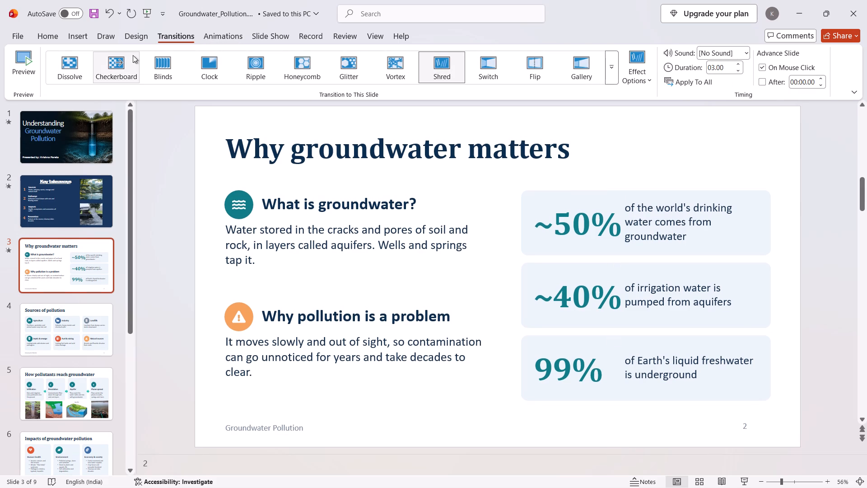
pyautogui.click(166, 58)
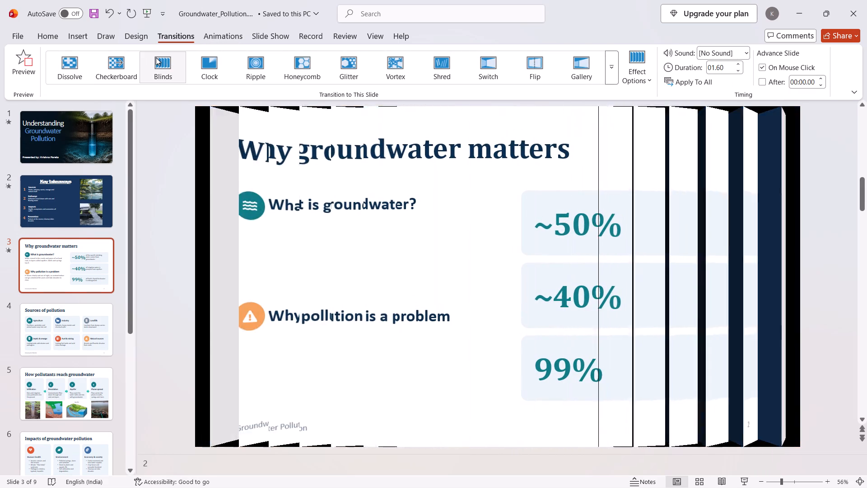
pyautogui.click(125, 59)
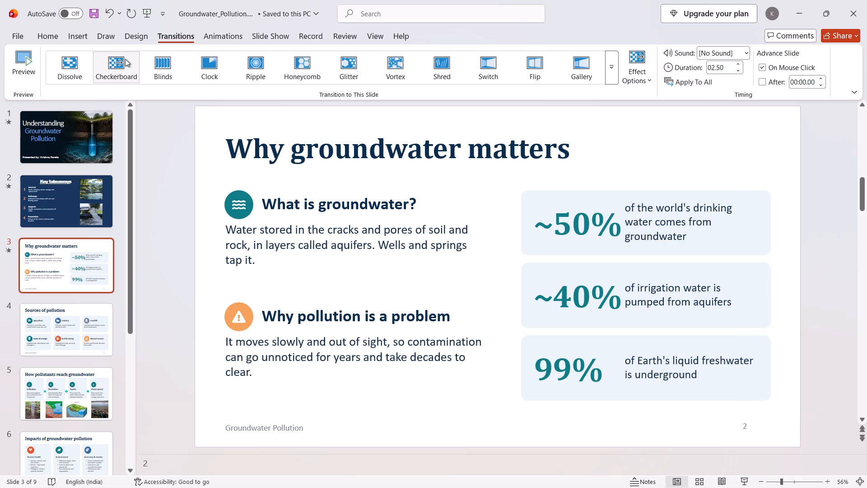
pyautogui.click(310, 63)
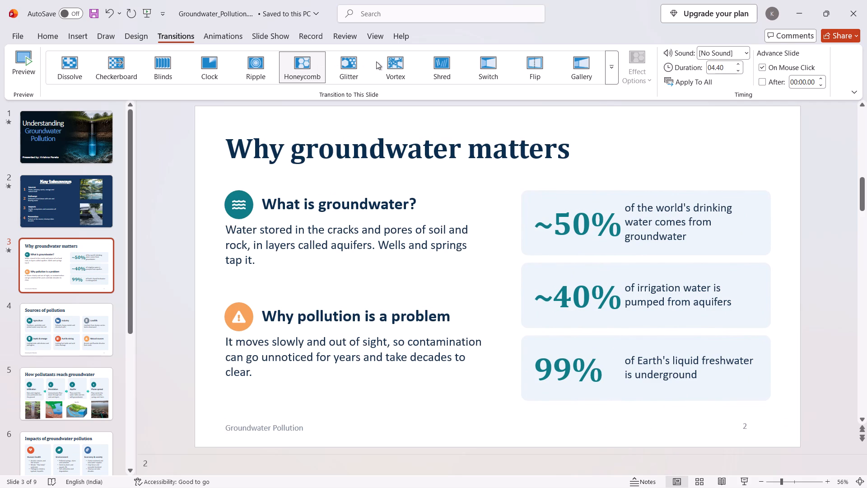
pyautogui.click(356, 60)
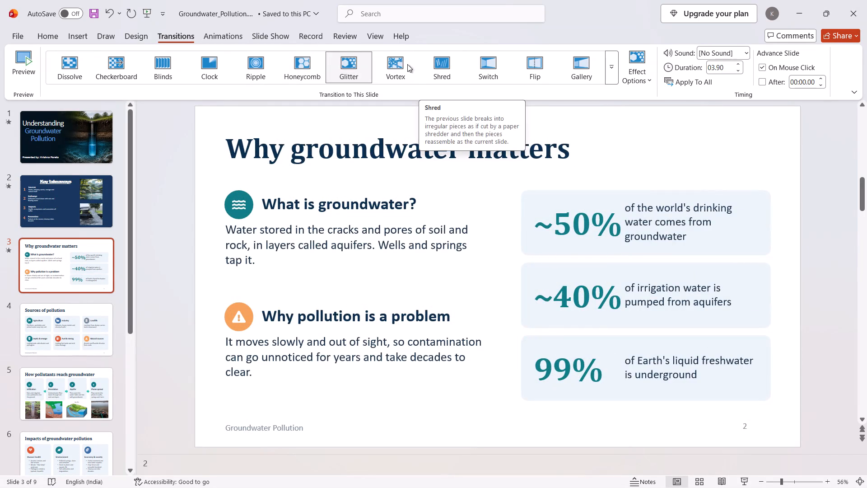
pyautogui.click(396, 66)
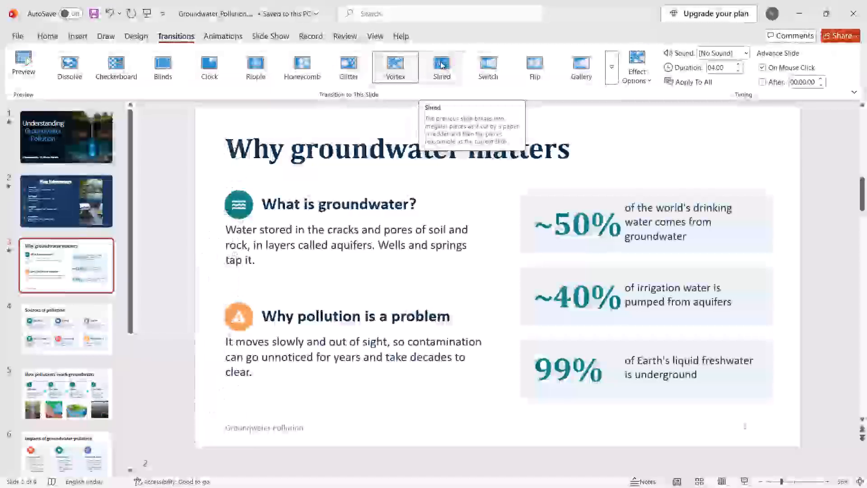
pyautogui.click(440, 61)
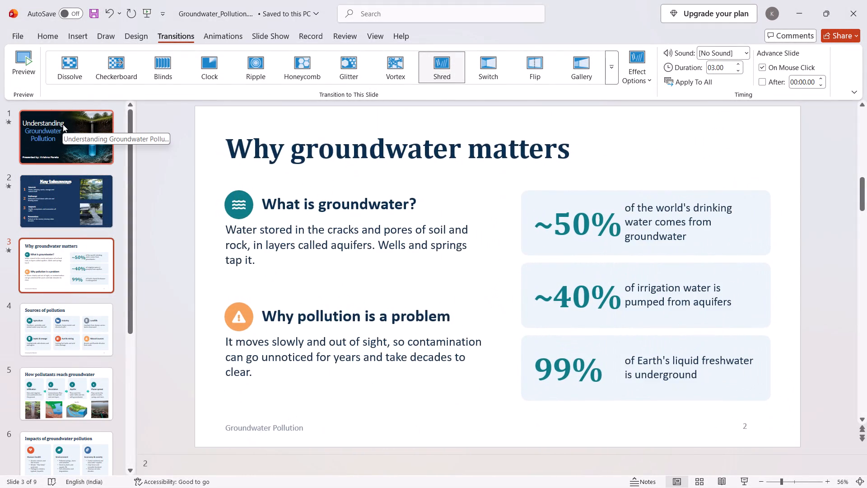
# Play the slide show from the title slide through to Sources of pollution to check the transitions and animations.
pyautogui.click(63, 124)
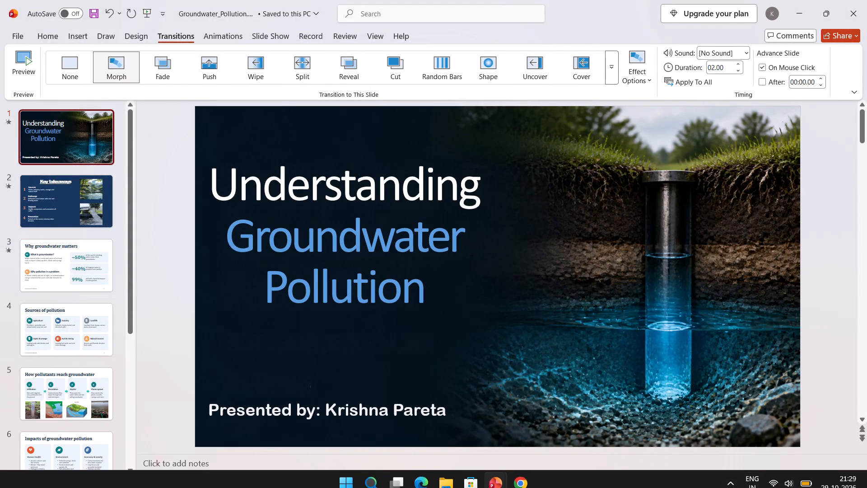
pyautogui.click(743, 485)
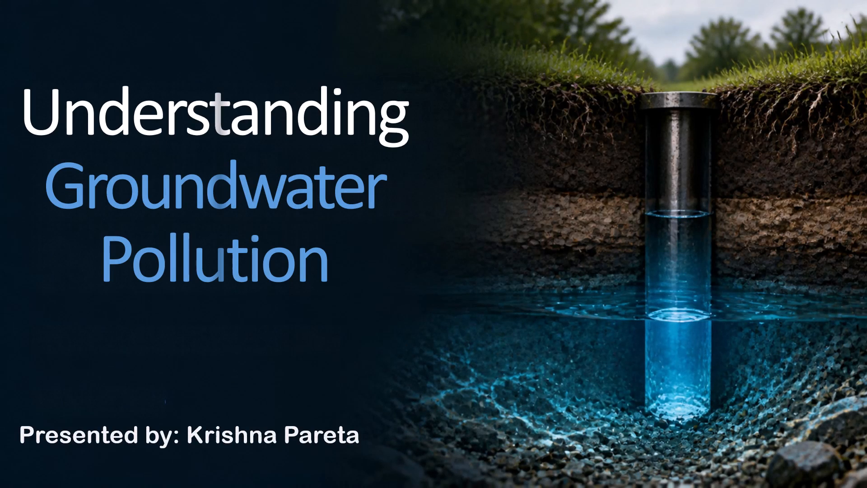
pyautogui.click(738, 328)
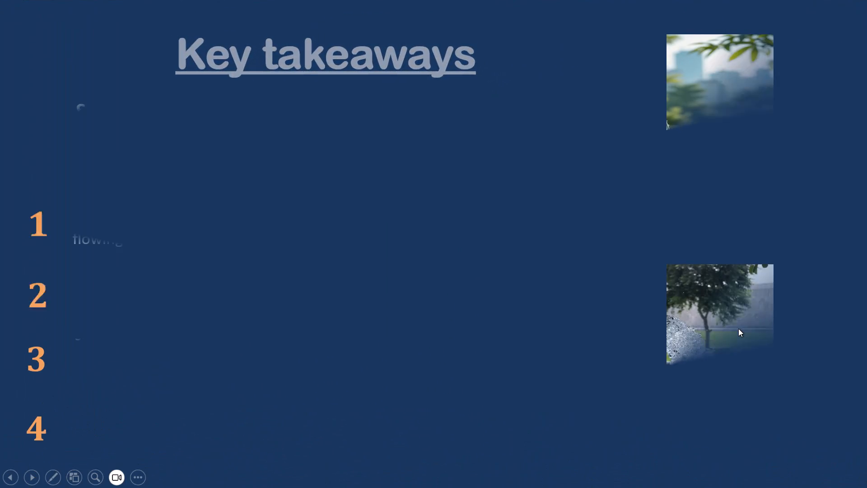
pyautogui.click(742, 325)
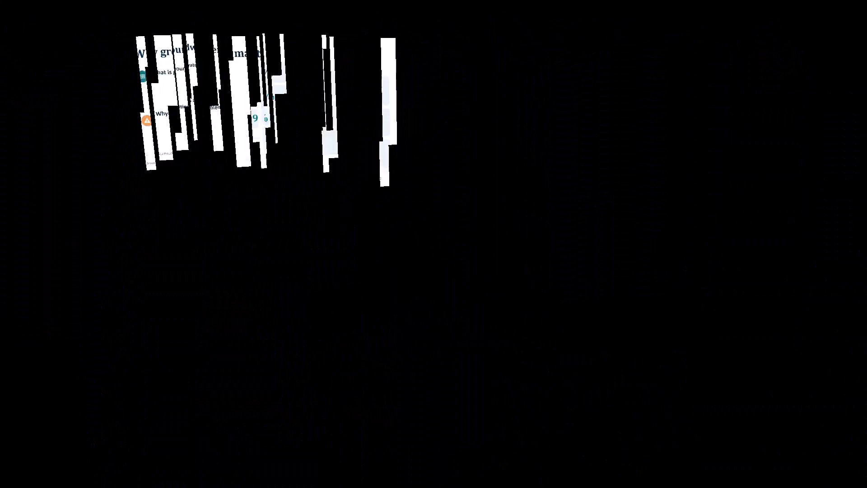
pyautogui.click(744, 324)
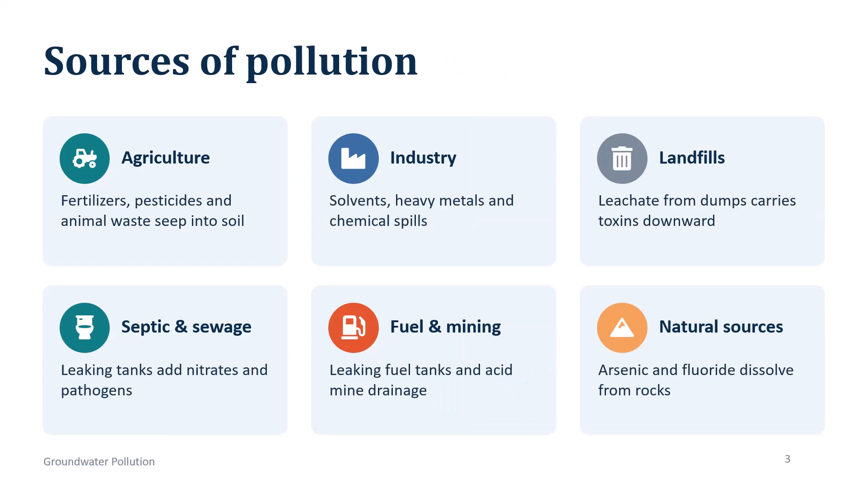
pyautogui.press('Escape')
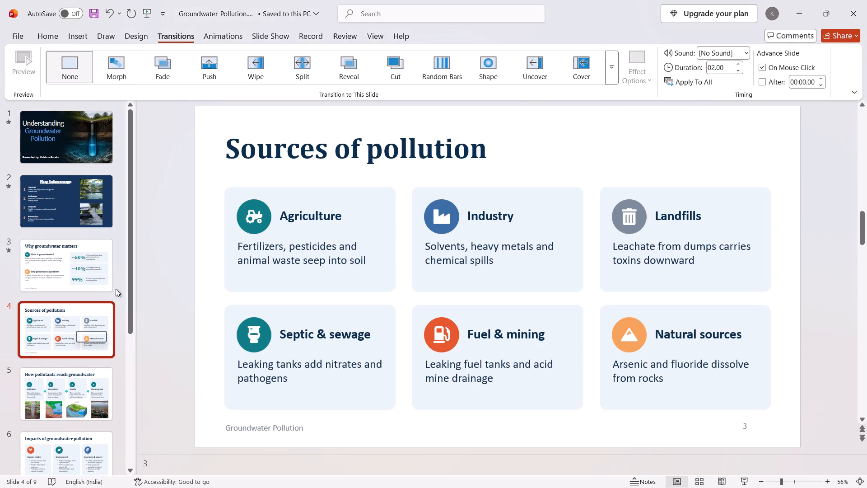
# Add a Random Bars entrance animation to the "Sources of pollution" title, starting With Previous.
pyautogui.click(406, 151)
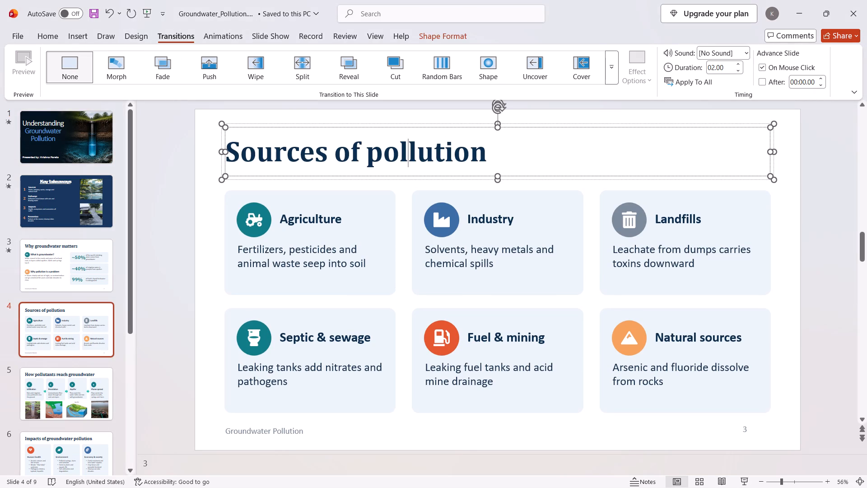
pyautogui.click(483, 154)
pyautogui.moveTo(484, 153); pyautogui.dragTo(239, 131)
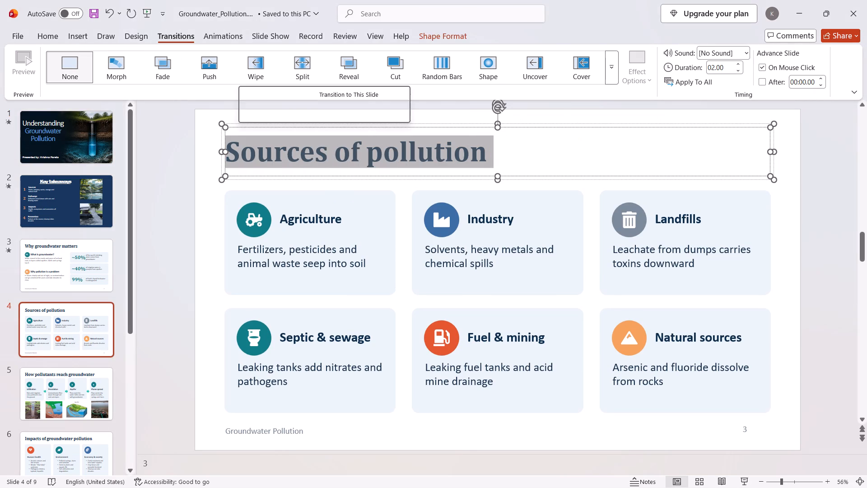
pyautogui.click(222, 35)
pyautogui.moveTo(281, 29); pyautogui.dragTo(277, 29)
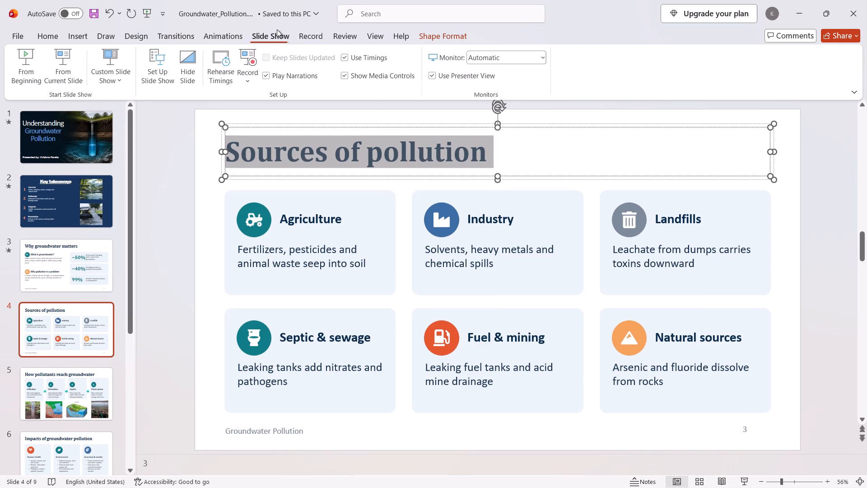
pyautogui.moveTo(277, 29); pyautogui.dragTo(260, 32)
pyautogui.click(224, 34)
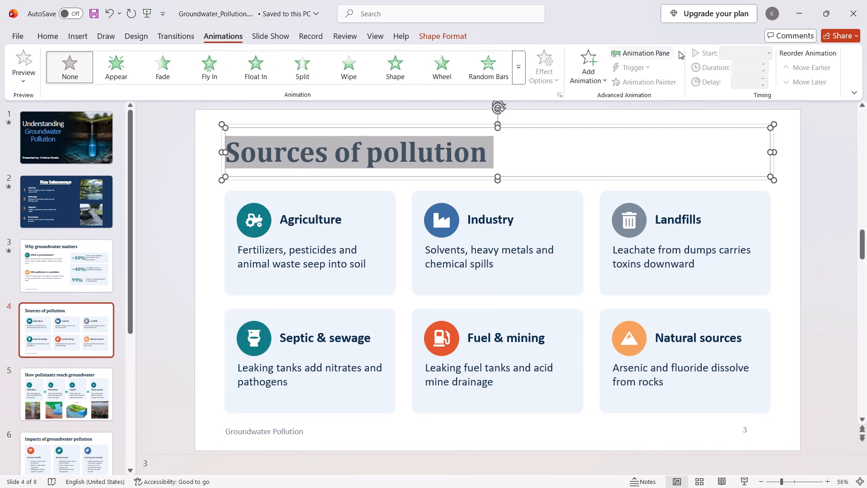
pyautogui.click(520, 66)
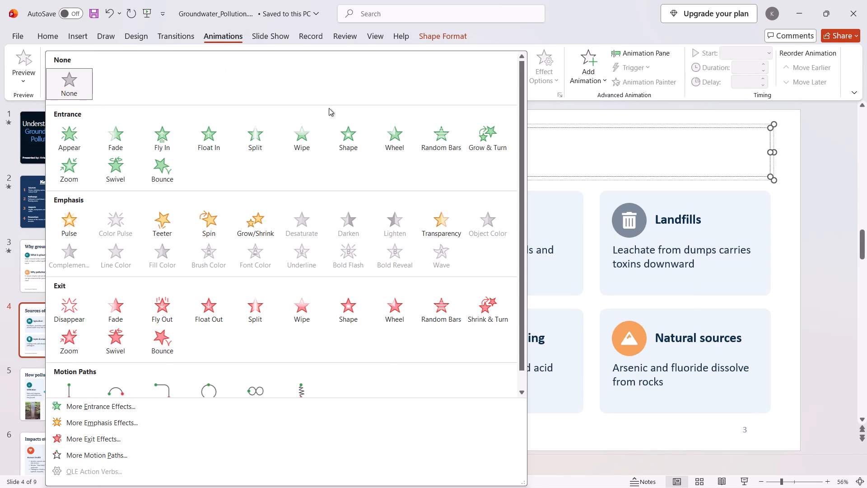
pyautogui.click(438, 128)
pyautogui.click(301, 251)
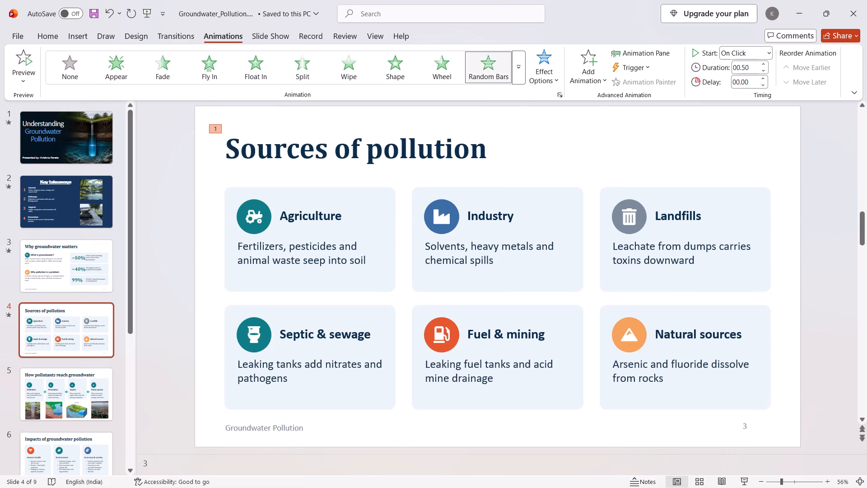
pyautogui.click(285, 248)
pyautogui.click(277, 161)
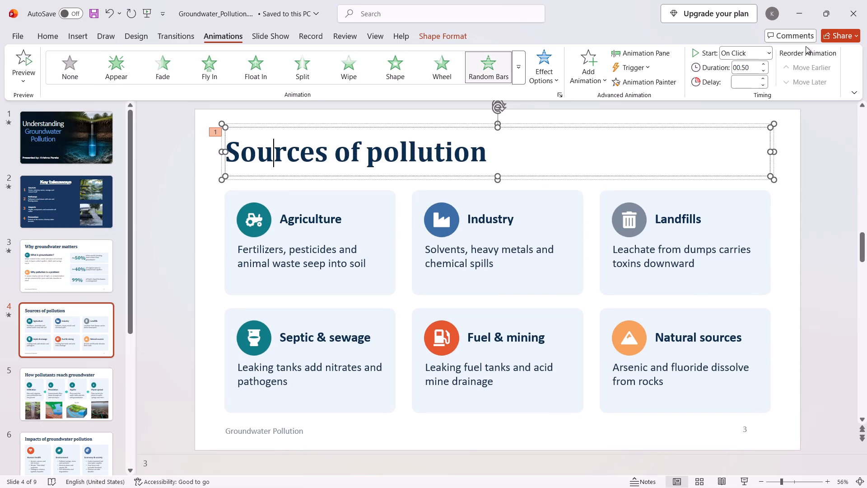
pyautogui.click(760, 44)
pyautogui.click(760, 47)
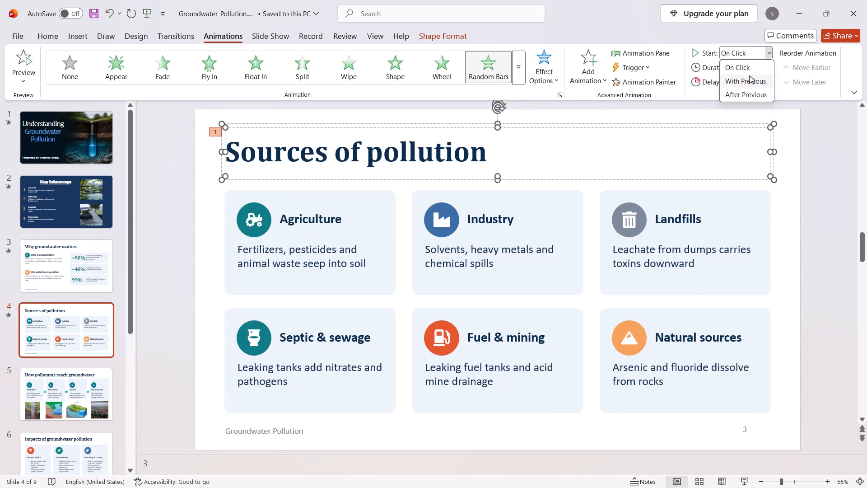
pyautogui.click(749, 80)
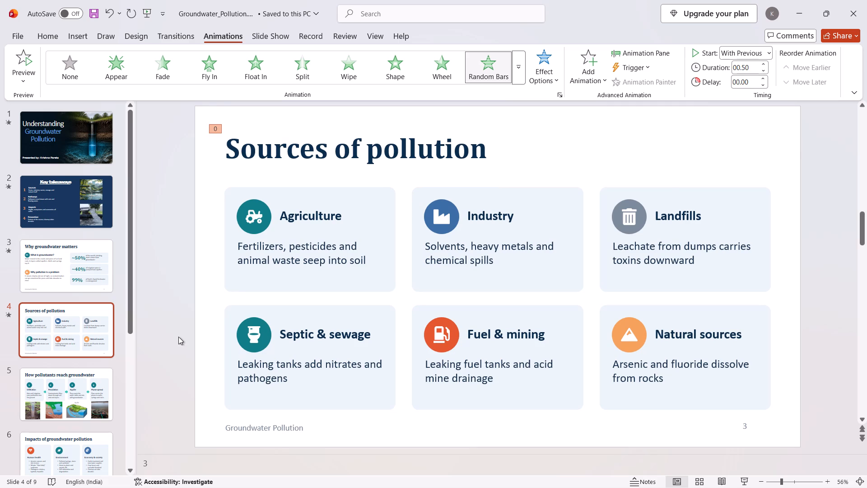
# On the "Prevention: protect the source" slide, add Wipe entrance animations to the dark blue panel and its "Prevention is cheaper than cure" heading.
pyautogui.scroll(-11, 59, 339)
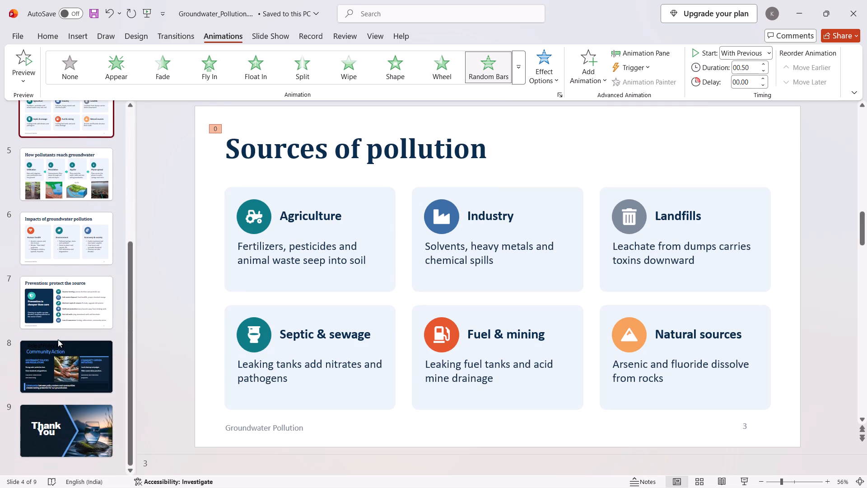
pyautogui.click(70, 363)
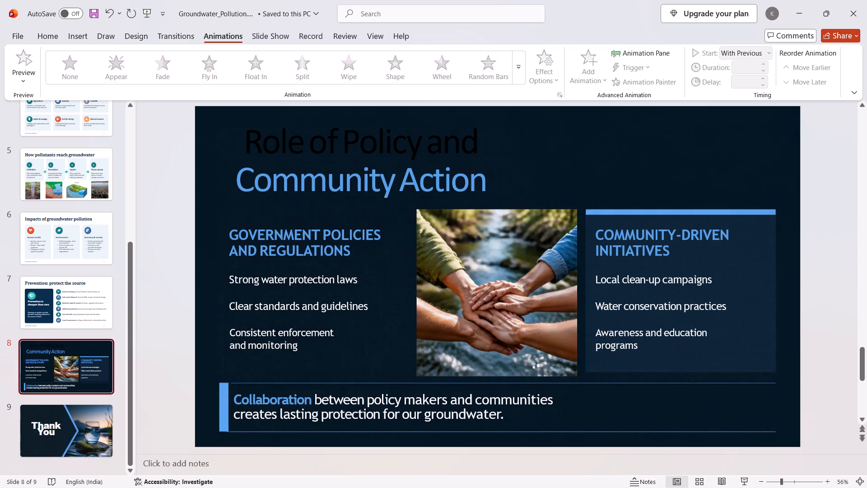
pyautogui.click(58, 310)
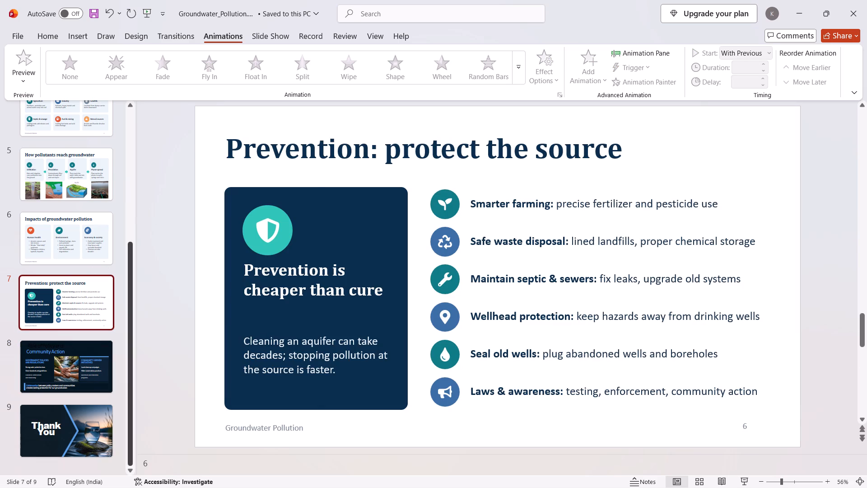
pyautogui.click(340, 220)
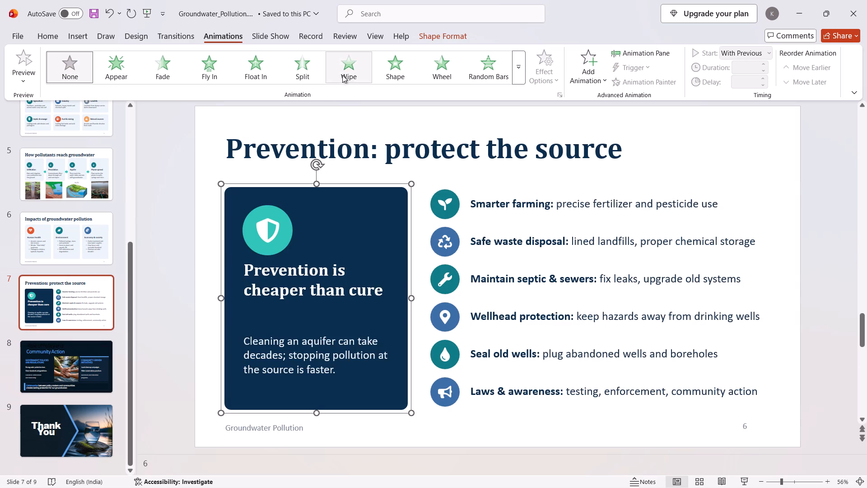
pyautogui.click(344, 70)
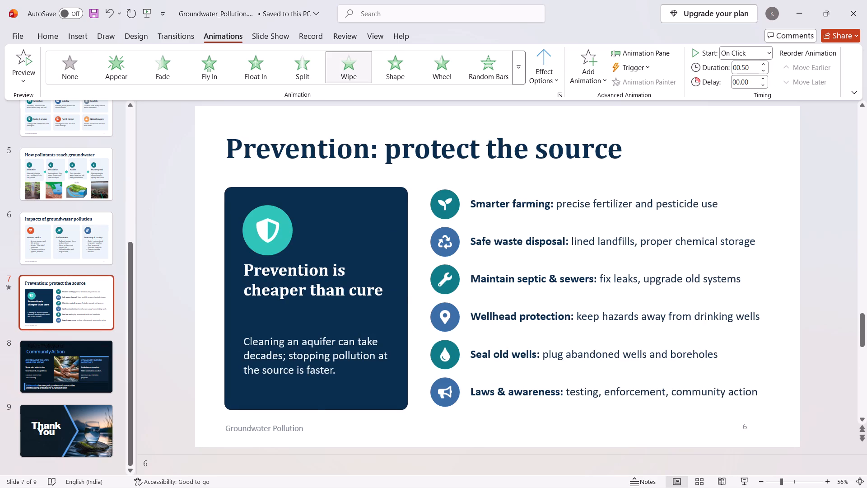
pyautogui.click(270, 263)
pyautogui.click(352, 69)
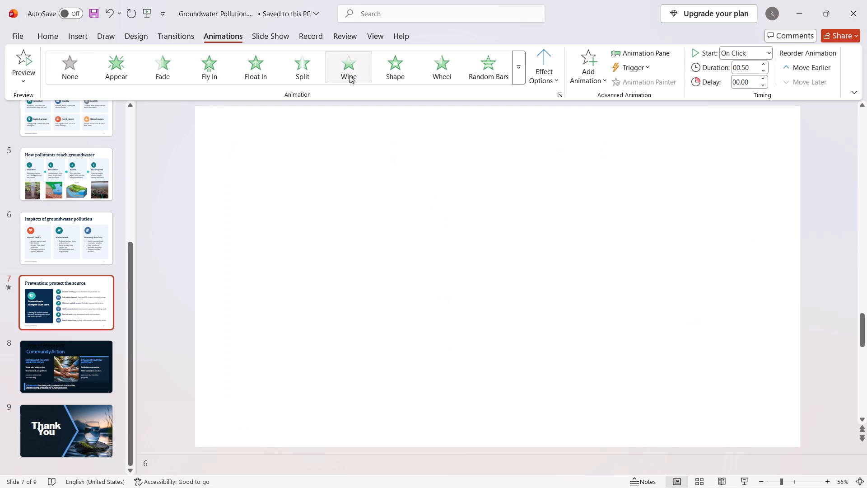
# Set the Wipe animations of the dark blue panel and the "Prevention is cheaper than cure" heading to start With Previous.
pyautogui.click(280, 364)
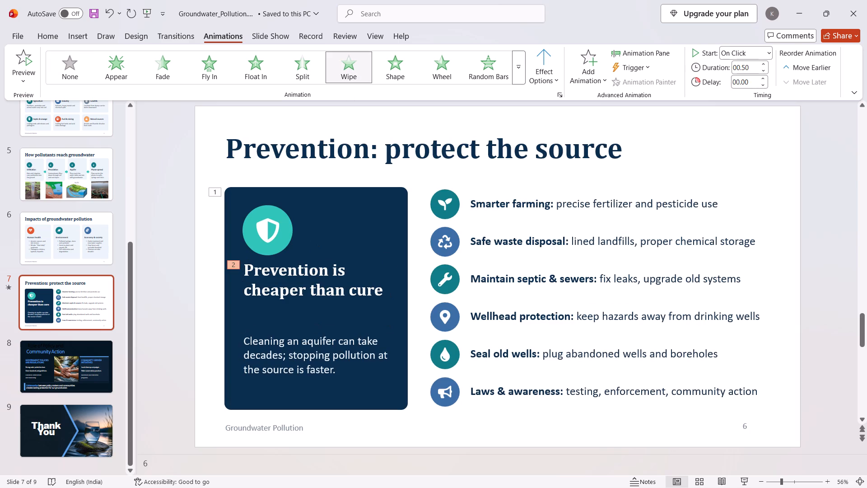
pyautogui.click(326, 213)
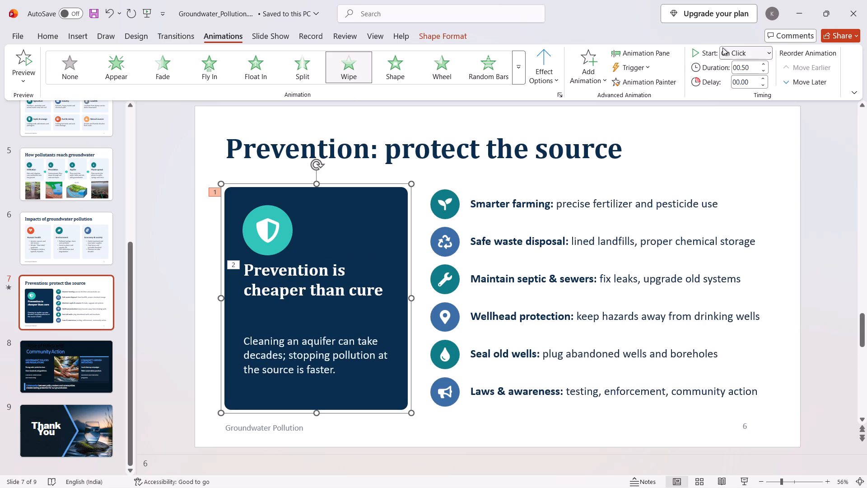
pyautogui.click(743, 49)
pyautogui.click(734, 80)
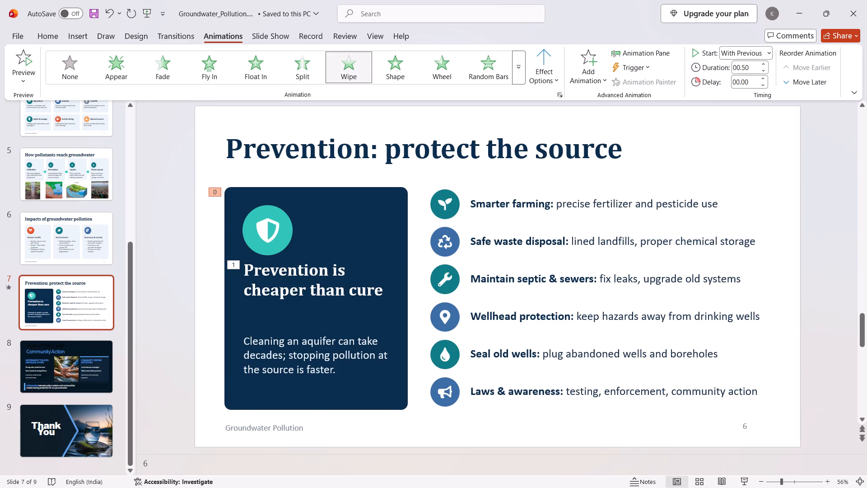
pyautogui.click(266, 352)
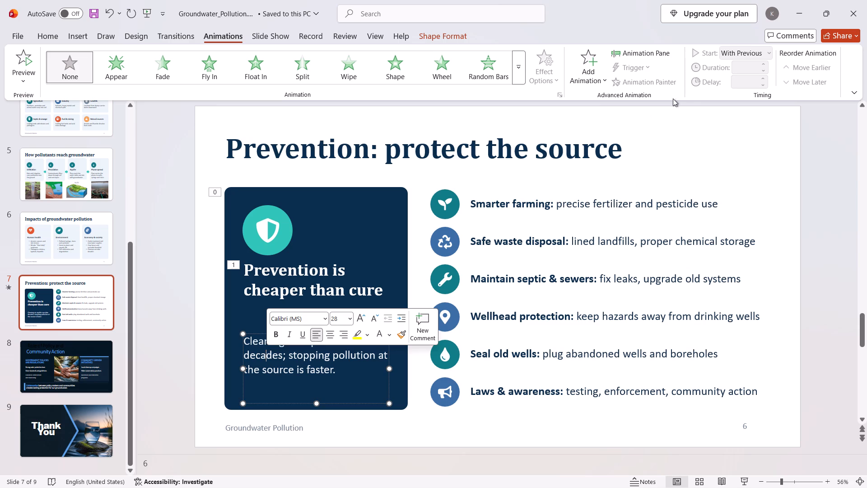
pyautogui.click(279, 288)
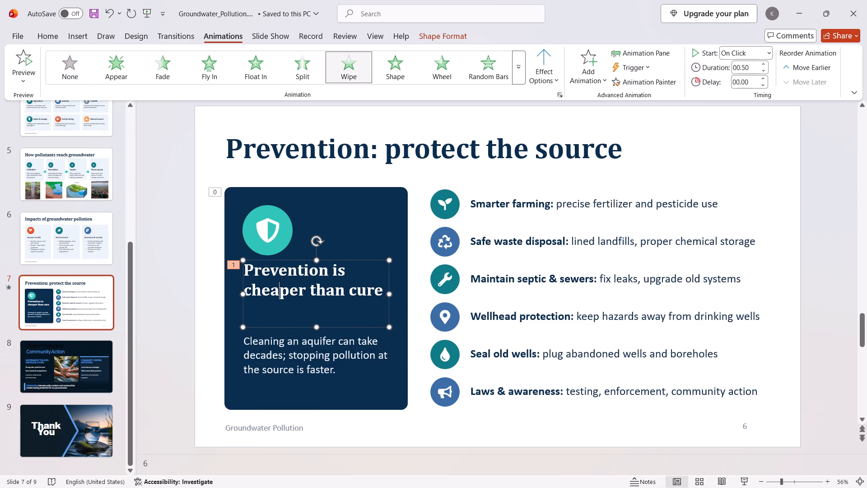
pyautogui.click(755, 52)
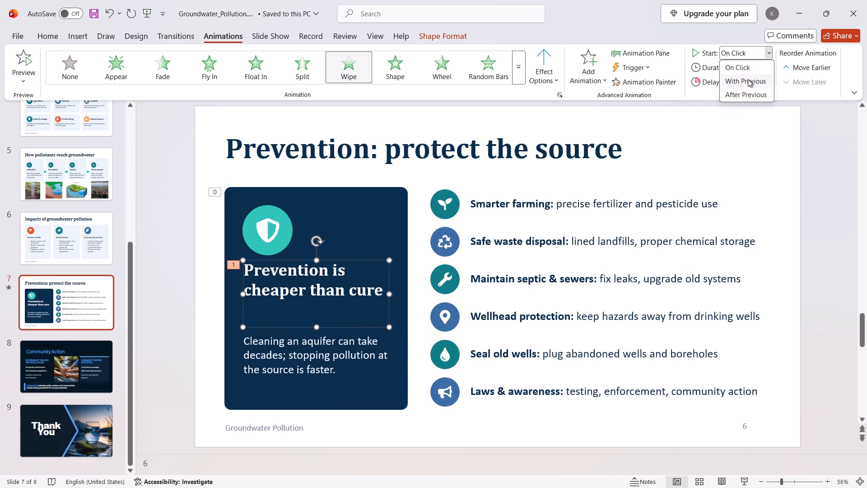
pyautogui.click(746, 84)
pyautogui.click(324, 221)
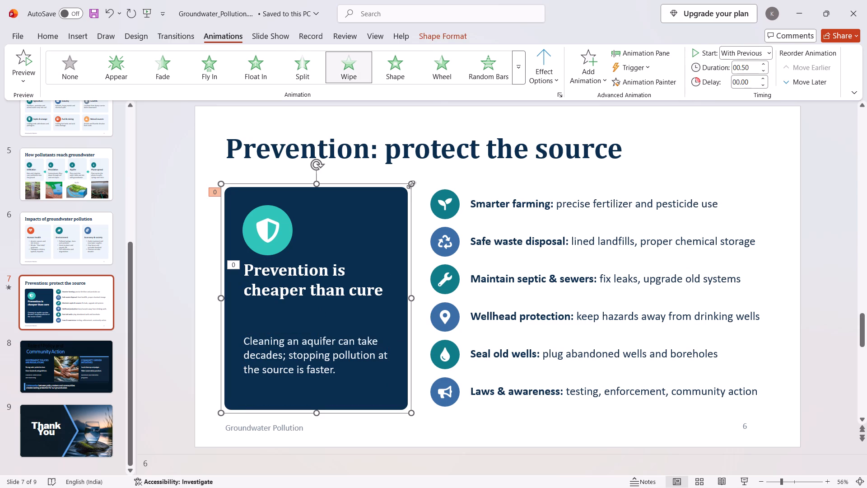
# Add a Wipe entrance animation to the white shield icon in the dark blue panel, starting With Previous.
pyautogui.click(262, 237)
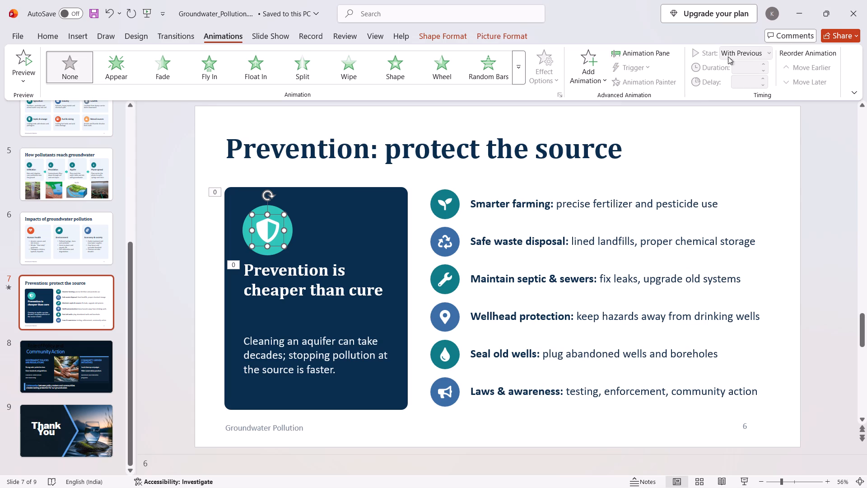
pyautogui.click(364, 212)
pyautogui.click(266, 225)
pyautogui.click(354, 67)
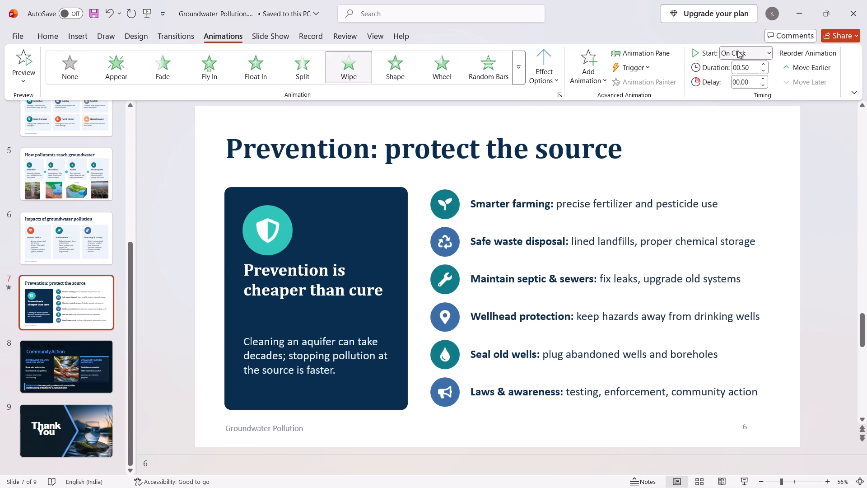
pyautogui.click(741, 52)
pyautogui.click(751, 83)
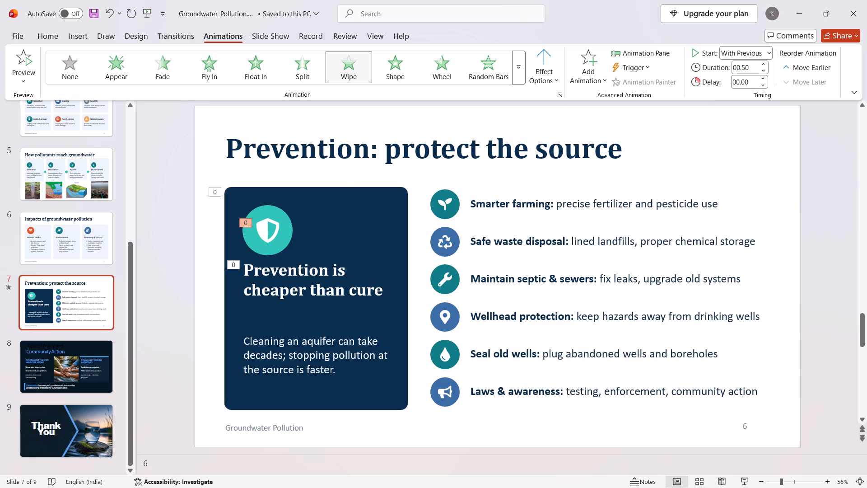
# Add a Wipe entrance animation to the teal circle behind the shield icon, starting With Previous.
pyautogui.click(270, 210)
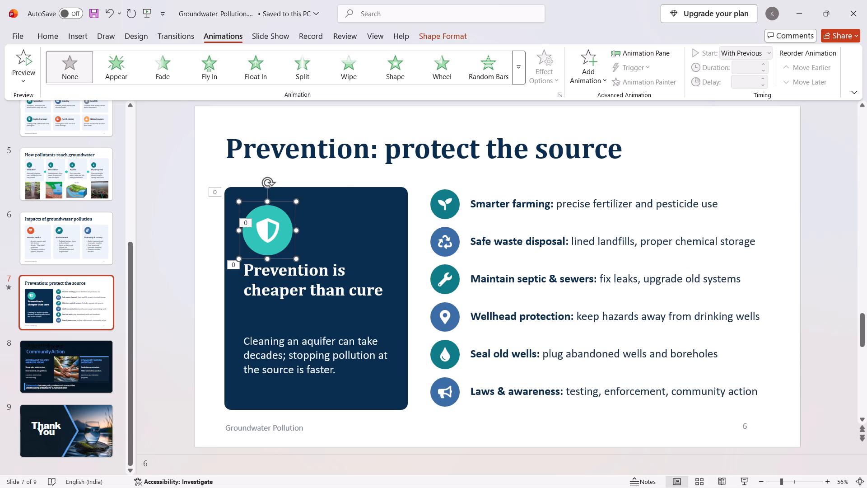
pyautogui.click(340, 63)
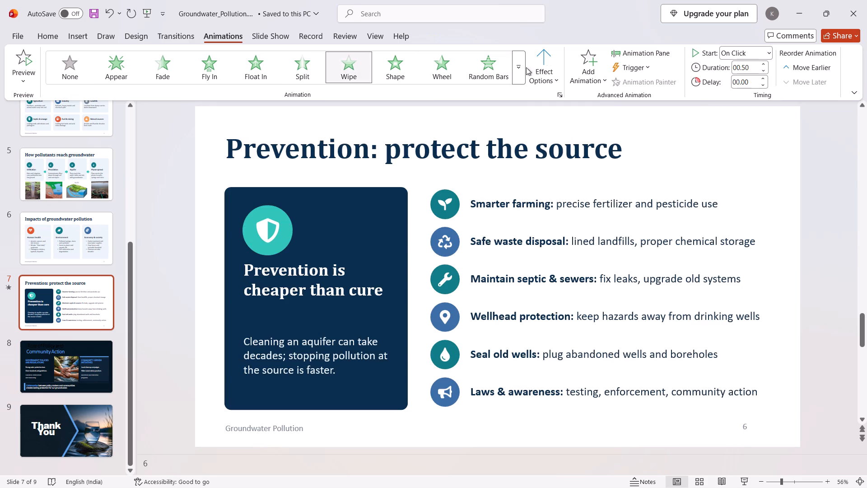
pyautogui.click(727, 51)
pyautogui.click(727, 80)
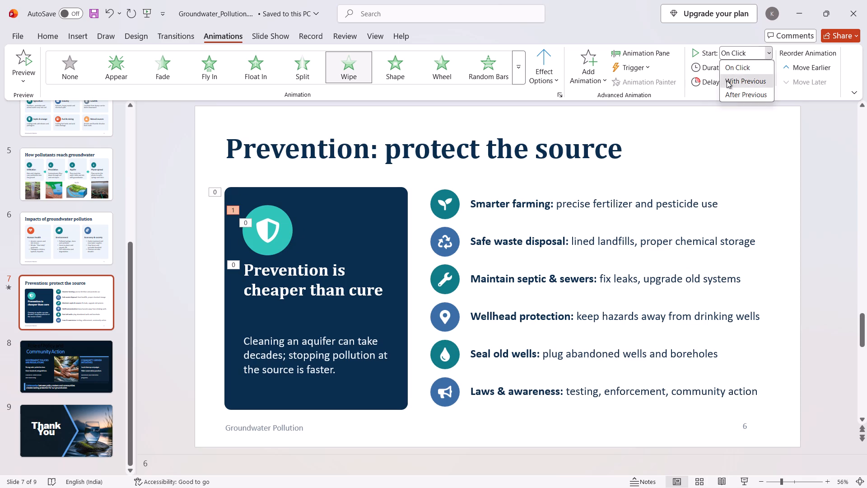
# Add a Wipe entrance animation to the "Cleaning an aquifer can take decades" paragraph, starting With Previous.
pyautogui.click(287, 379)
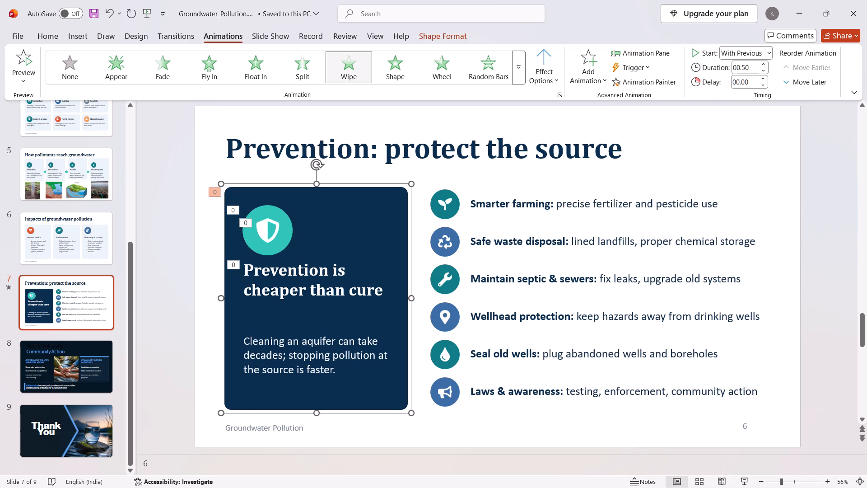
pyautogui.click(321, 340)
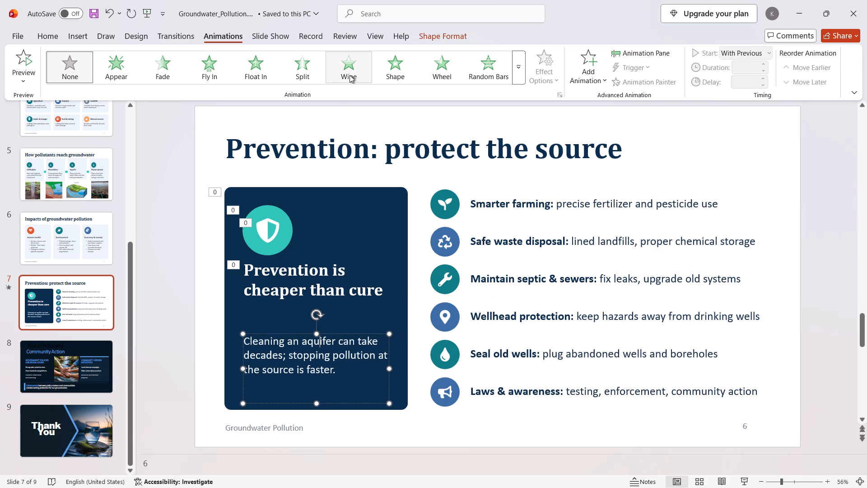
pyautogui.click(350, 75)
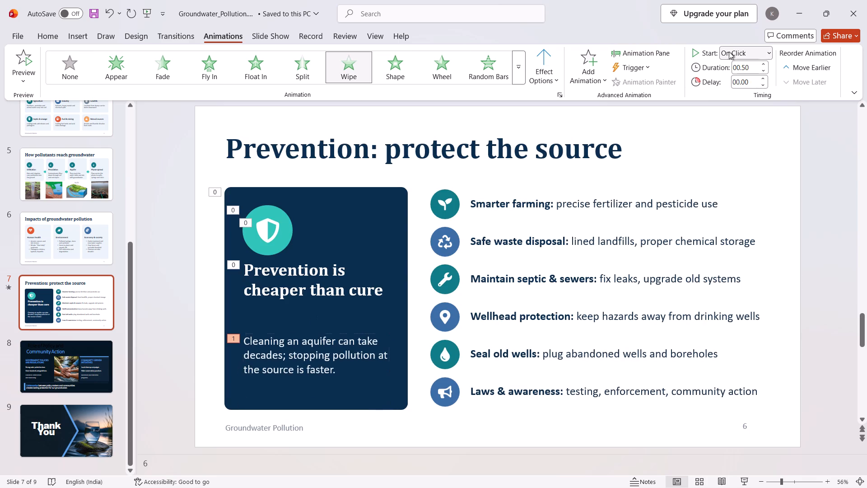
pyautogui.click(729, 52)
pyautogui.click(733, 80)
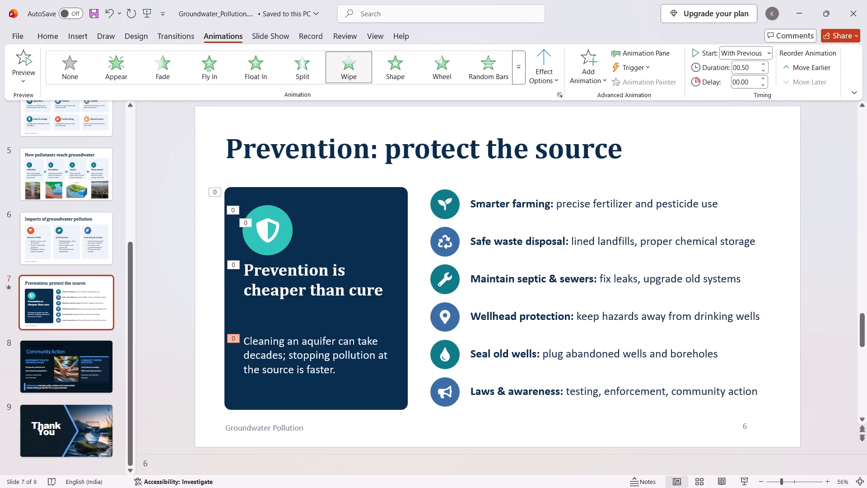
# Add a Float In entrance animation to the "Smarter farming" text line, starting With Previous.
pyautogui.click(536, 223)
pyautogui.click(534, 203)
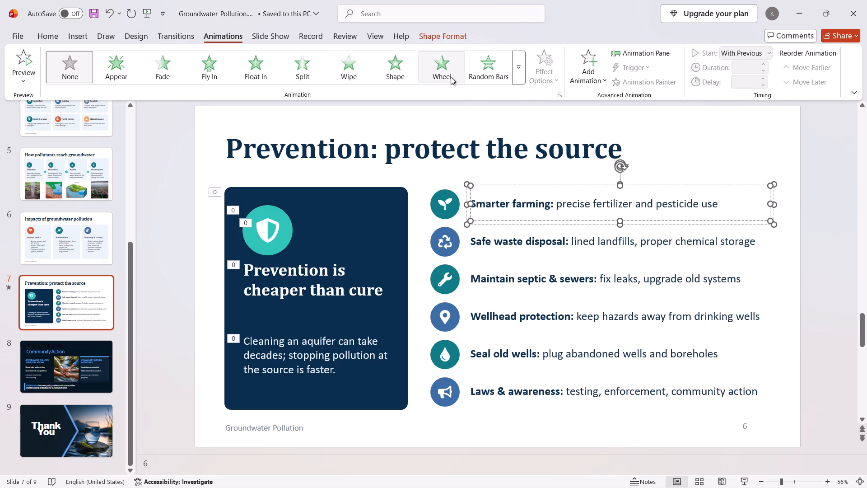
pyautogui.click(444, 69)
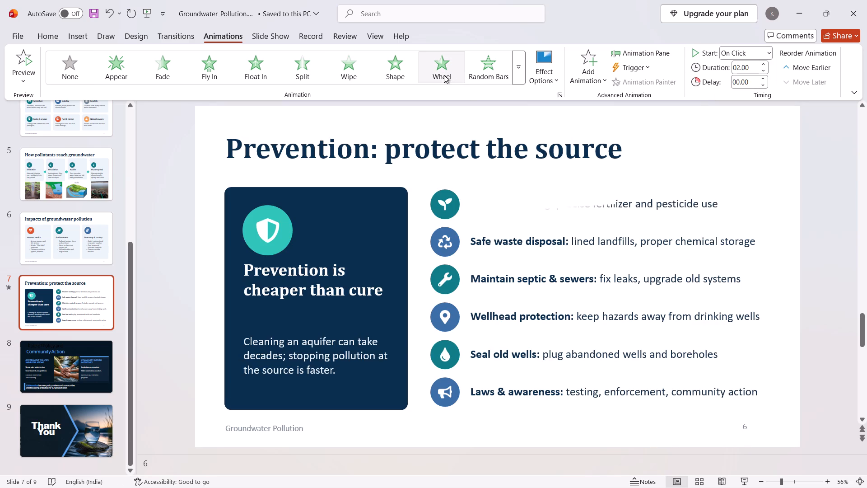
pyautogui.click(243, 72)
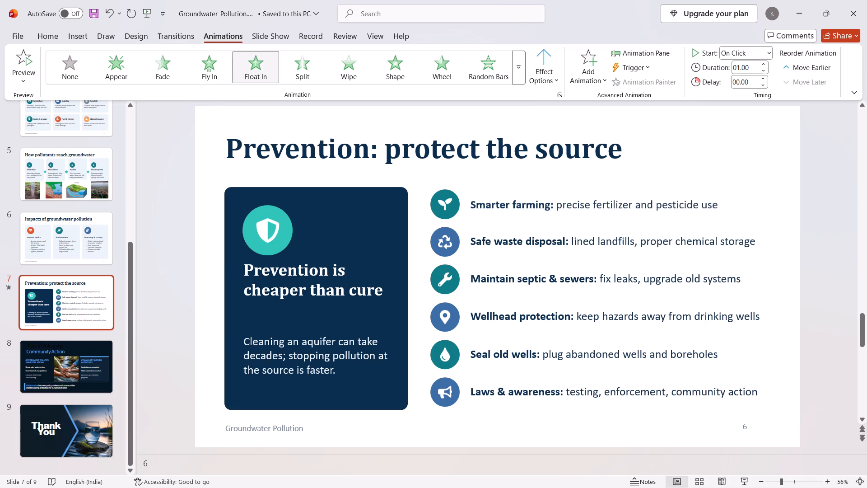
pyautogui.click(742, 48)
pyautogui.click(746, 83)
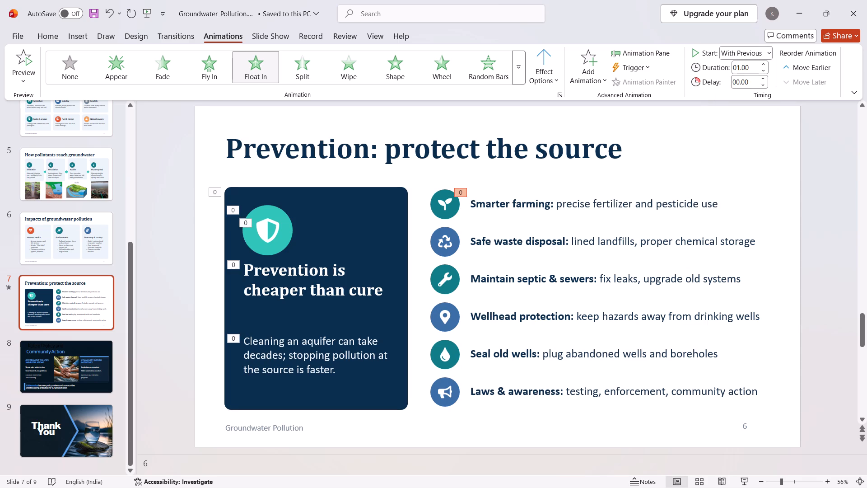
# Add Float In entrance animations to the five text lines from "Safe waste disposal" down to "Laws & awareness", one at a time.
pyautogui.click(546, 249)
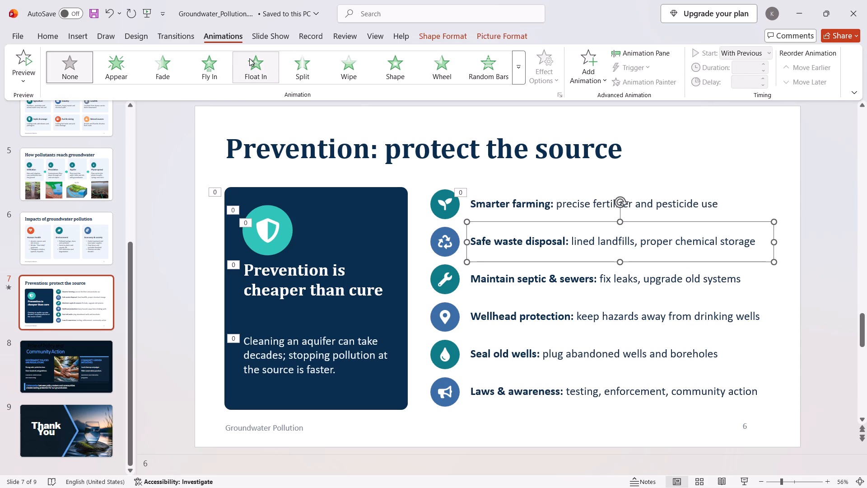
pyautogui.click(249, 58)
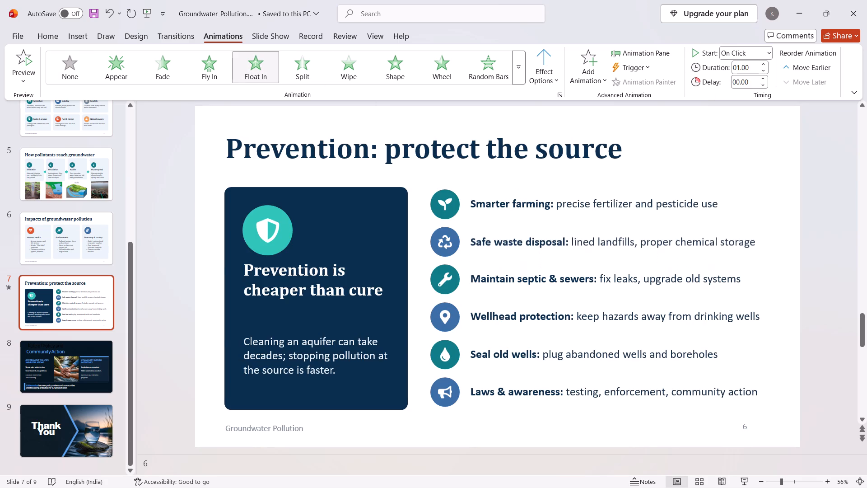
pyautogui.click(536, 285)
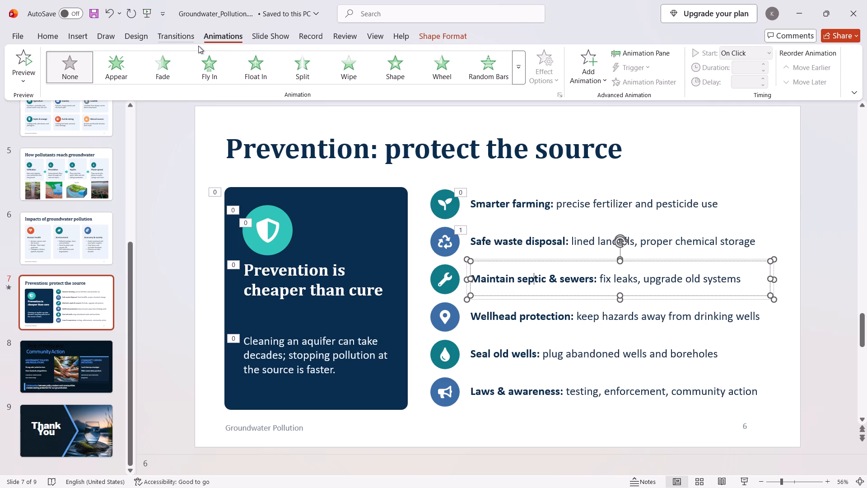
pyautogui.click(260, 60)
pyautogui.click(521, 309)
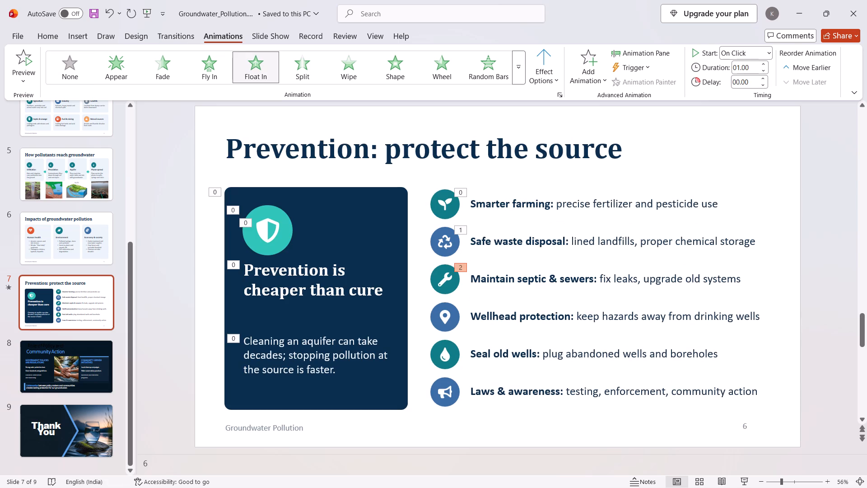
pyautogui.click(507, 315)
pyautogui.click(247, 59)
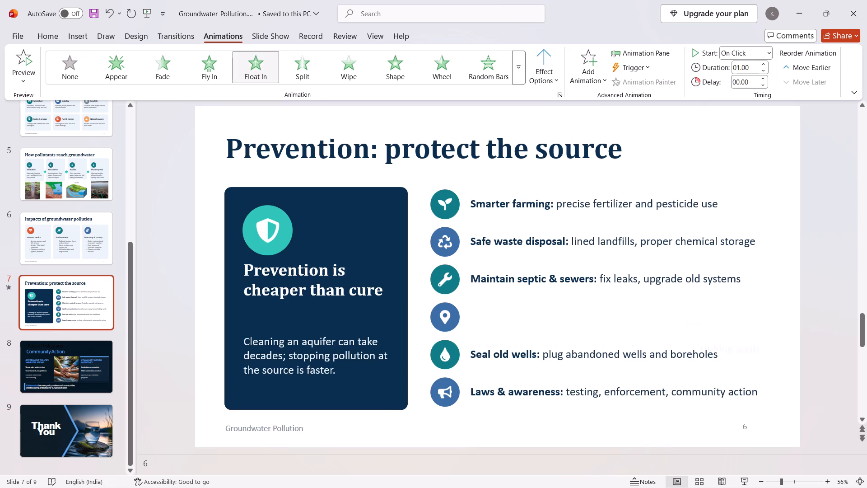
pyautogui.click(490, 356)
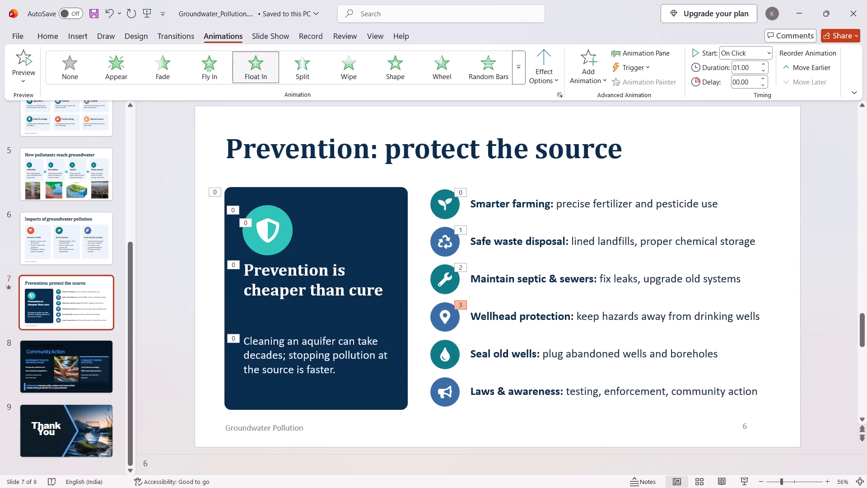
pyautogui.click(479, 356)
pyautogui.click(263, 79)
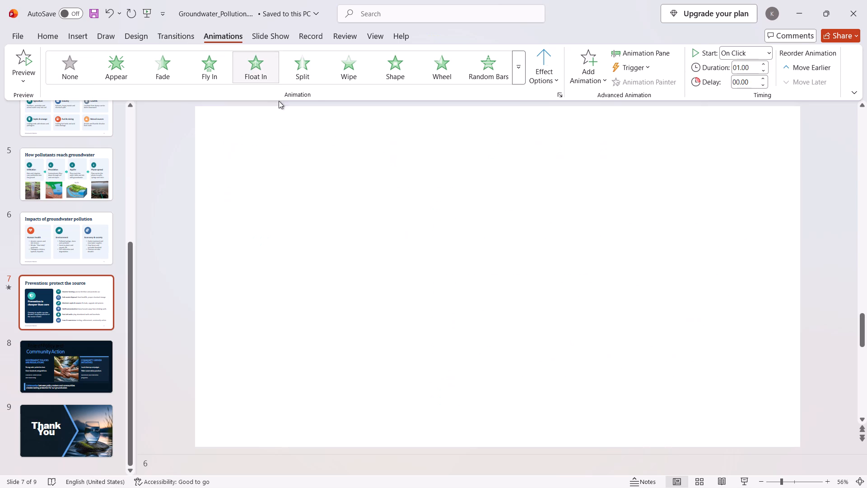
pyautogui.click(497, 394)
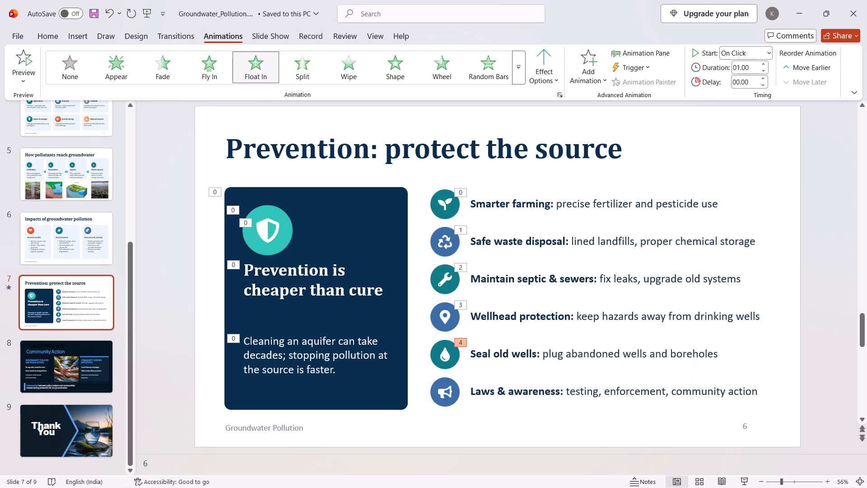
pyautogui.click(486, 401)
pyautogui.click(270, 70)
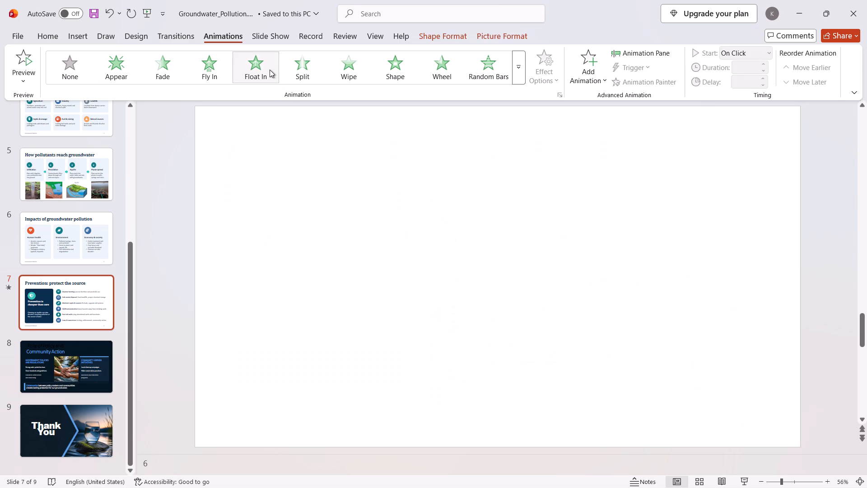
# Set the Float In animations of the five text lines from "Laws & awareness" up to "Safe waste disposal" to start With Previous.
pyautogui.click(747, 52)
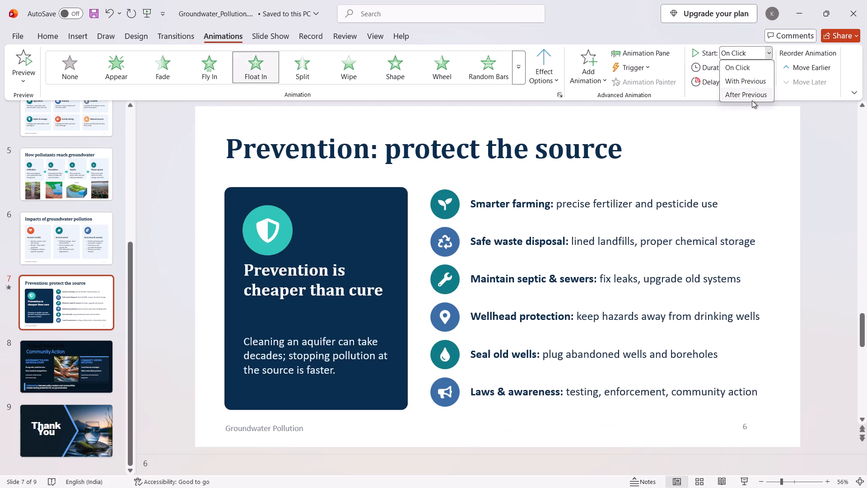
pyautogui.click(745, 82)
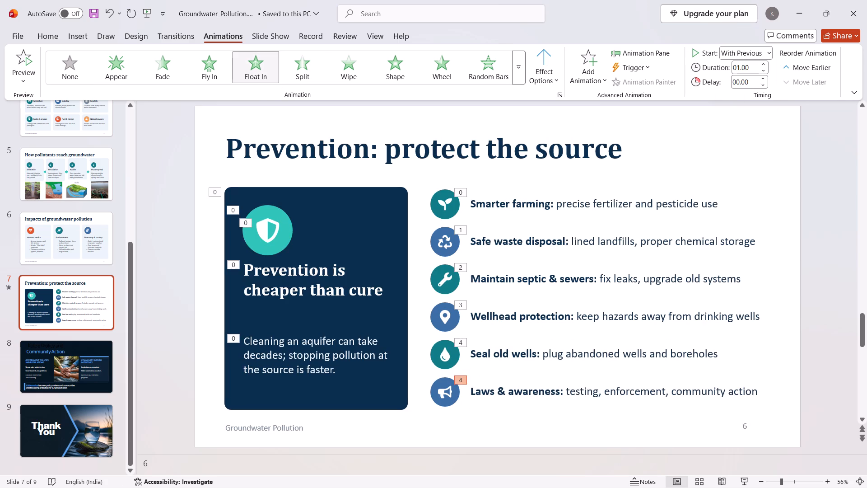
pyautogui.click(536, 357)
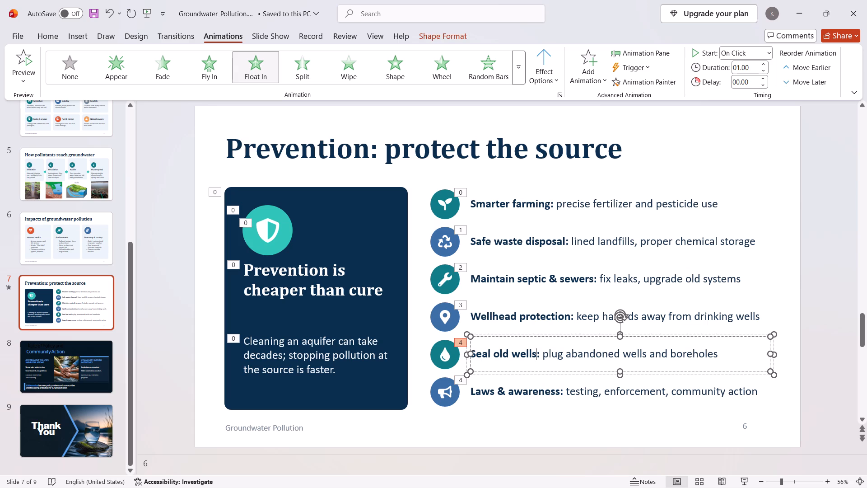
pyautogui.click(741, 54)
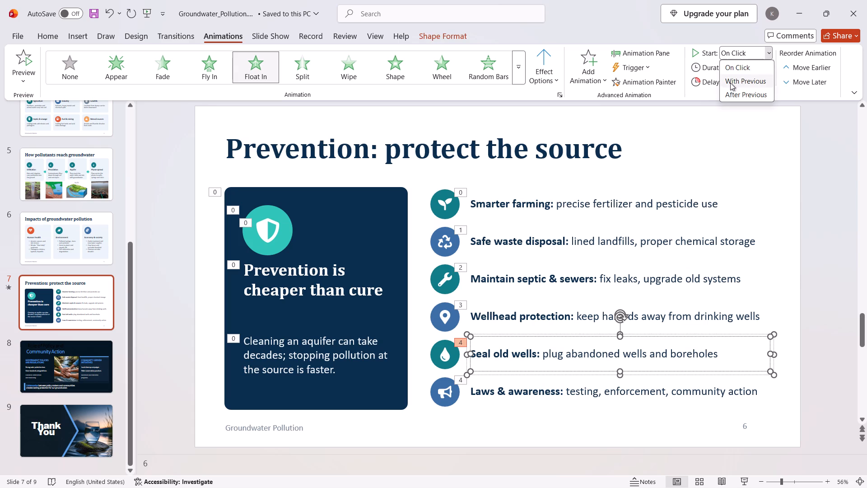
pyautogui.click(731, 80)
pyautogui.click(508, 317)
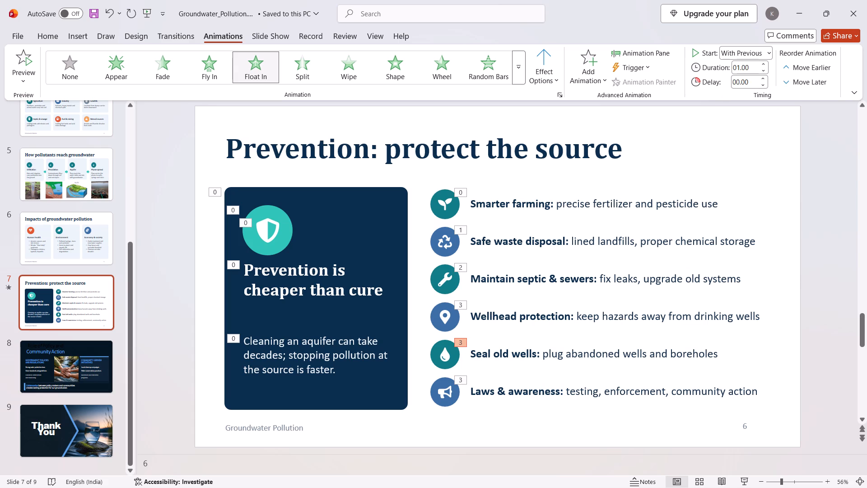
pyautogui.click(725, 52)
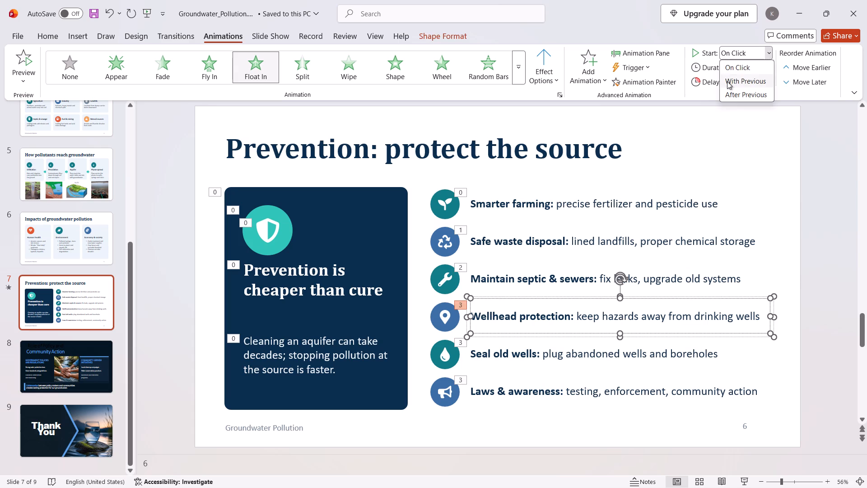
pyautogui.click(727, 81)
pyautogui.click(482, 276)
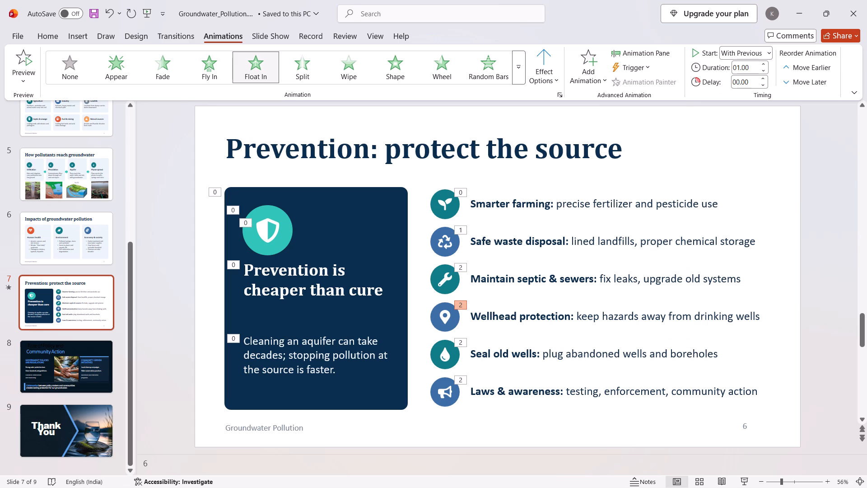
pyautogui.click(741, 48)
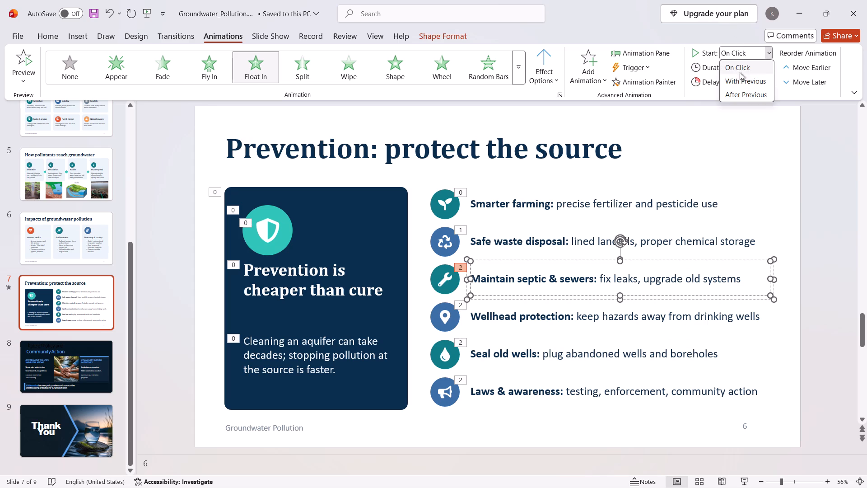
pyautogui.click(744, 81)
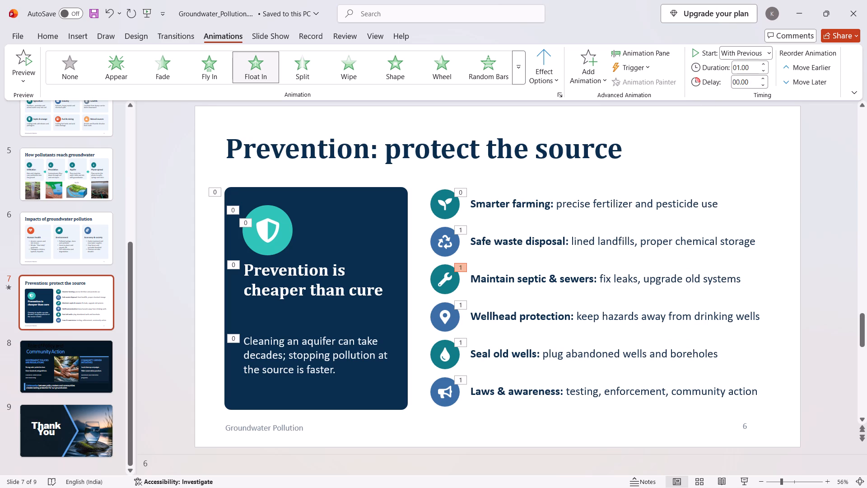
pyautogui.click(523, 246)
pyautogui.click(762, 52)
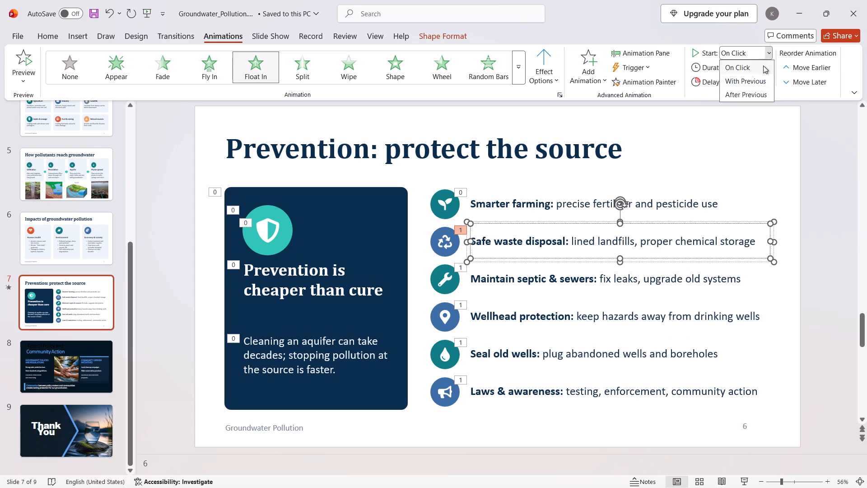
pyautogui.click(763, 80)
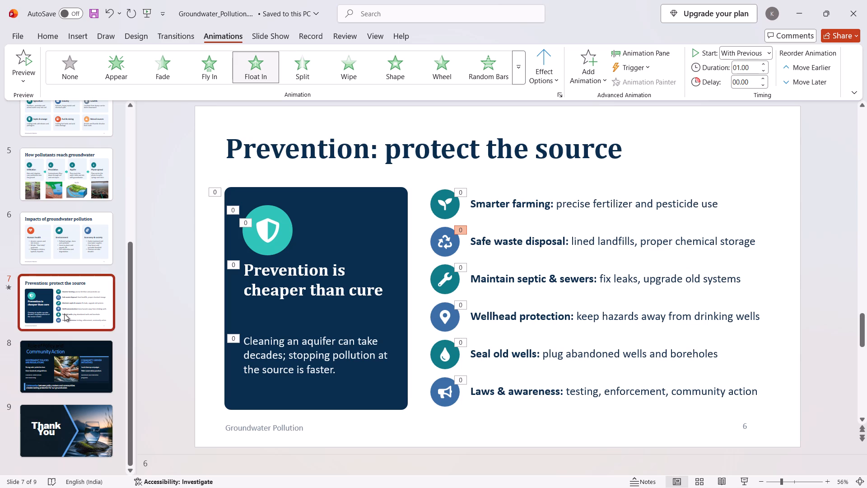
# Apply the Vortex transition to the "Prevention: protect the source" slide.
pyautogui.click(177, 34)
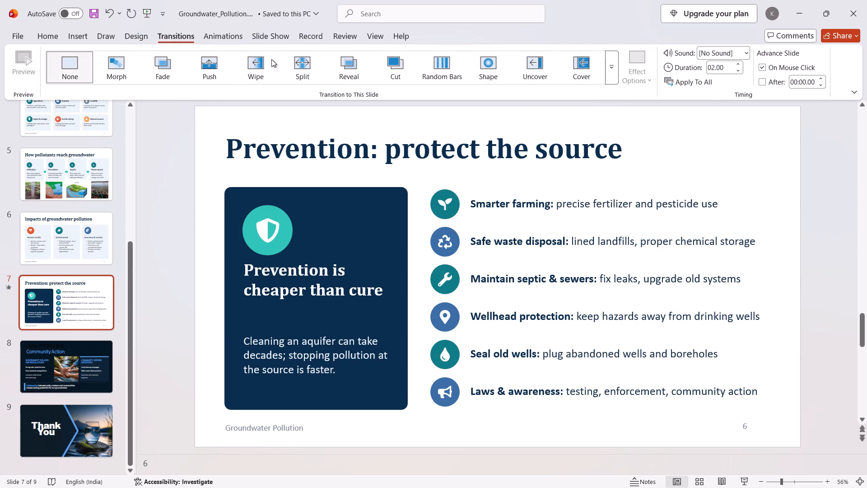
pyautogui.click(614, 69)
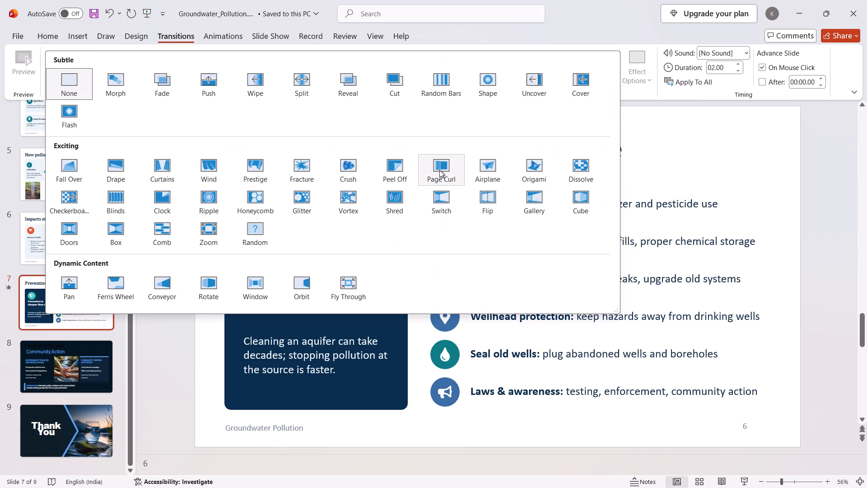
pyautogui.click(347, 197)
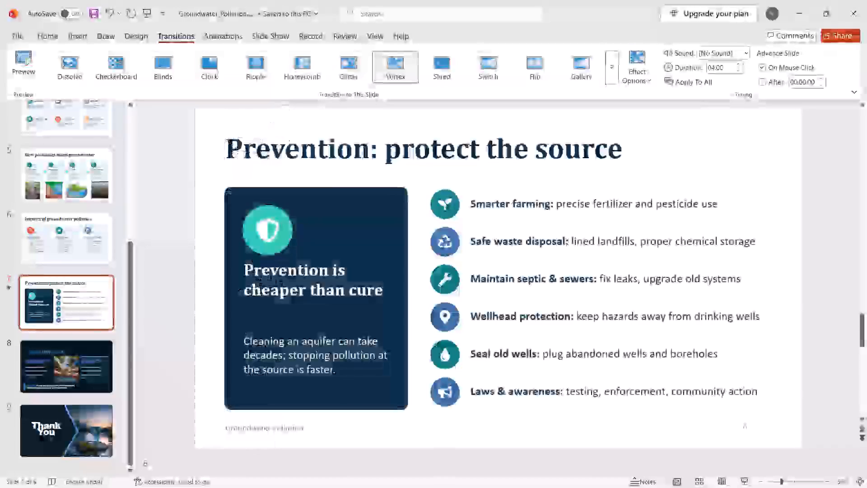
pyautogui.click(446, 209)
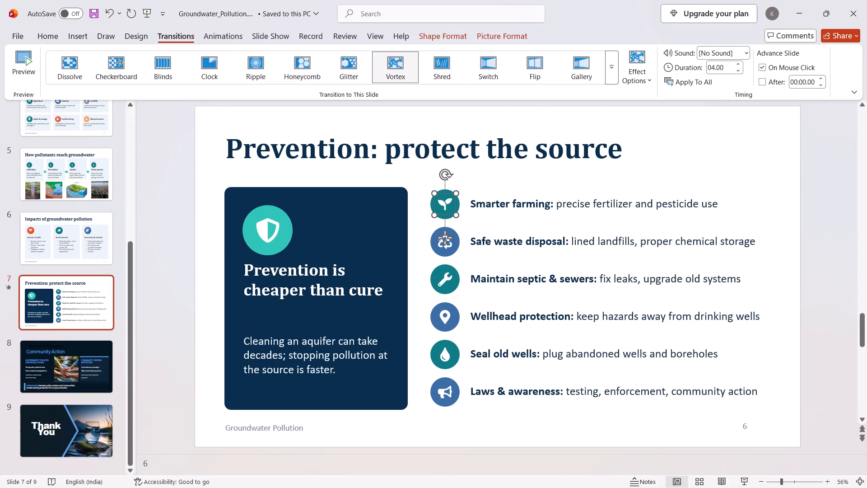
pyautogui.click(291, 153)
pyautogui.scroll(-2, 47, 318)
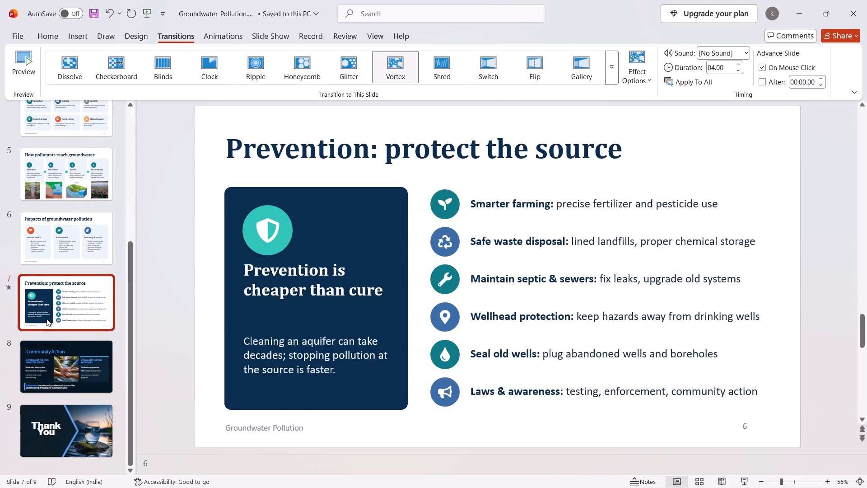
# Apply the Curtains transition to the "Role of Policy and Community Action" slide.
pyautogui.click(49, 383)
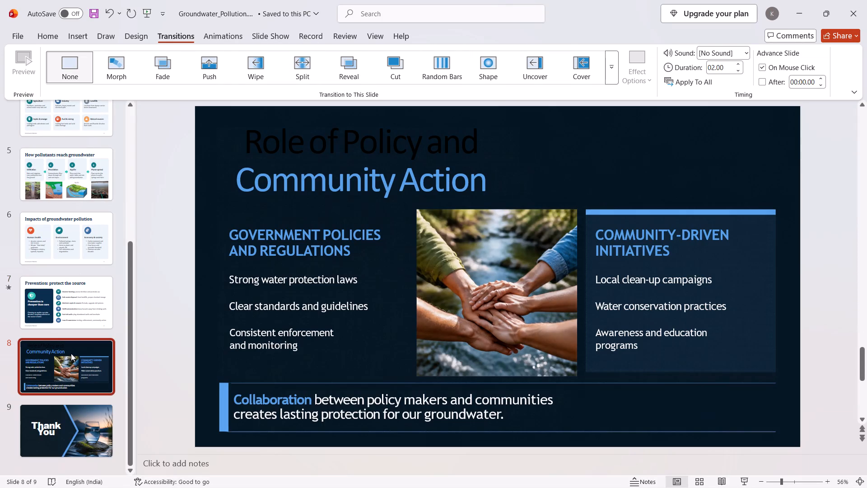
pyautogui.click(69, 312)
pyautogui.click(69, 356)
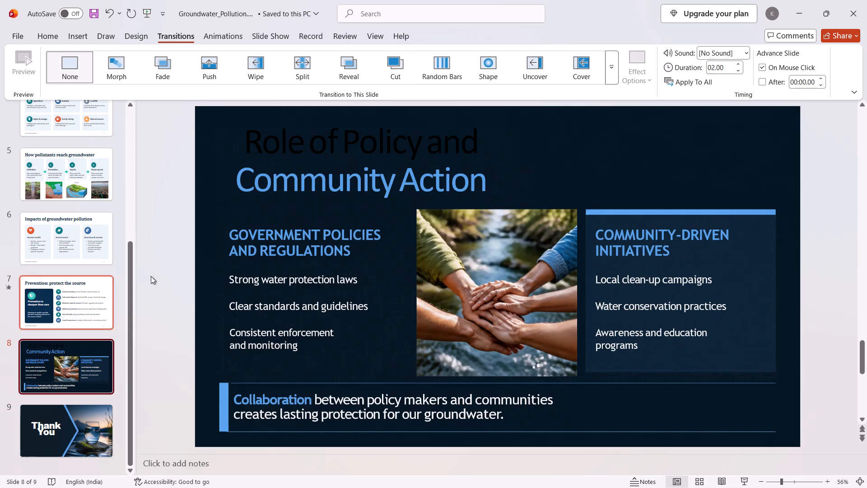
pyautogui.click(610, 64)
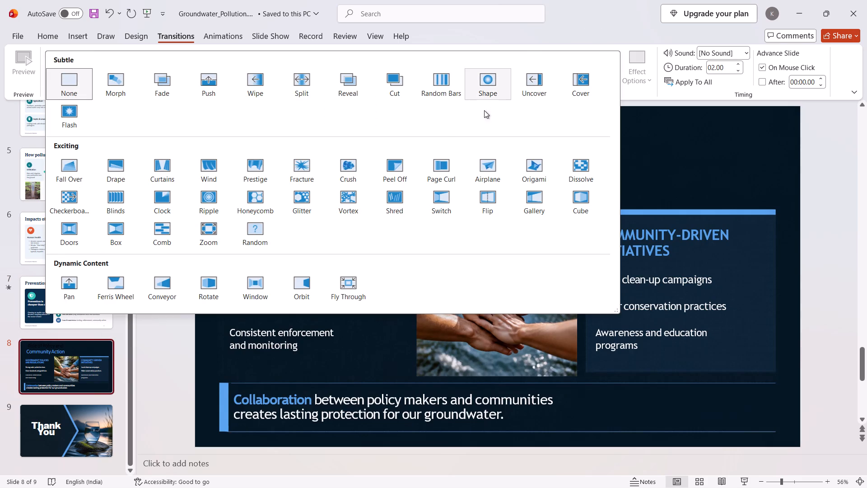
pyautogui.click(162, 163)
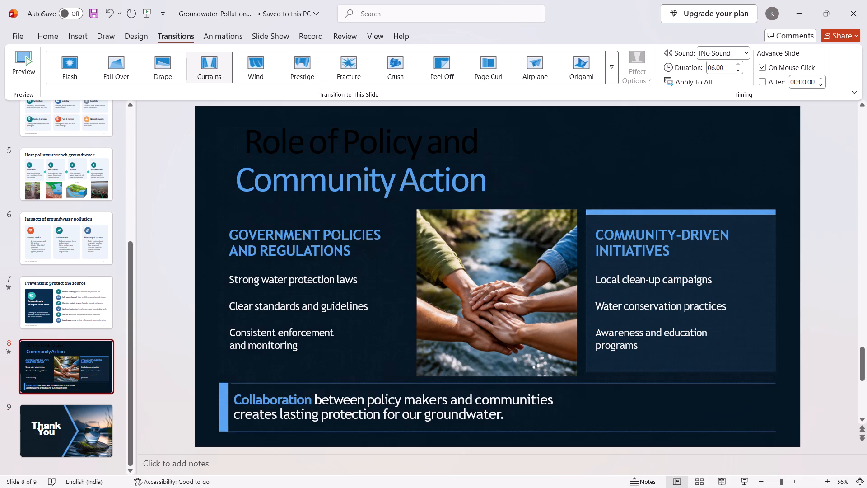
# Add a Shape entrance animation to the "Role of Policy and Community Action" title, starting With Previous.
pyautogui.click(289, 186)
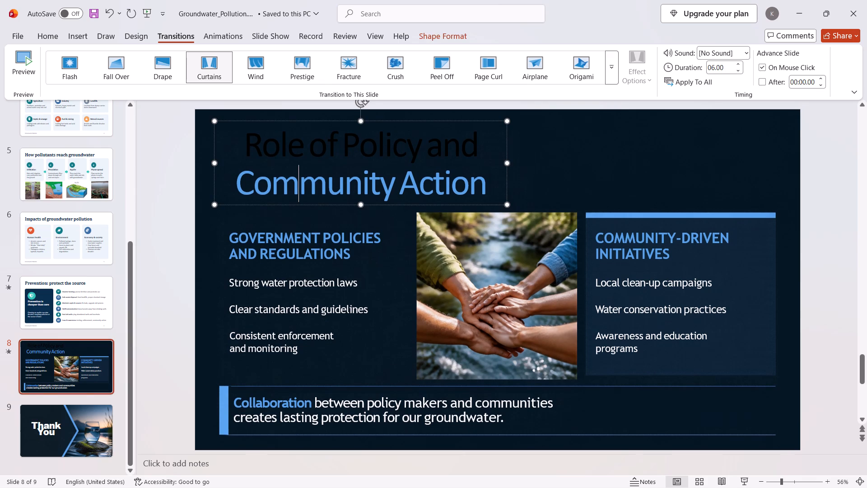
pyautogui.moveTo(247, 140); pyautogui.dragTo(501, 183)
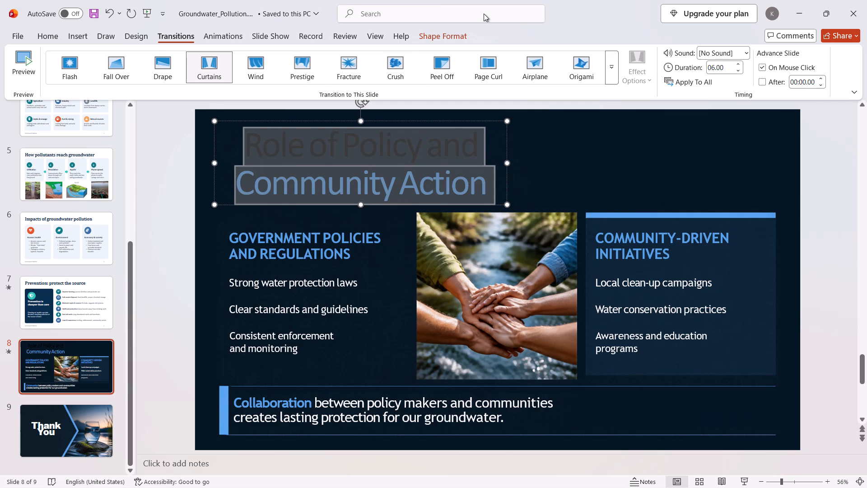
pyautogui.click(210, 38)
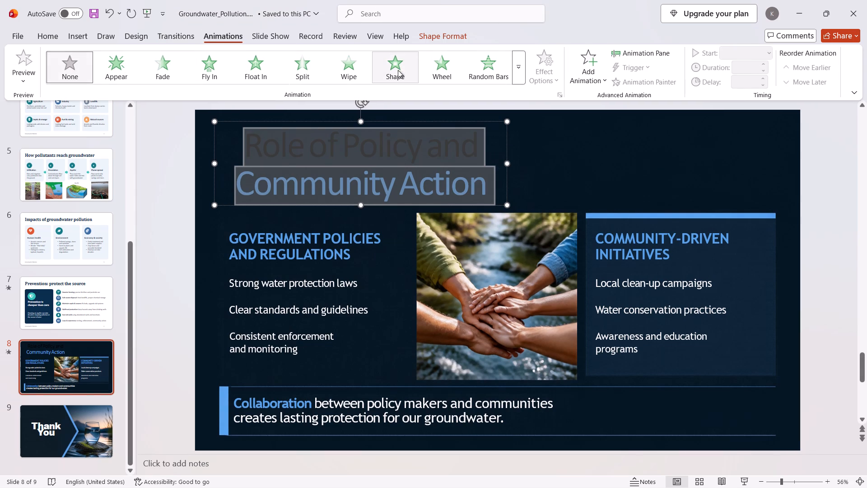
pyautogui.click(398, 70)
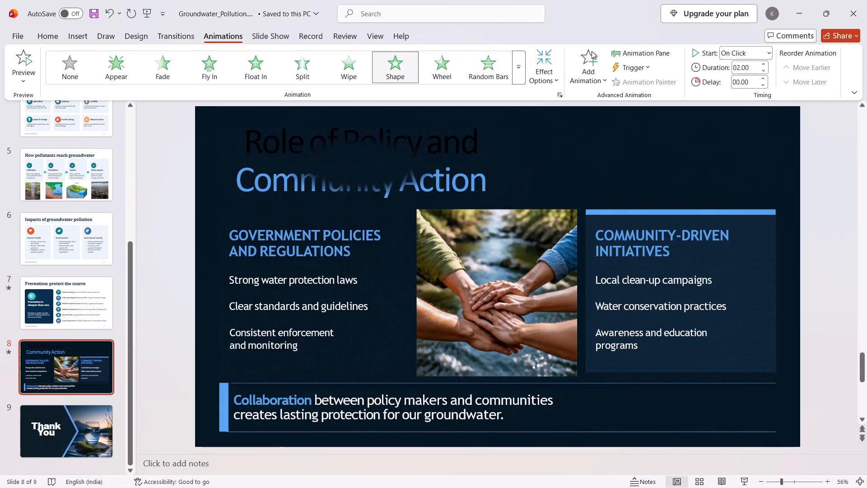
pyautogui.click(740, 50)
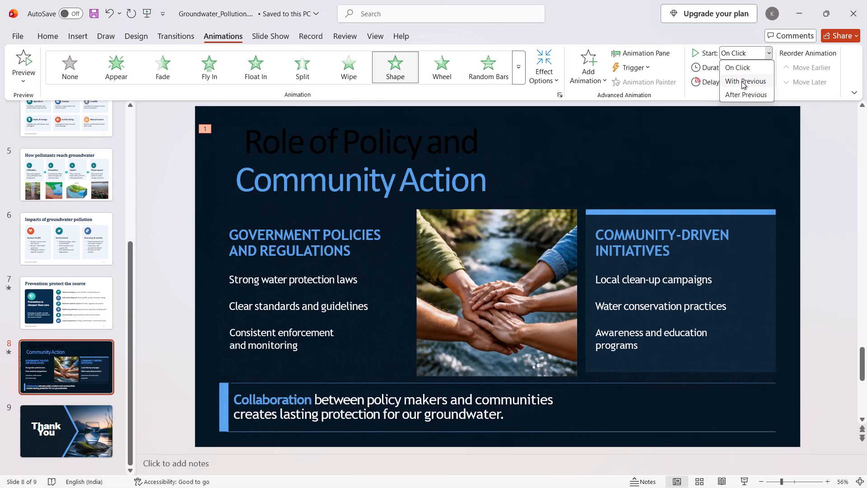
pyautogui.click(741, 81)
# Add a Fly In entrance animation to the "Government Policies and Regulations" heading, starting With Previous.
pyautogui.click(273, 260)
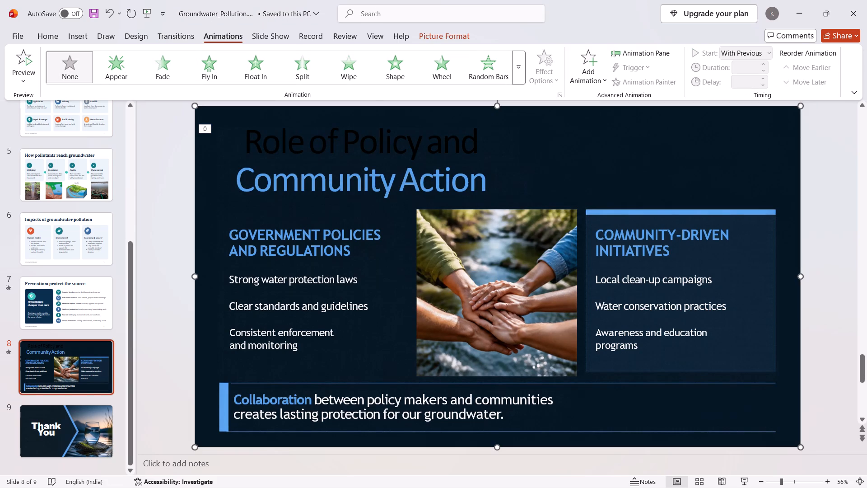
pyautogui.click(252, 246)
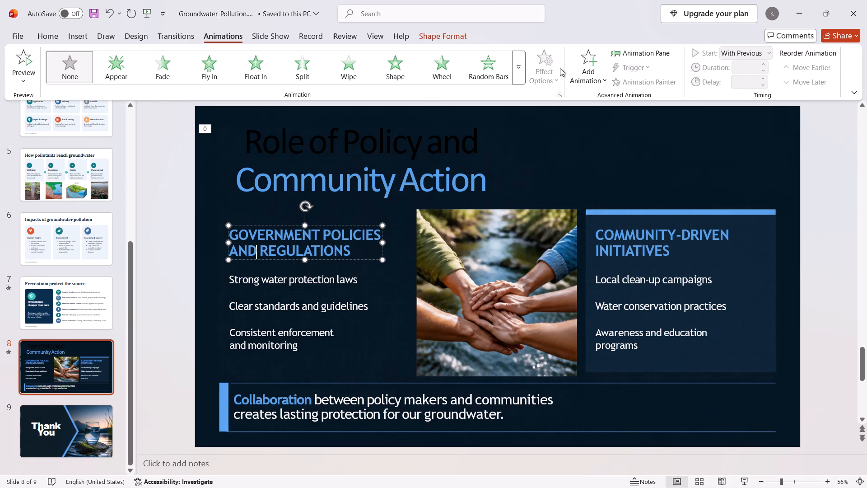
pyautogui.click(206, 62)
pyautogui.click(756, 48)
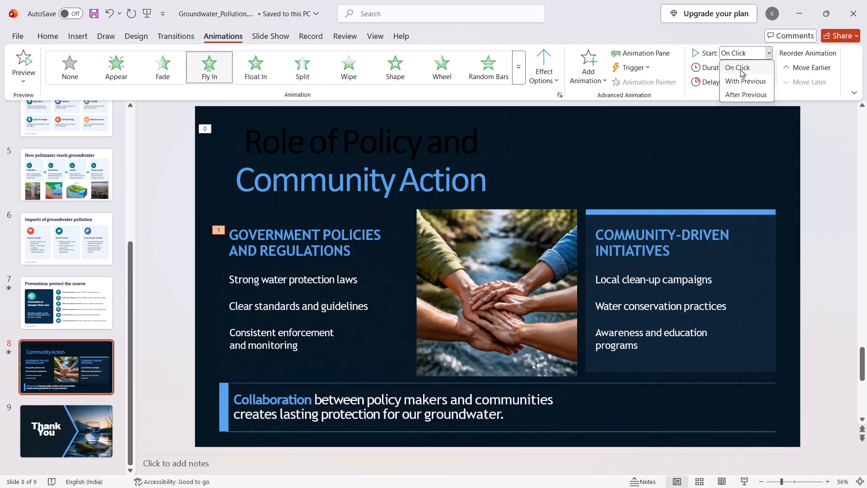
pyautogui.click(740, 80)
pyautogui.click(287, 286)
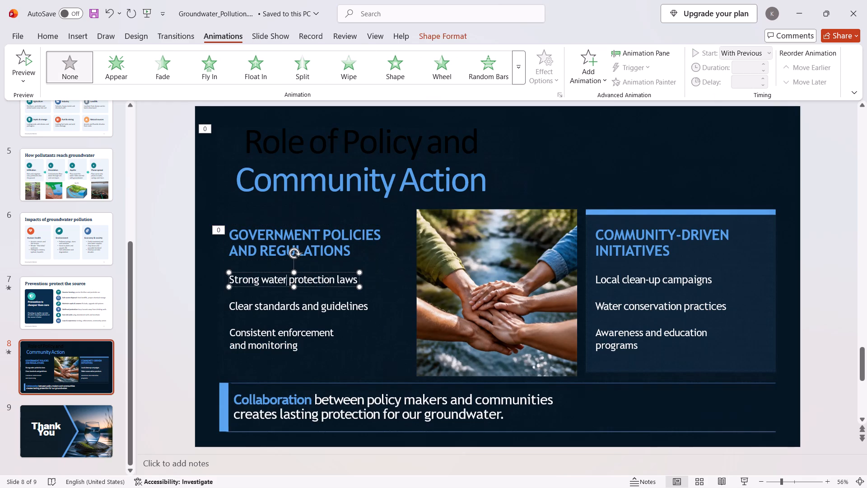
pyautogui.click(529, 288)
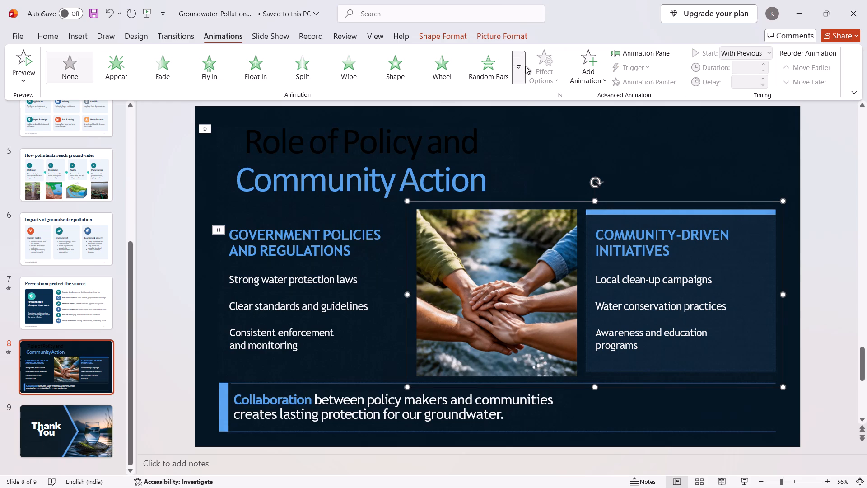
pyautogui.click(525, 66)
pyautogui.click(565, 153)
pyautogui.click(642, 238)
# Add a Split entrance animation to the "Collaboration between policy makers and communities" text, starting With Previous.
pyautogui.click(471, 421)
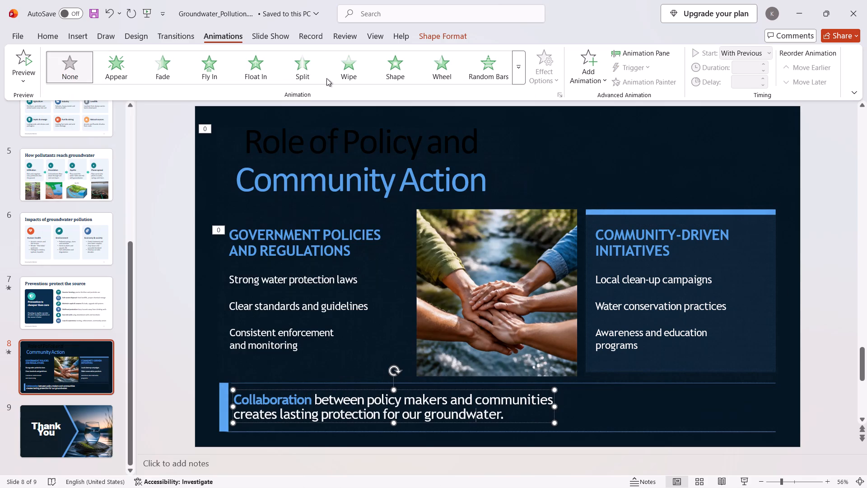
pyautogui.click(307, 59)
pyautogui.click(760, 50)
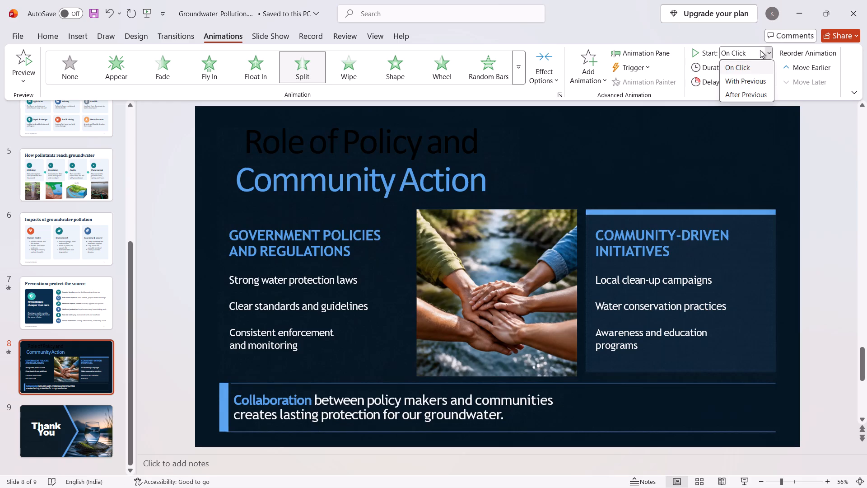
pyautogui.click(755, 80)
# Add a Wheel entrance animation to the grouped hands photo and "Community-Driven Initiatives" panel, starting With Previous.
pyautogui.click(691, 225)
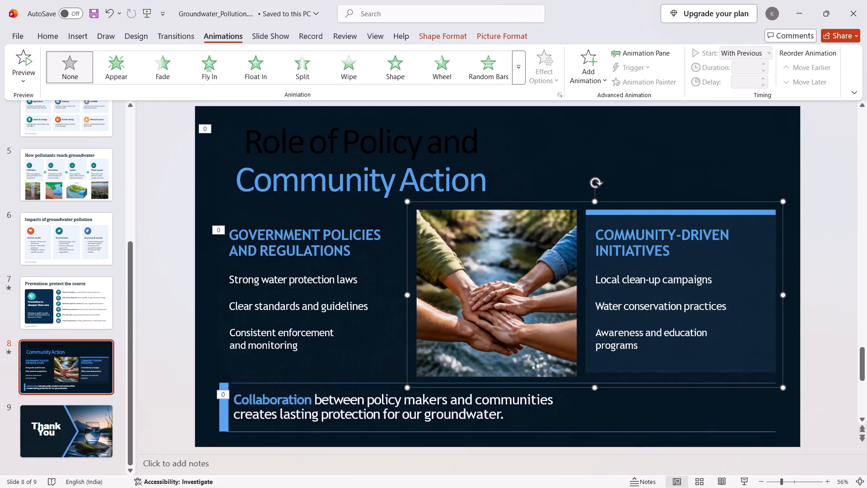
pyautogui.click(445, 70)
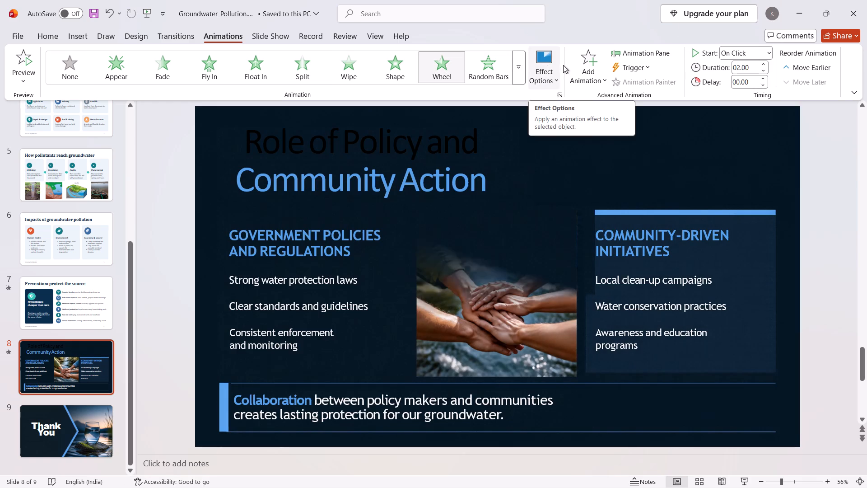
pyautogui.click(730, 51)
pyautogui.click(735, 78)
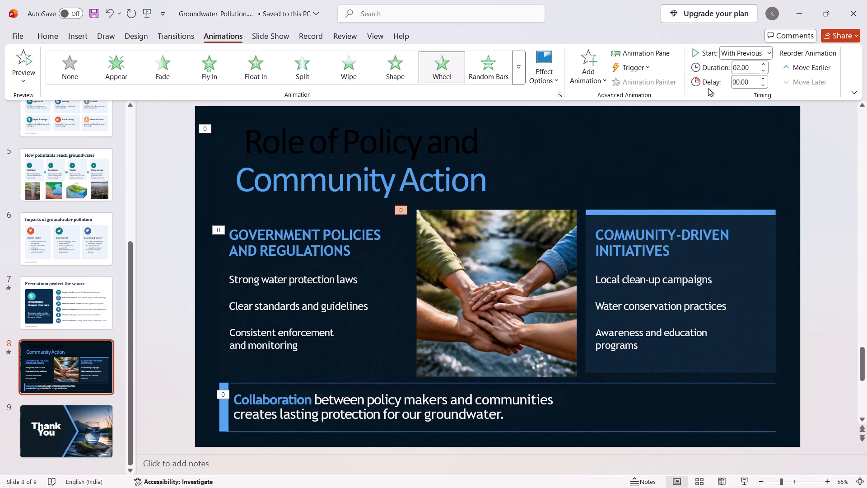
# Add a Shape entrance animation to the "Strong water protection laws" line, starting With Previous.
pyautogui.click(345, 280)
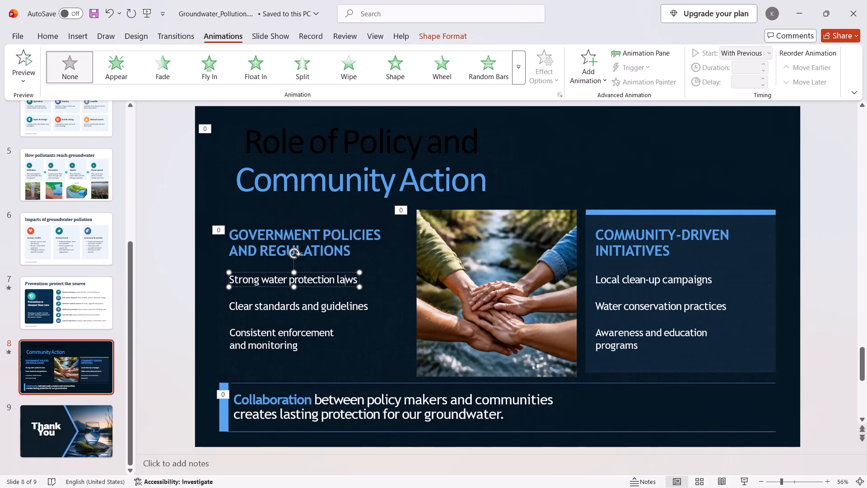
pyautogui.click(401, 69)
pyautogui.click(755, 55)
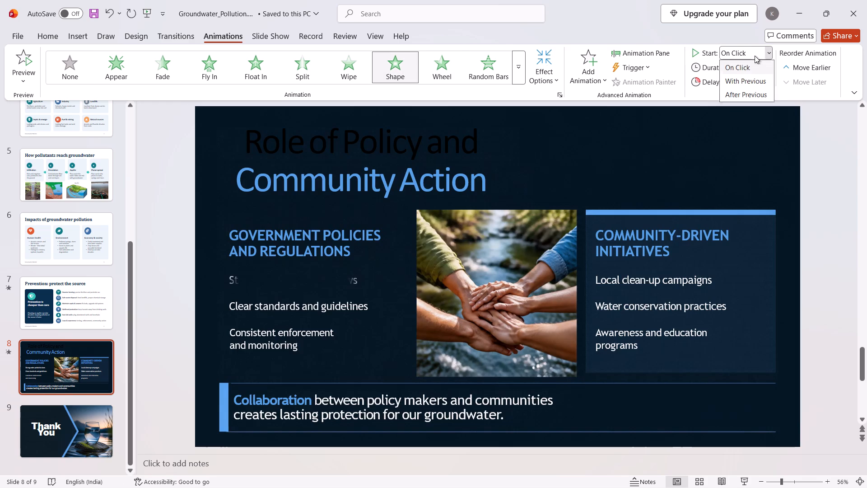
pyautogui.click(748, 81)
# Change the entrance animation of the "Strong water protection laws" line to Wheel.
pyautogui.click(294, 309)
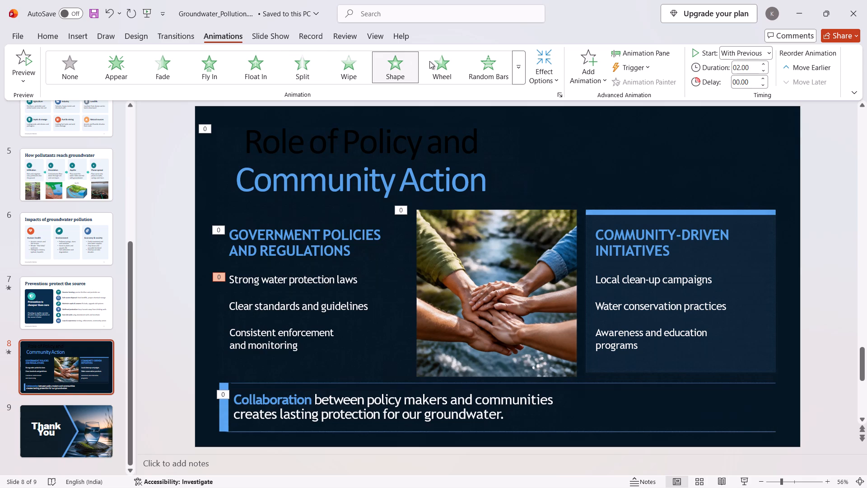
pyautogui.click(447, 64)
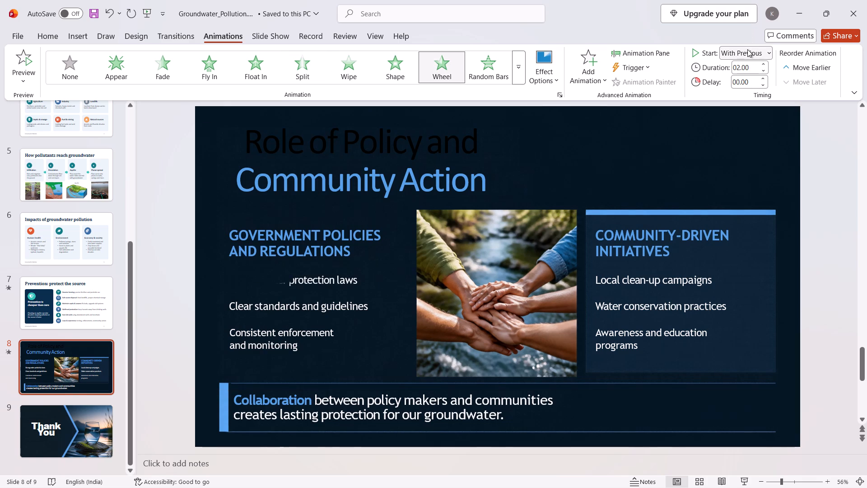
# Add a Wheel entrance animation to the "Consistent enforcement and monitoring" text, starting With Previous.
pyautogui.click(288, 335)
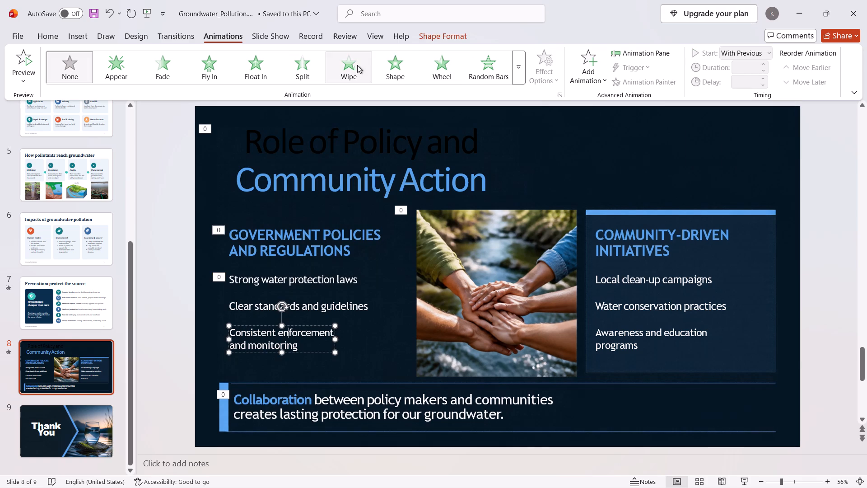
pyautogui.click(444, 68)
pyautogui.click(727, 49)
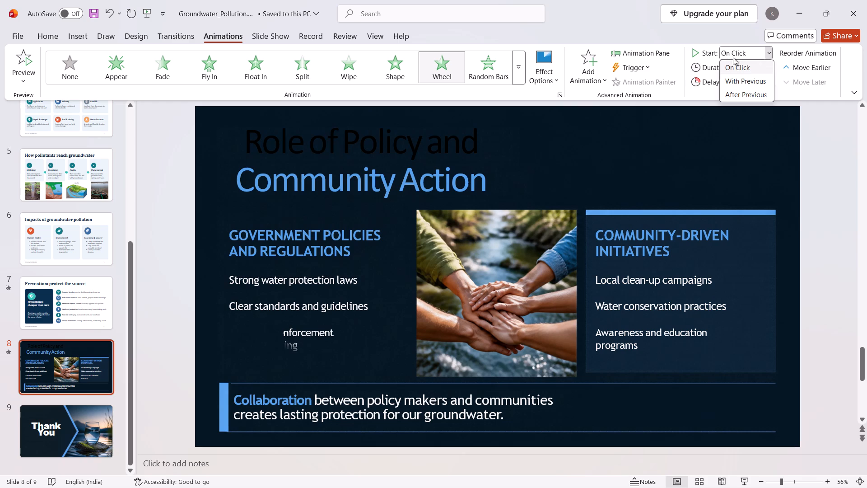
pyautogui.click(742, 84)
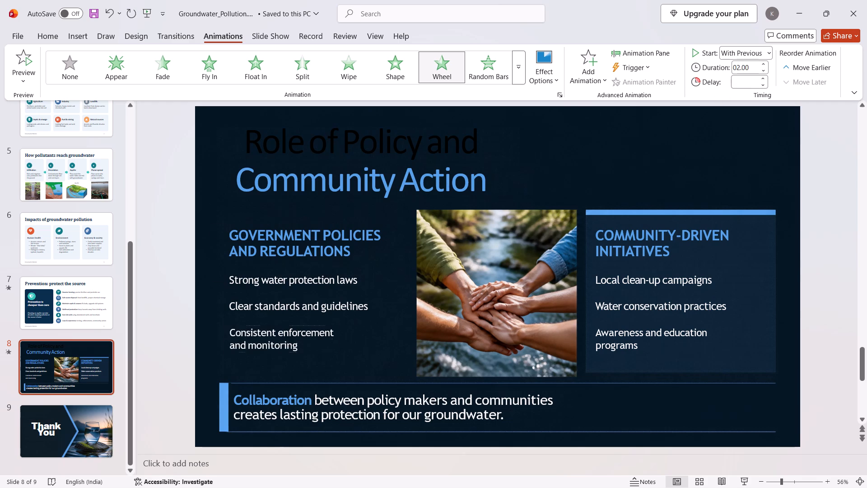
pyautogui.click(308, 318)
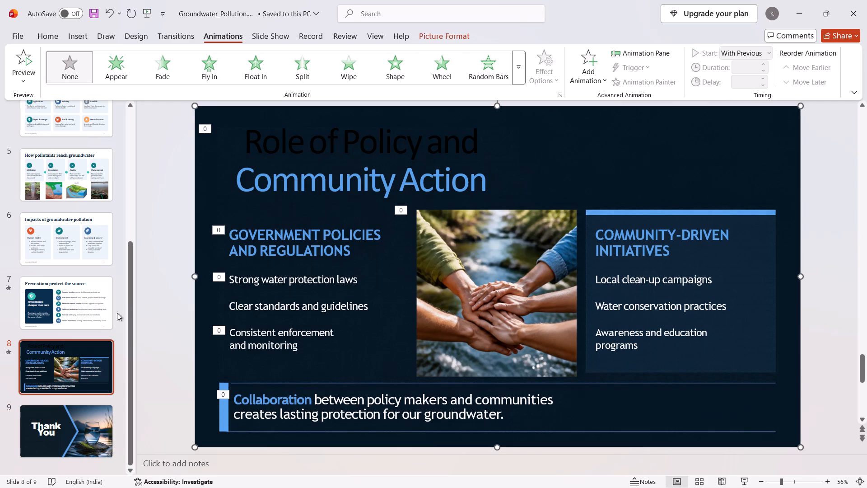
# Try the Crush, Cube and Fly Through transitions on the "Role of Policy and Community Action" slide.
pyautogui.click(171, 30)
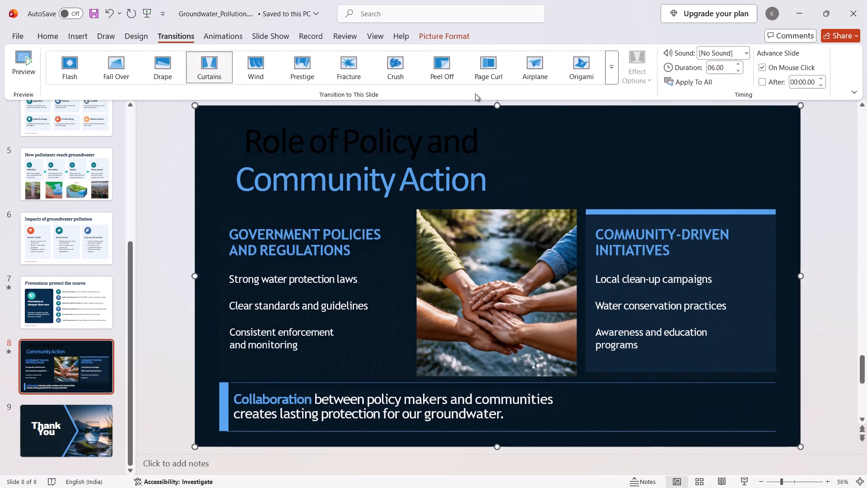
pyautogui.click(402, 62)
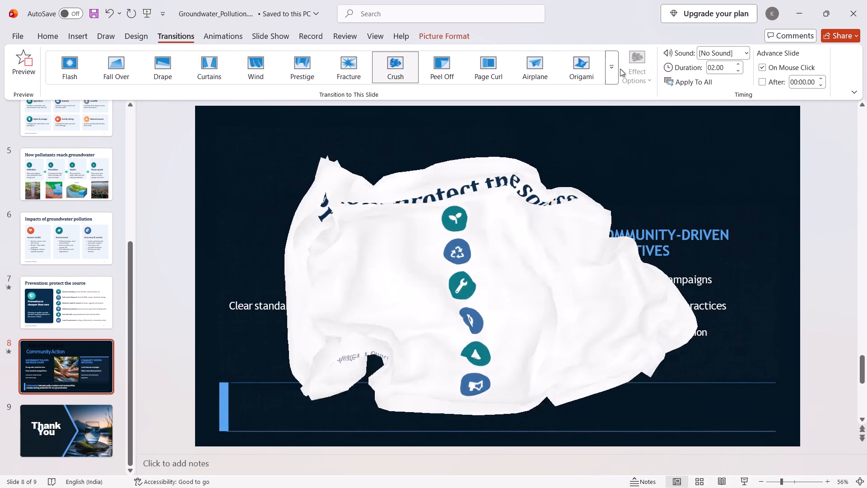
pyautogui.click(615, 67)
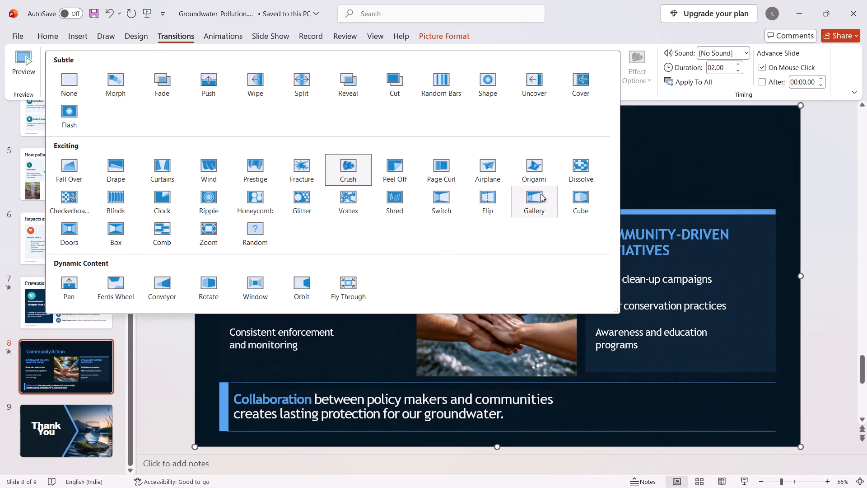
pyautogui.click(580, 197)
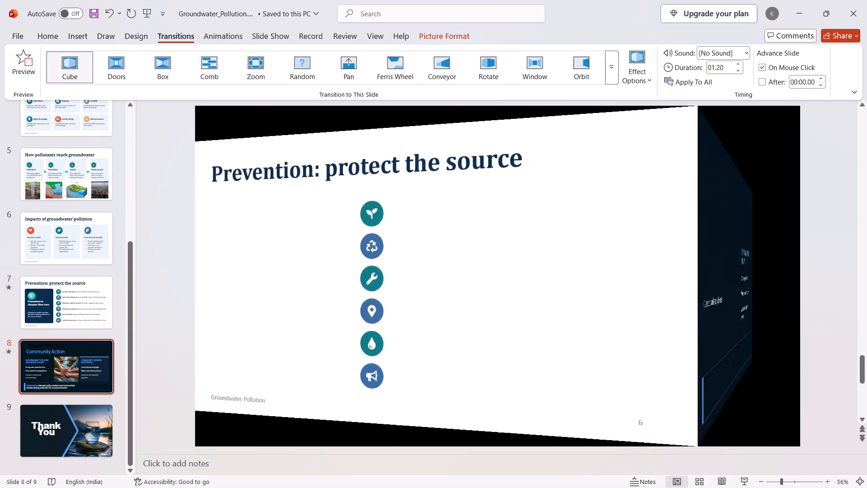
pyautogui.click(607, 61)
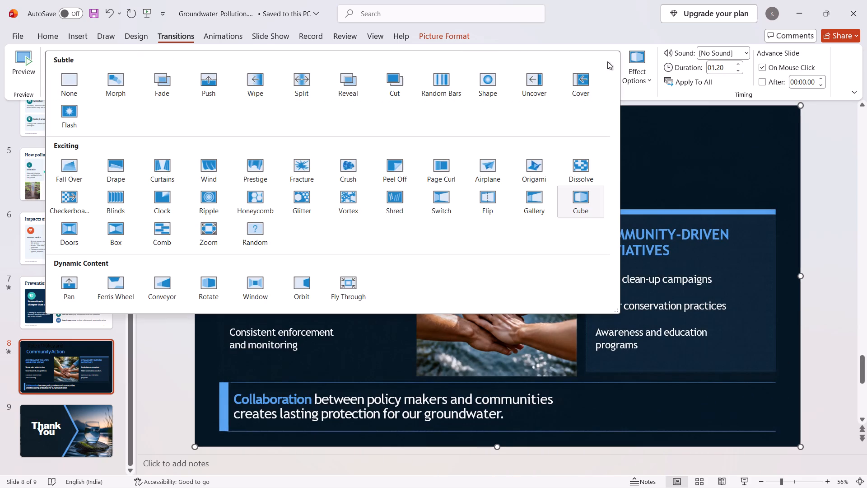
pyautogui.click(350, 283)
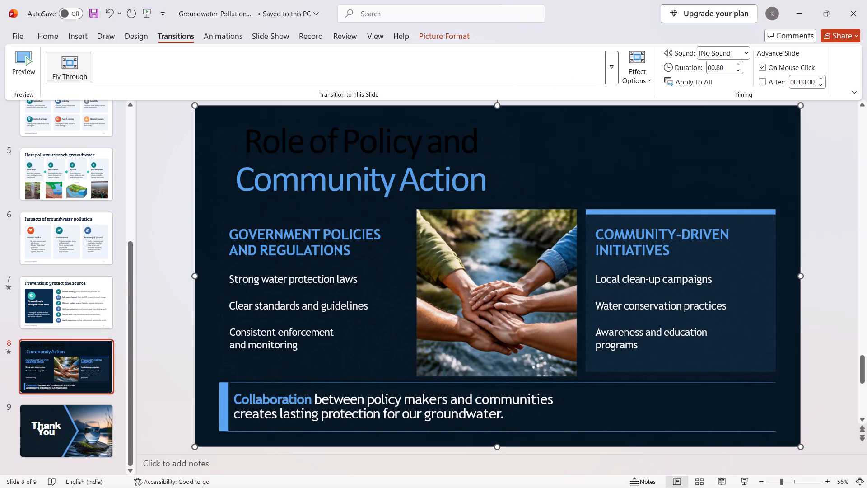
# Add a Fly In entrance animation to the bottom "Collaboration" banner shape, starting With Previous.
pyautogui.click(226, 397)
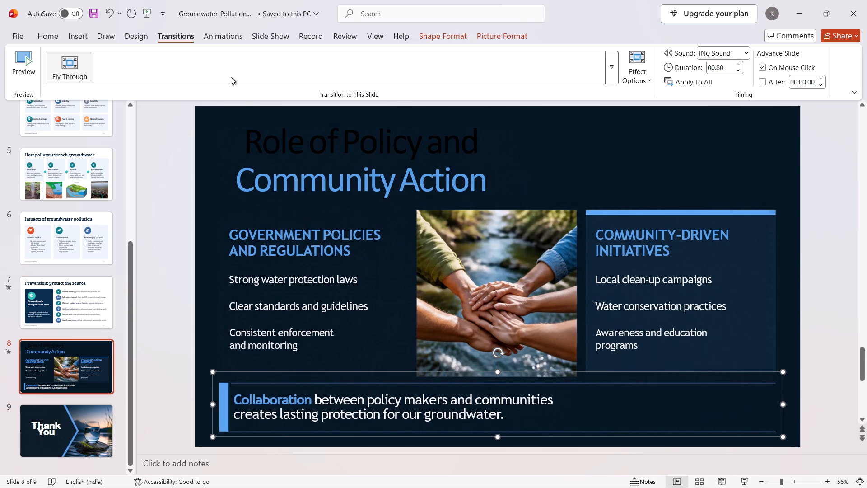
pyautogui.click(214, 35)
pyautogui.click(212, 63)
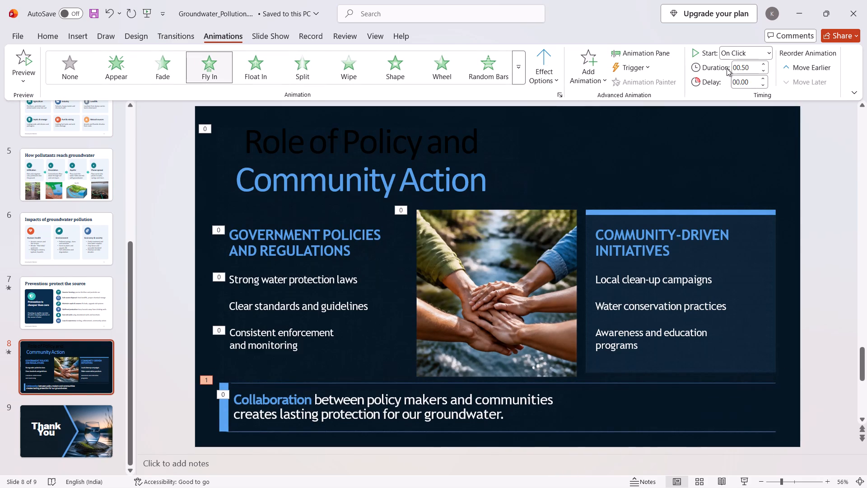
pyautogui.click(732, 50)
pyautogui.click(748, 78)
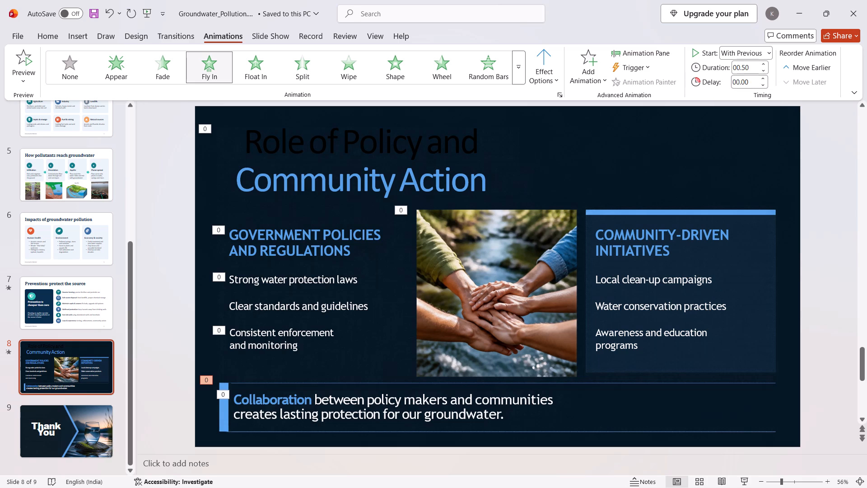
# Apply the Comb transition to the "Role of Policy and Community Action" slide.
pyautogui.click(158, 38)
pyautogui.click(617, 72)
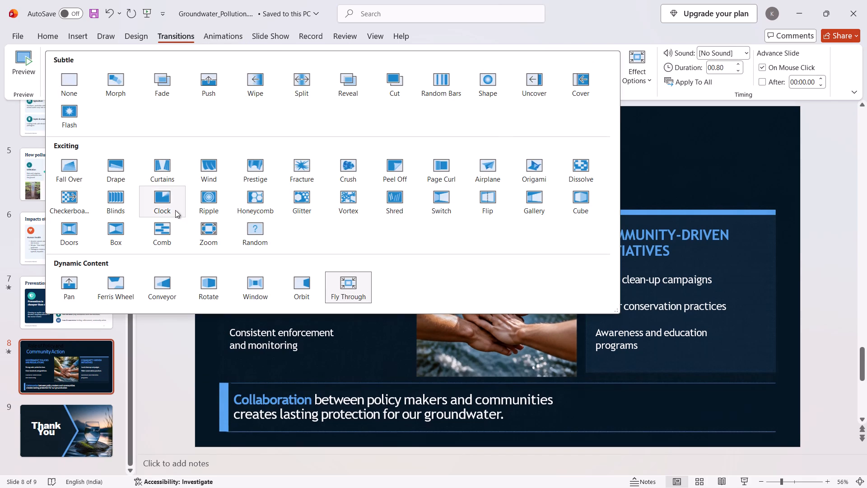
pyautogui.click(165, 225)
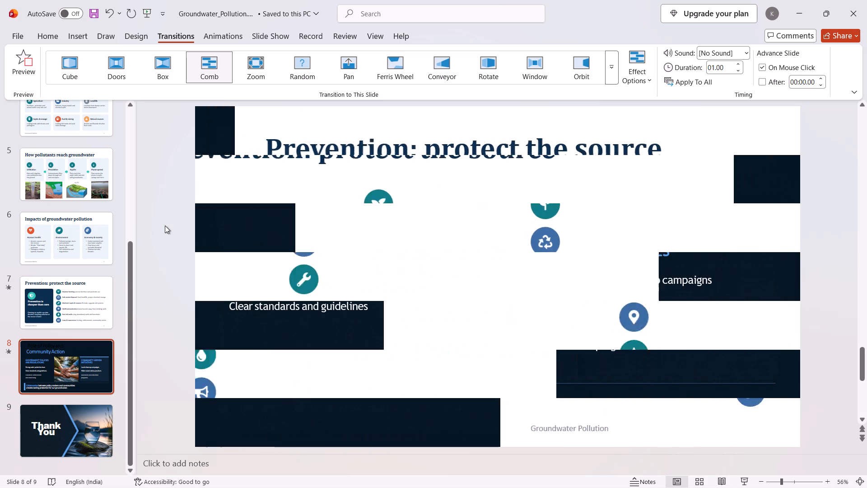
# Apply the Peel Off transition to the "Thank You" slide.
pyautogui.click(71, 432)
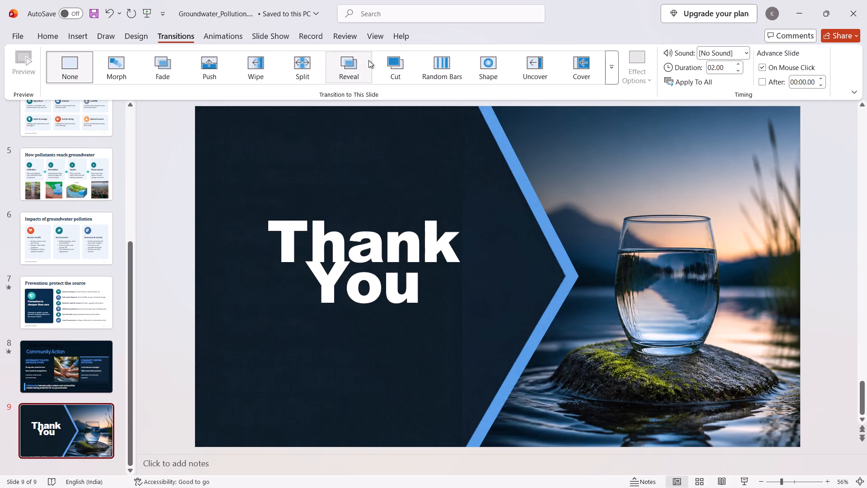
pyautogui.click(611, 74)
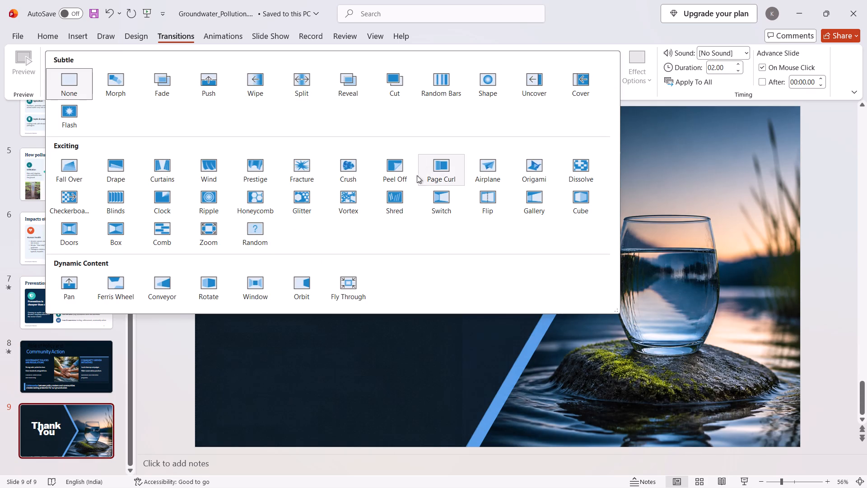
pyautogui.click(400, 171)
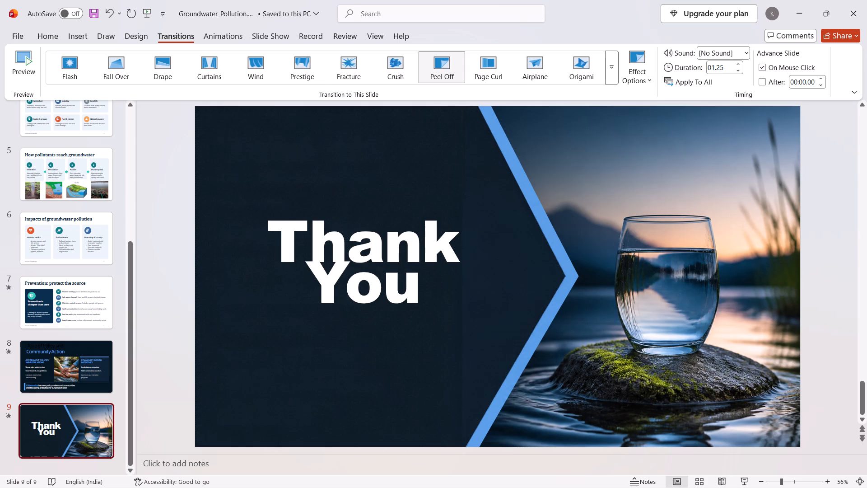
# Look over the "Why groundwater matters" and "Impacts of groundwater pollution" slides and their transition settings.
pyautogui.scroll(3, 97, 247)
pyautogui.scroll(3, 79, 212)
pyautogui.click(74, 233)
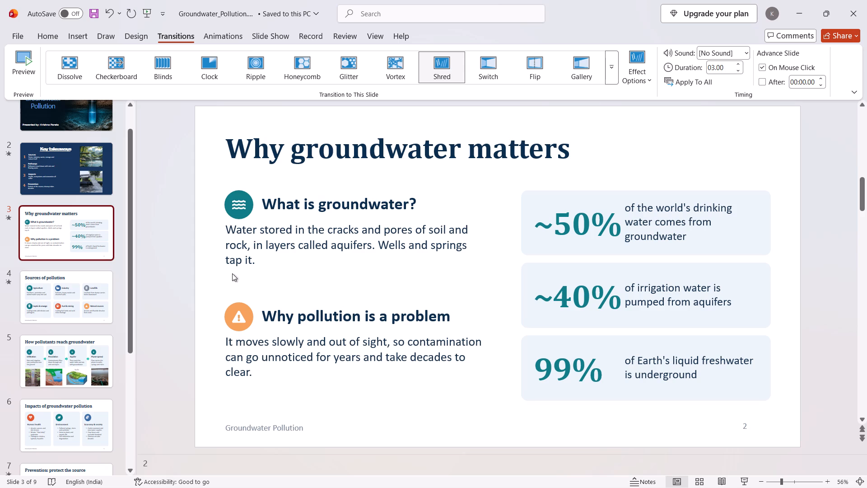
pyautogui.scroll(4, 92, 199)
pyautogui.scroll(-3, 37, 296)
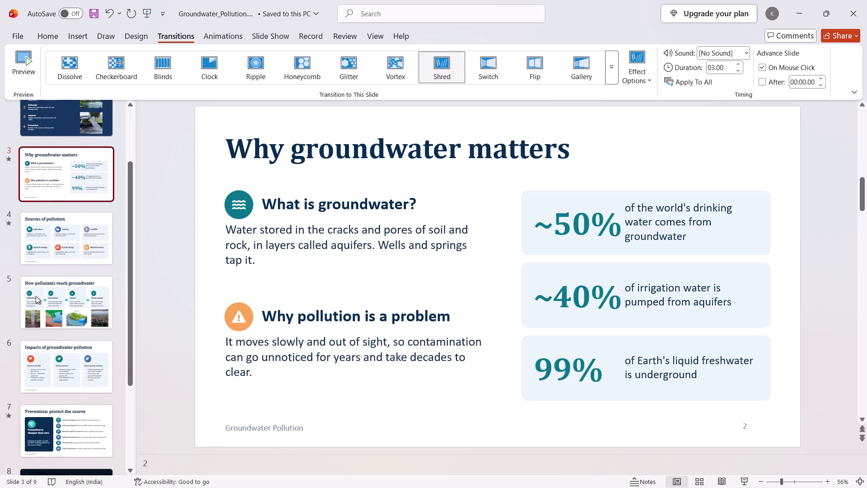
pyautogui.click(50, 316)
pyautogui.click(50, 354)
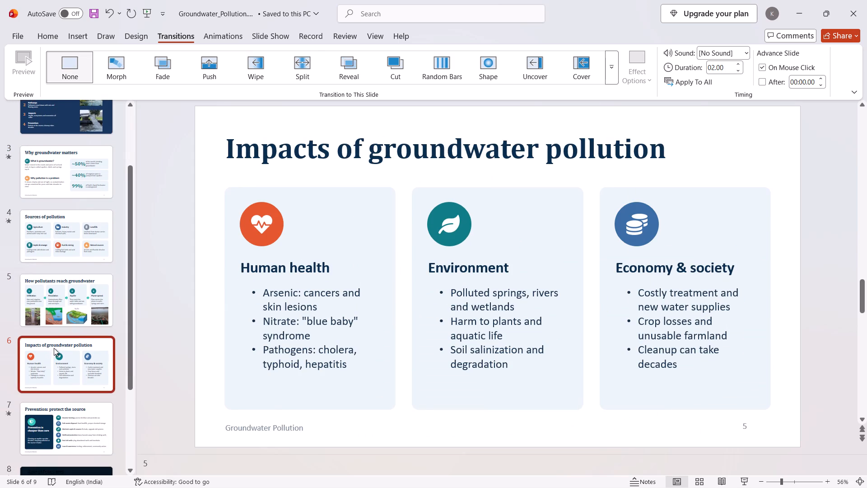
pyautogui.click(398, 184)
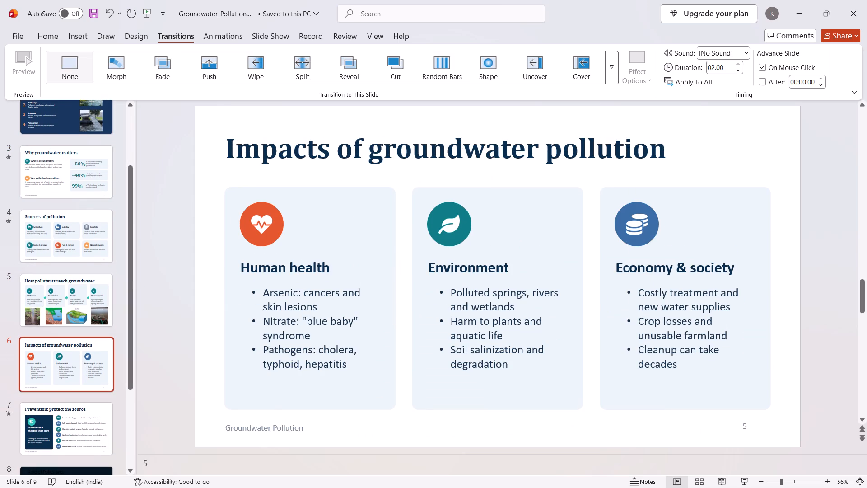
pyautogui.click(384, 151)
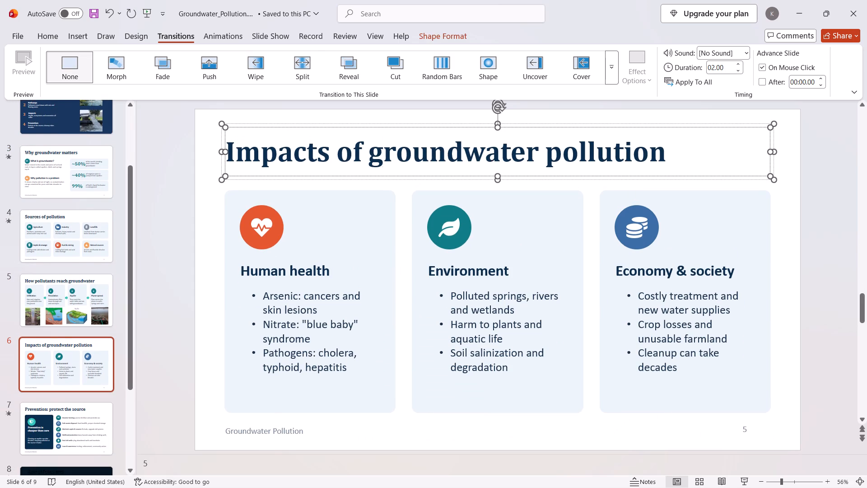
# Play the slide show from the title slide up to "Prevention: protect the source" to check the transitions and animations.
pyautogui.scroll(10, 76, 223)
pyautogui.click(73, 150)
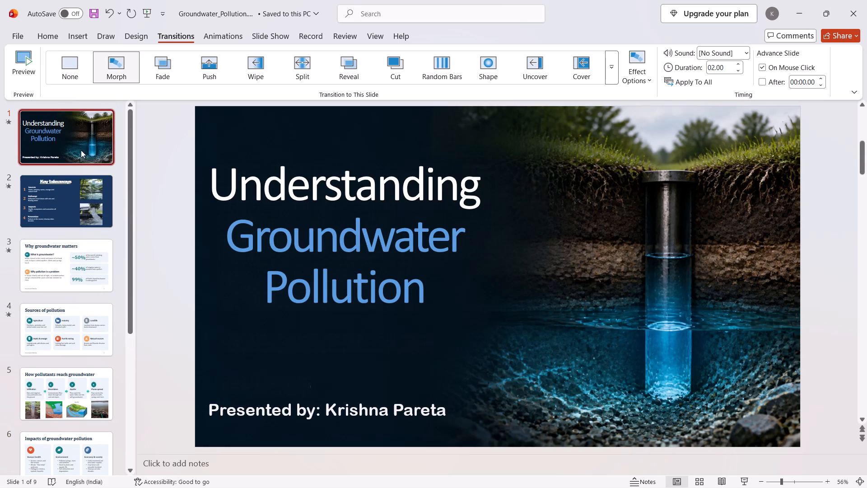
pyautogui.click(744, 484)
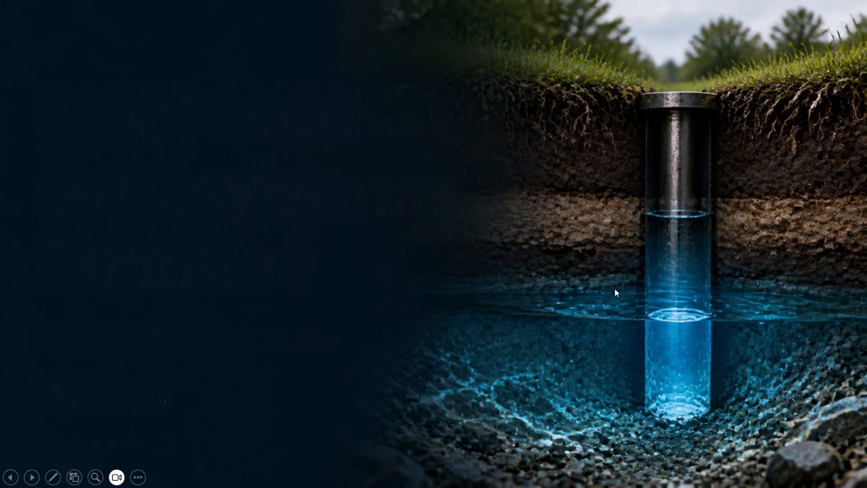
pyautogui.click(615, 289)
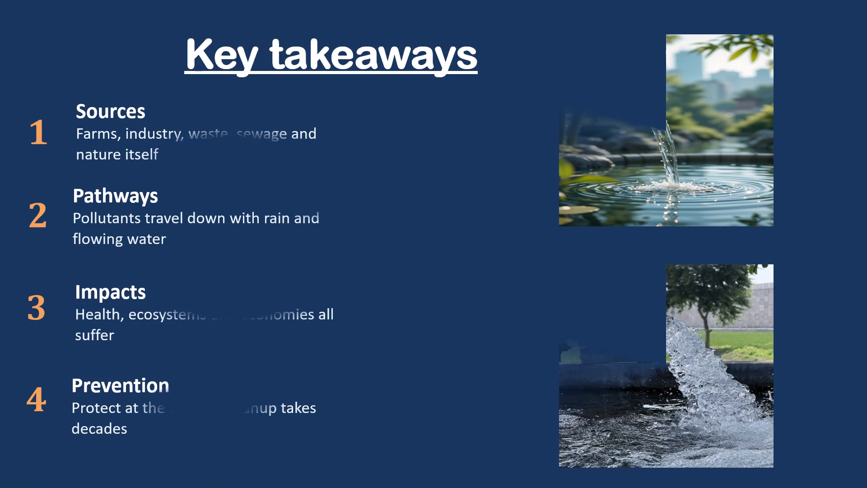
pyautogui.click(615, 289)
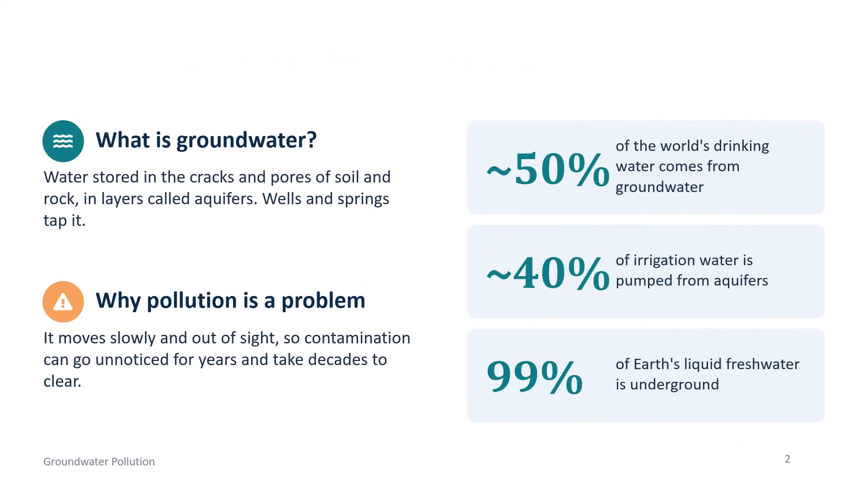
pyautogui.click(615, 289)
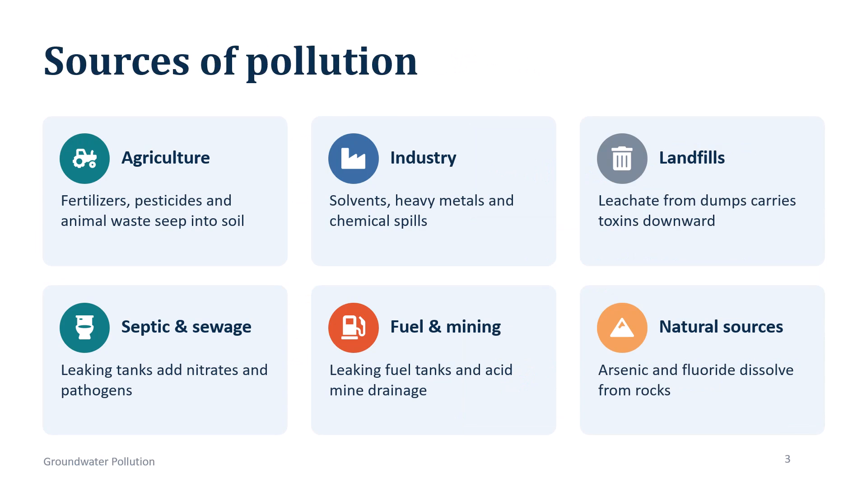
pyautogui.click(615, 289)
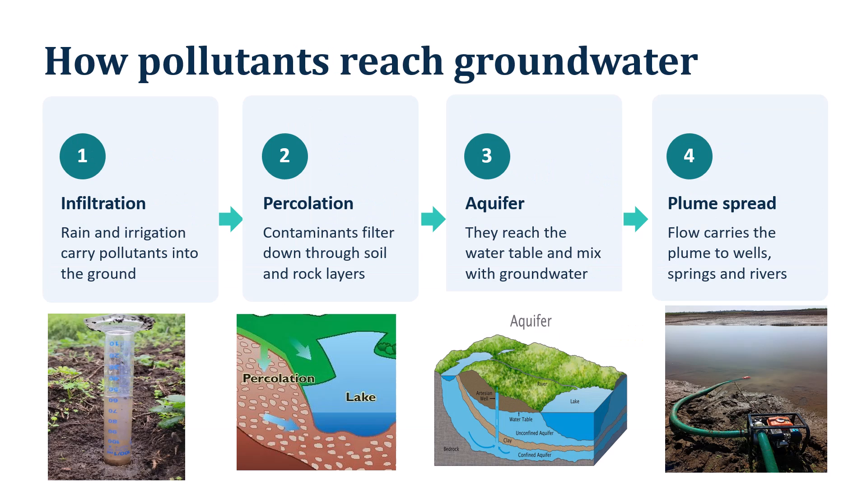
pyautogui.click(615, 289)
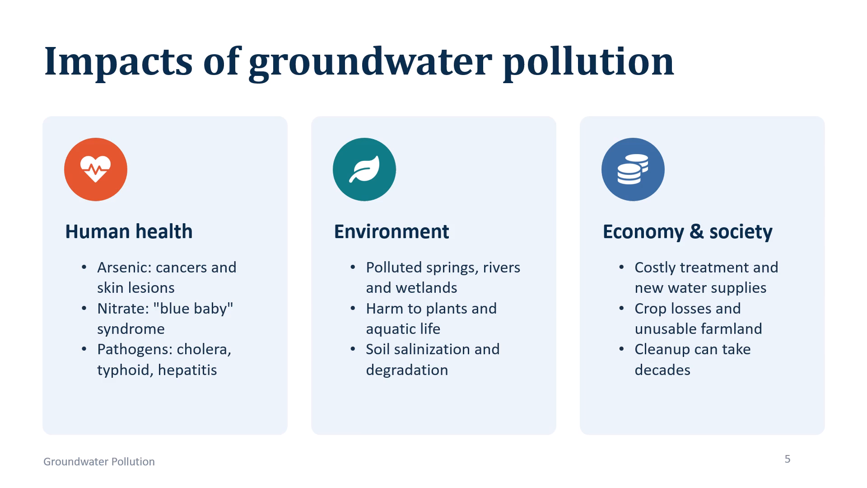
pyautogui.click(615, 289)
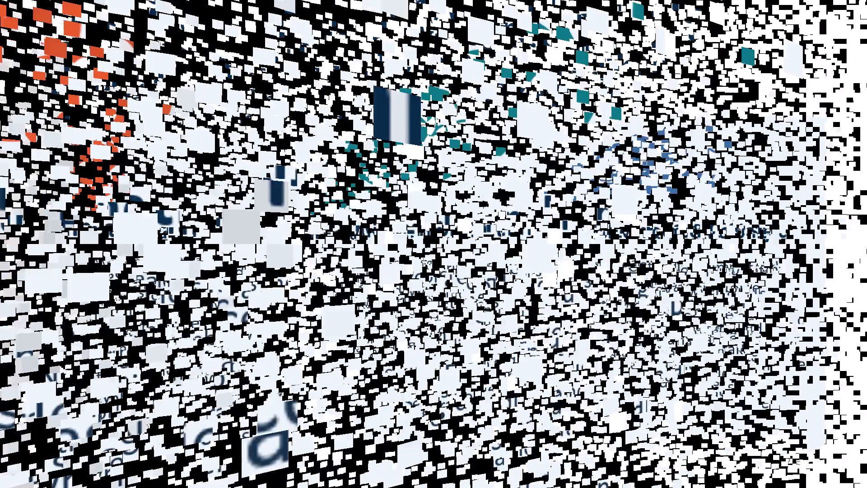
pyautogui.press('Escape')
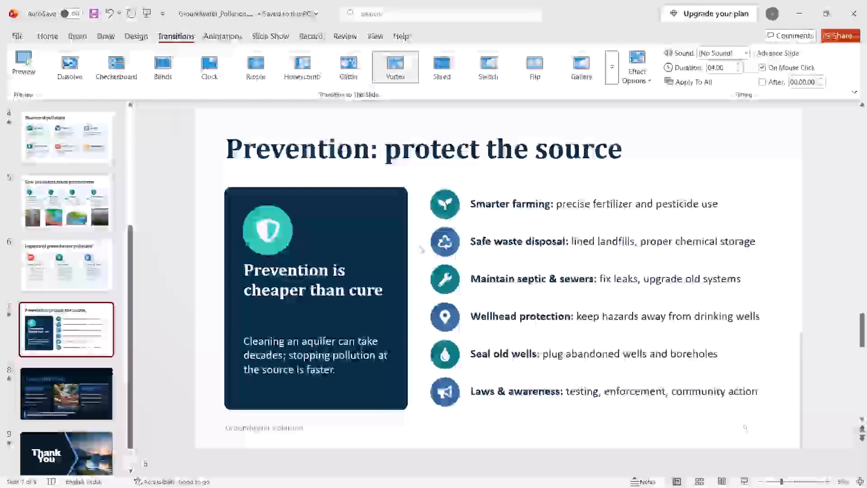
# Change the title's animation on the "Why groundwater matters" slide to the Float In entrance effect.
pyautogui.scroll(2, 44, 141)
pyautogui.click(45, 140)
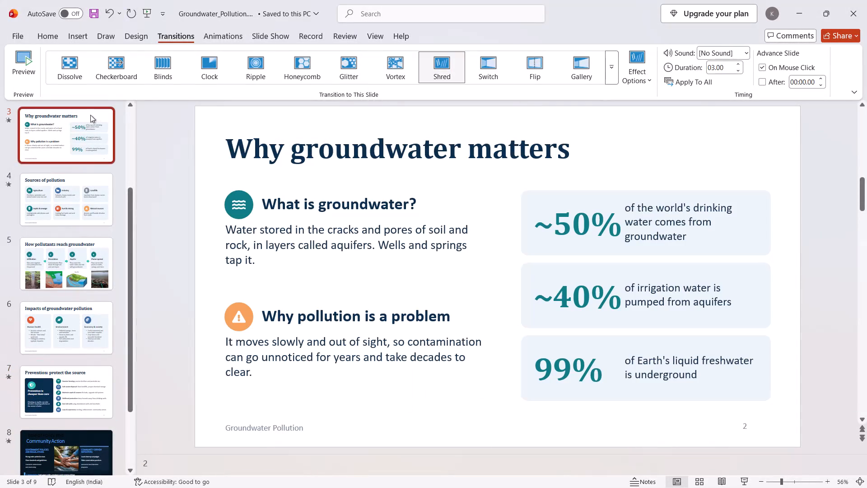
pyautogui.click(274, 156)
pyautogui.click(571, 154)
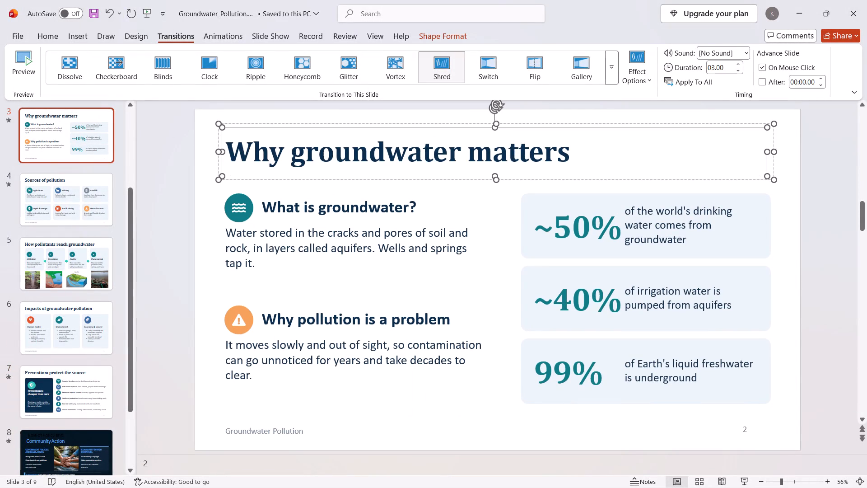
pyautogui.click(566, 151)
pyautogui.moveTo(566, 151); pyautogui.dragTo(260, 133)
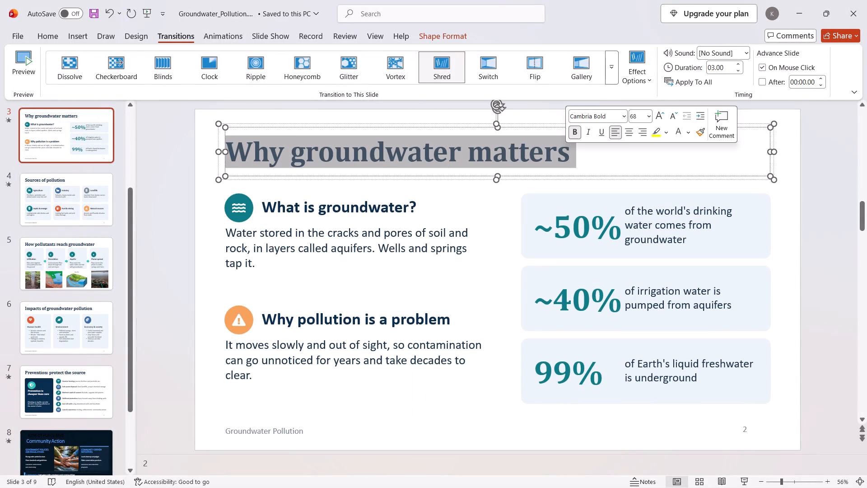
pyautogui.moveTo(260, 133); pyautogui.dragTo(246, 133)
pyautogui.click(215, 36)
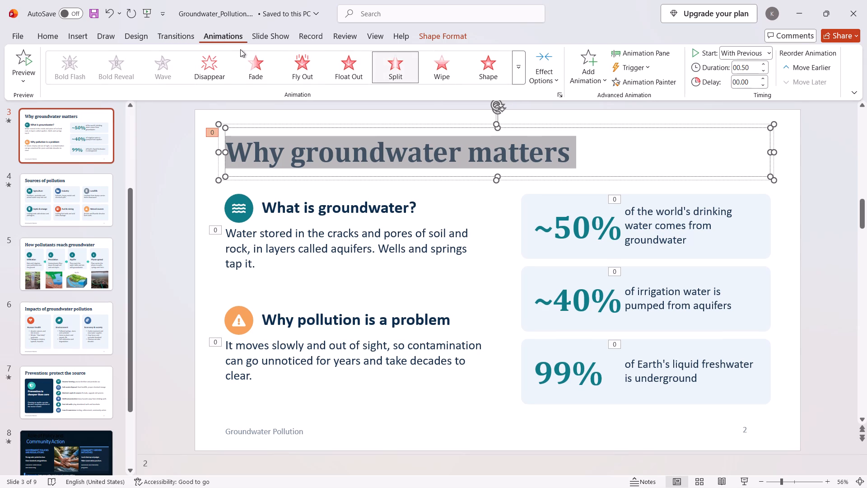
pyautogui.click(254, 62)
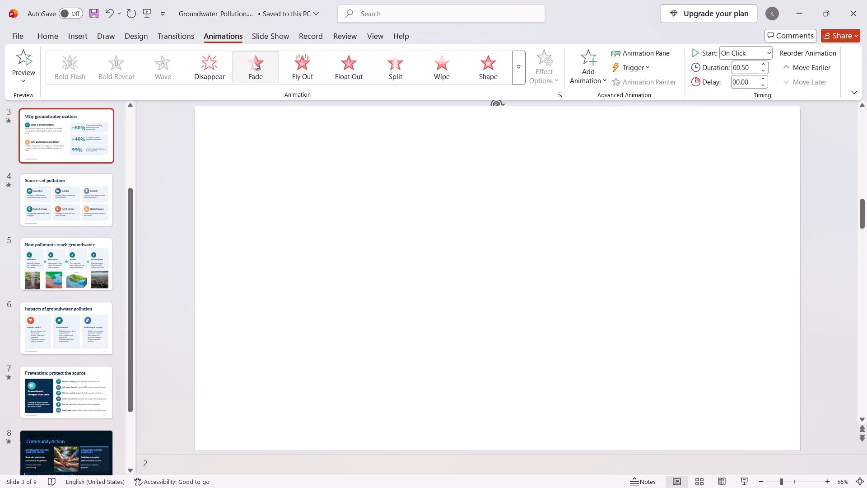
pyautogui.click(301, 63)
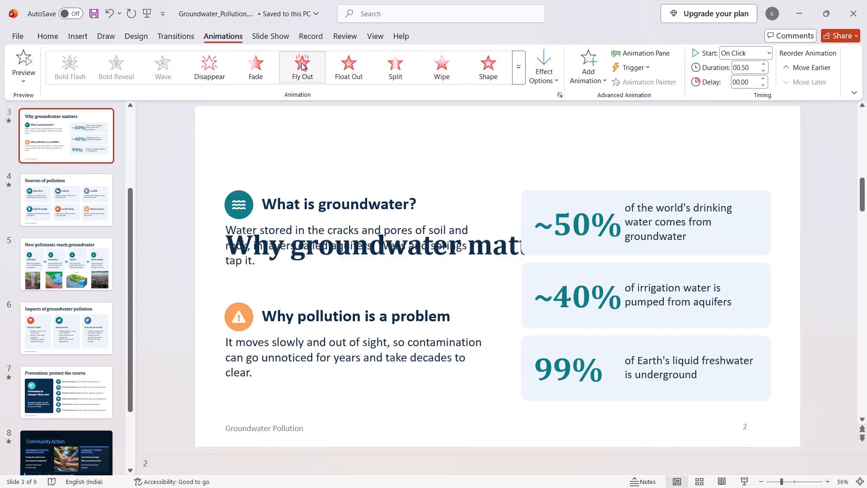
pyautogui.click(346, 63)
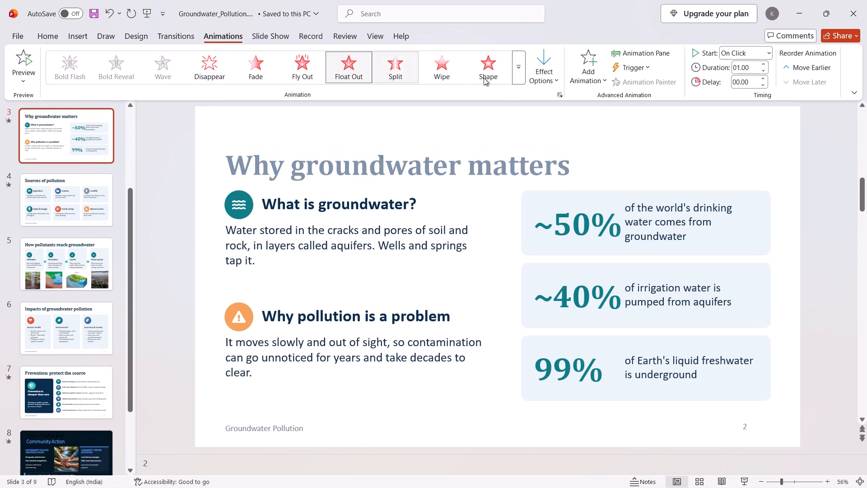
pyautogui.click(520, 67)
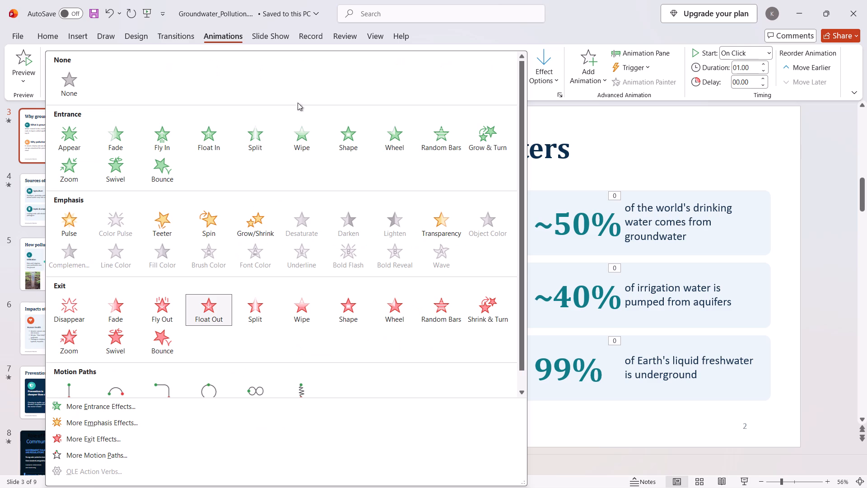
pyautogui.click(210, 143)
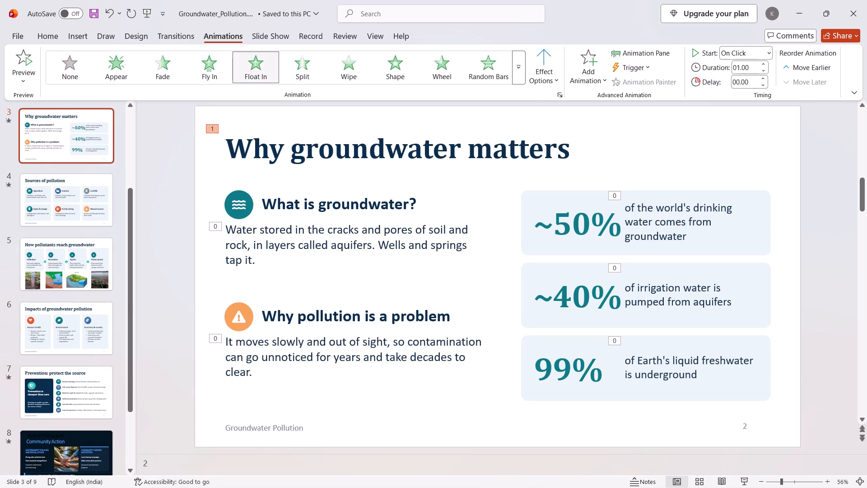
# On the "How pollutants reach groundwater" slide, give the picture under Infiltration a Fly In animation that starts With Previous.
pyautogui.click(79, 262)
pyautogui.click(276, 396)
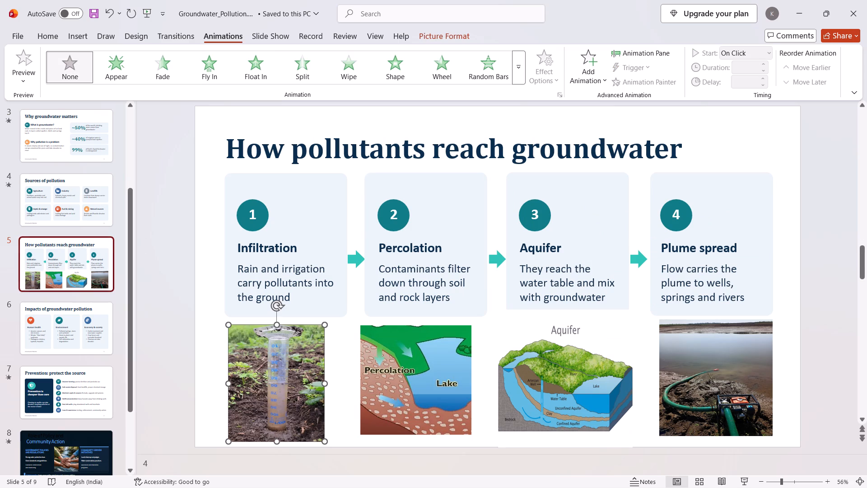
pyautogui.click(210, 61)
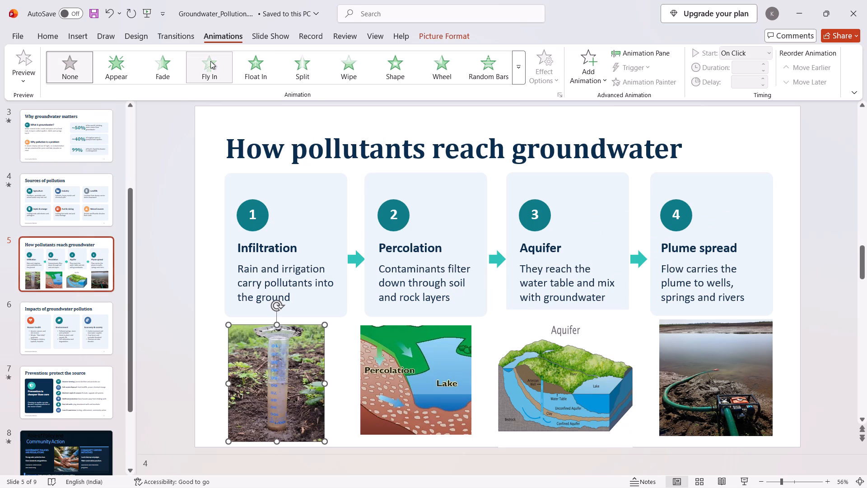
pyautogui.click(416, 382)
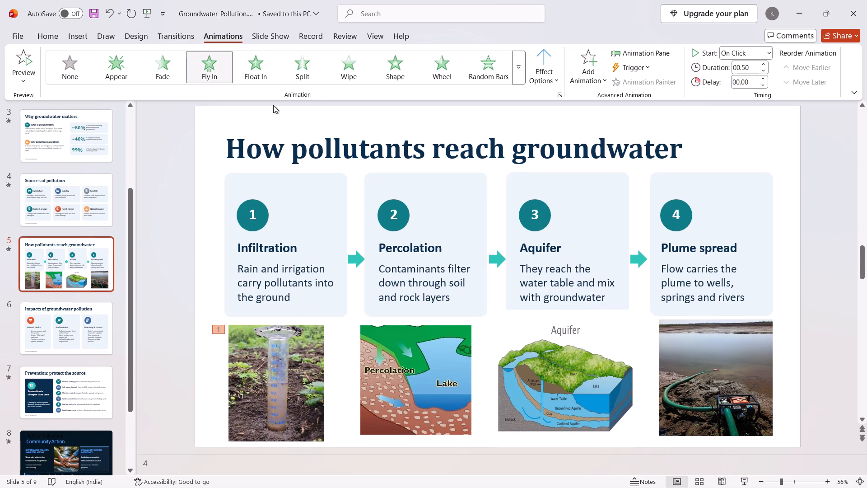
pyautogui.click(261, 345)
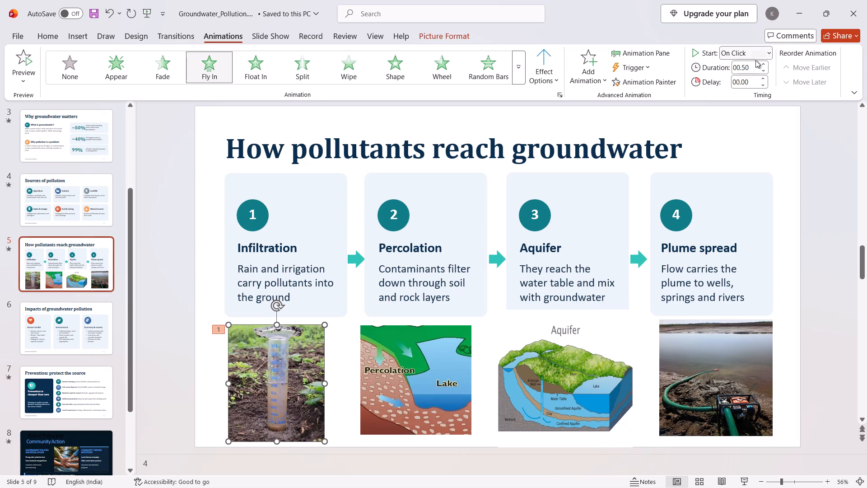
pyautogui.click(755, 49)
pyautogui.click(748, 82)
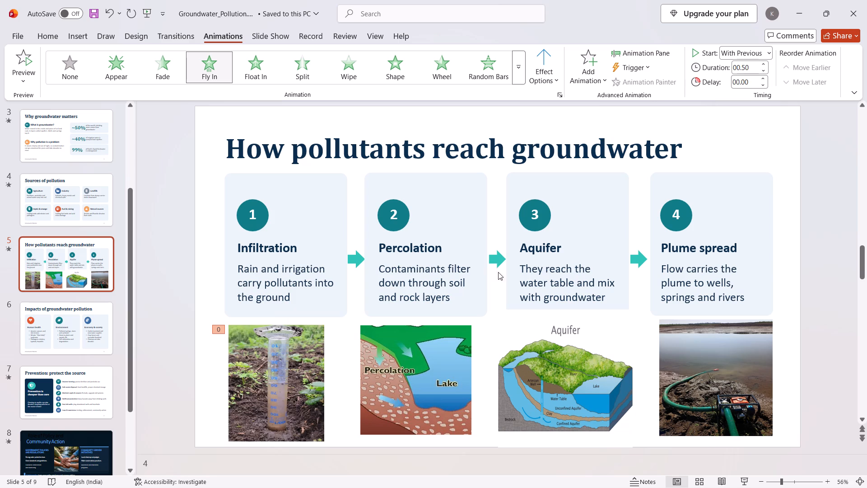
# Give the Percolation picture a Fly In animation that starts With Previous.
pyautogui.click(442, 372)
pyautogui.click(211, 62)
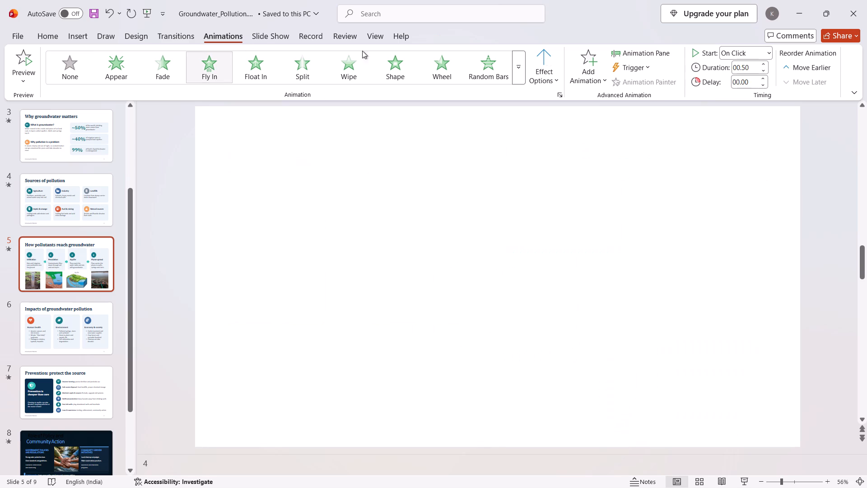
pyautogui.click(765, 46)
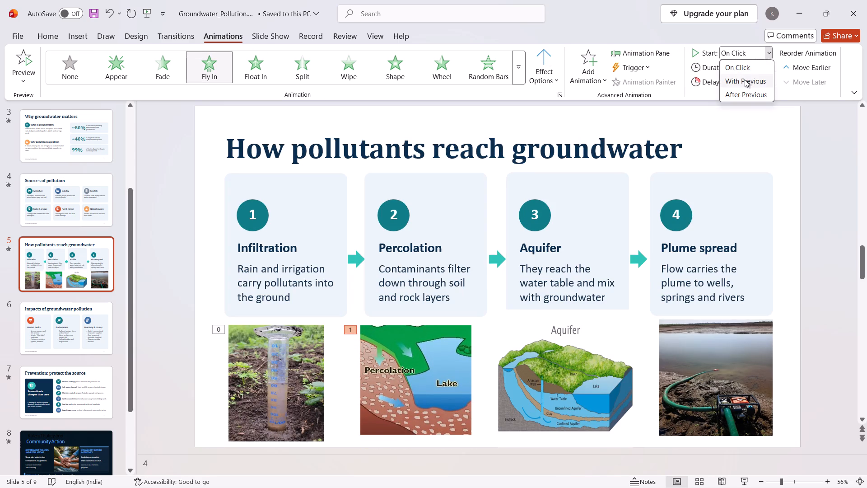
pyautogui.click(745, 80)
# Give the Aquifer picture a Fly In animation that starts With Previous.
pyautogui.click(552, 389)
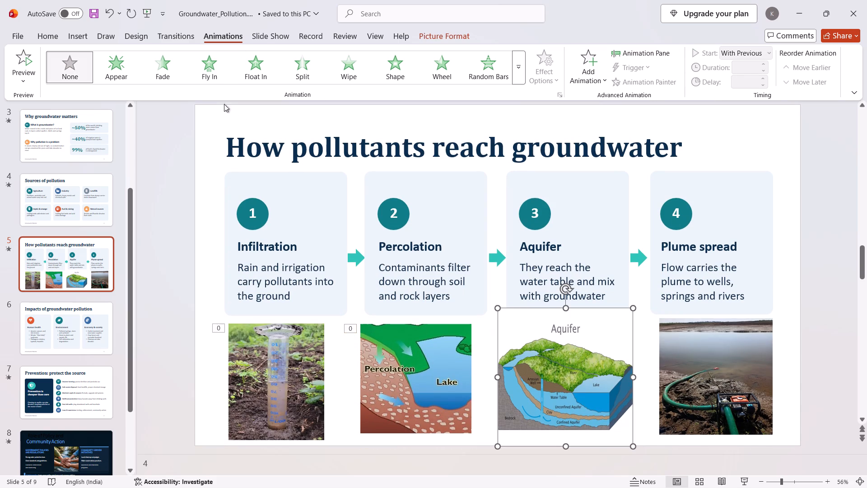
pyautogui.click(210, 76)
pyautogui.click(741, 54)
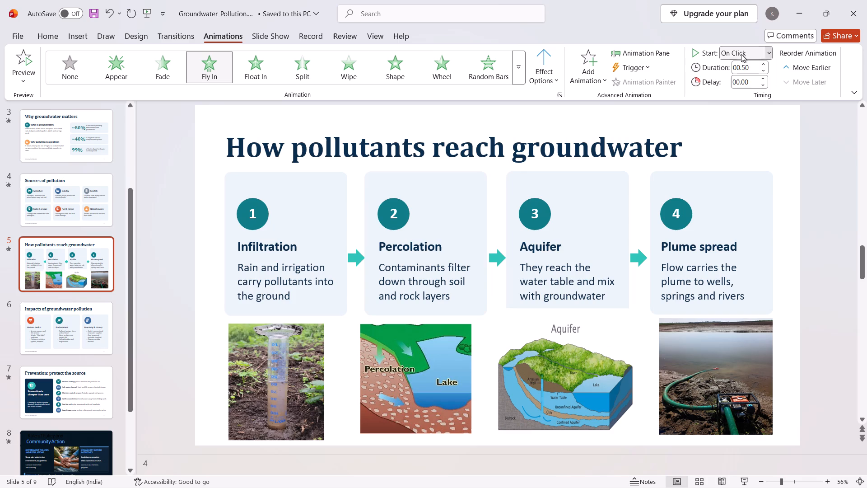
pyautogui.click(735, 76)
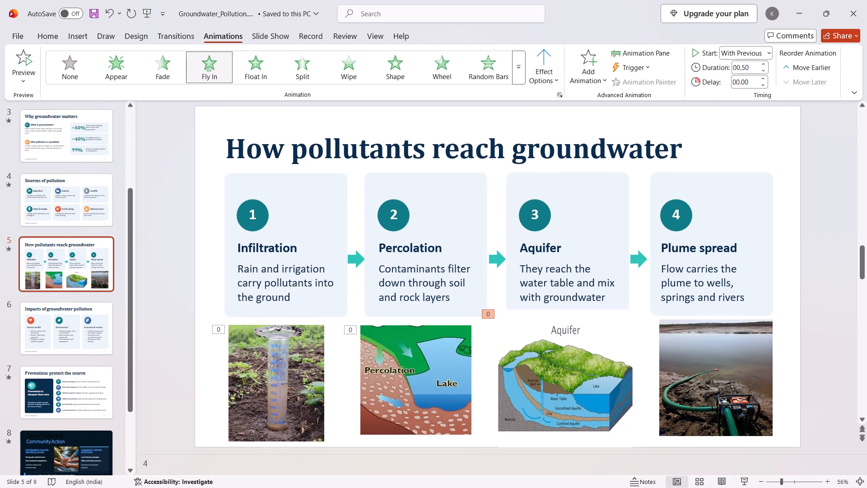
# Give the picture under Plume spread a Fly In animation that starts With Previous.
pyautogui.click(695, 340)
pyautogui.click(211, 70)
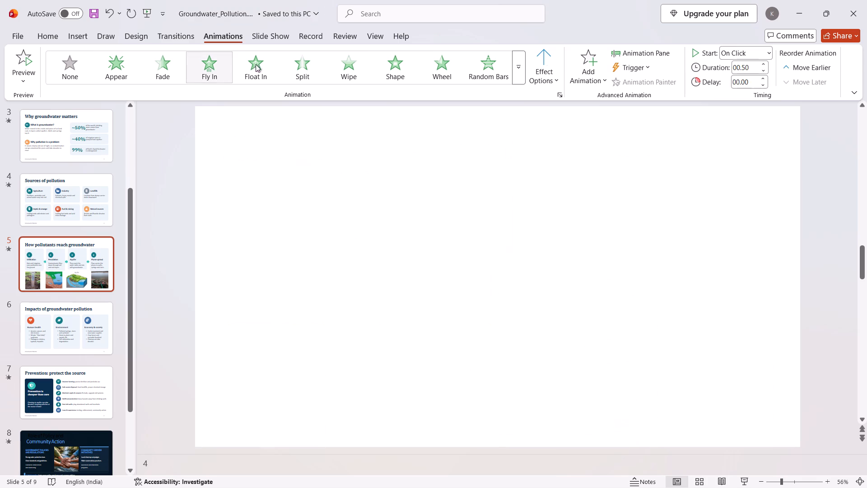
pyautogui.click(727, 52)
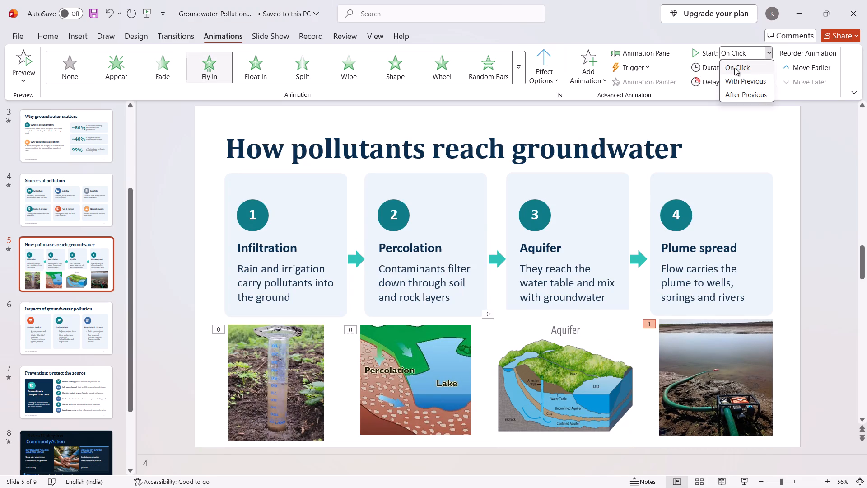
pyautogui.click(737, 80)
# Give the Infiltration card's background shape a Float In animation that starts With Previous, after trying Split and Wheel.
pyautogui.click(299, 277)
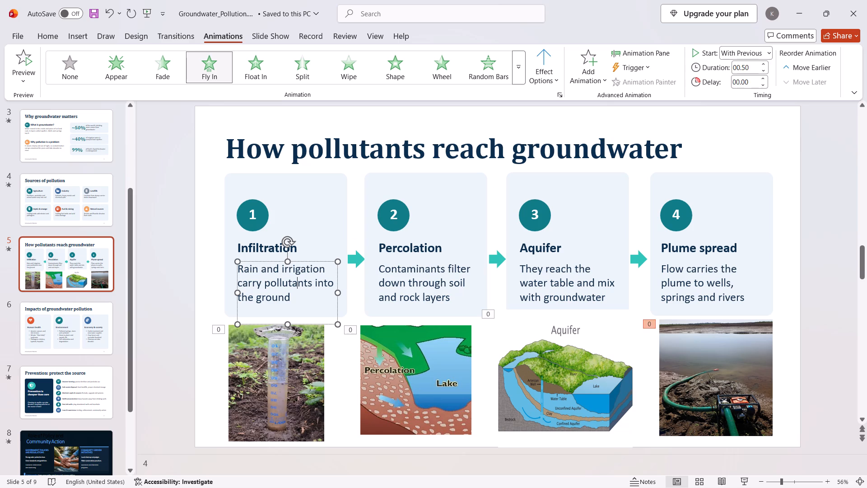
pyautogui.click(309, 202)
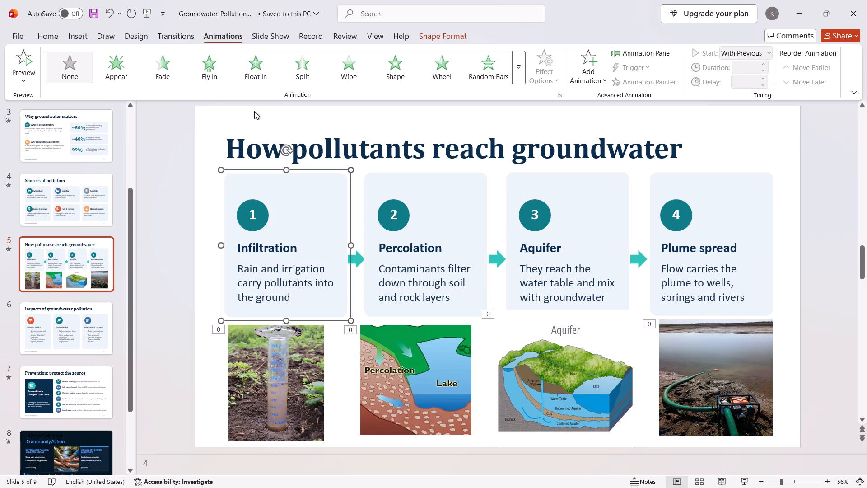
pyautogui.click(303, 67)
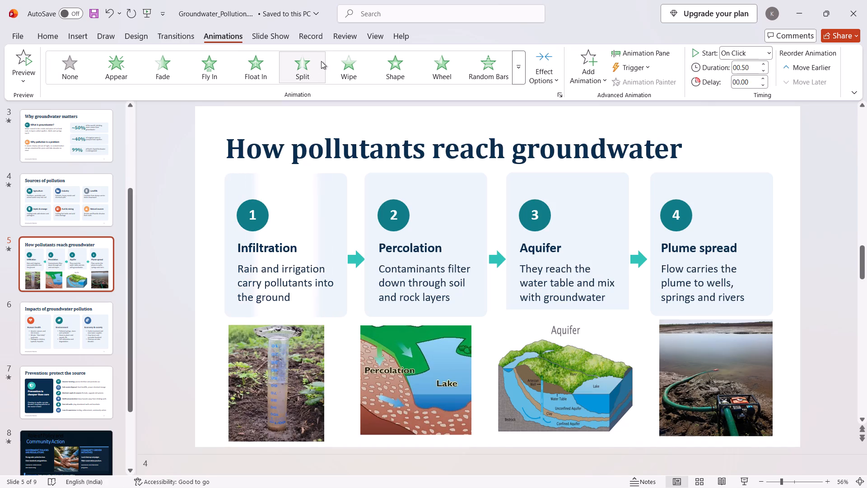
pyautogui.click(439, 65)
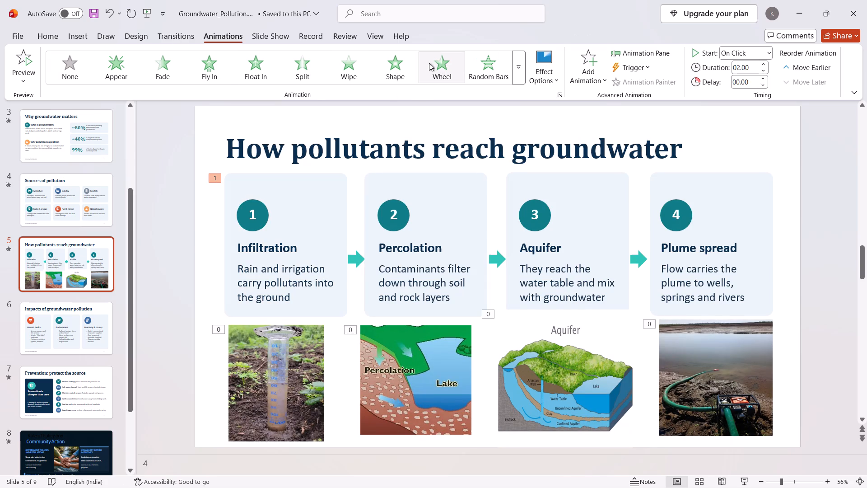
pyautogui.click(305, 177)
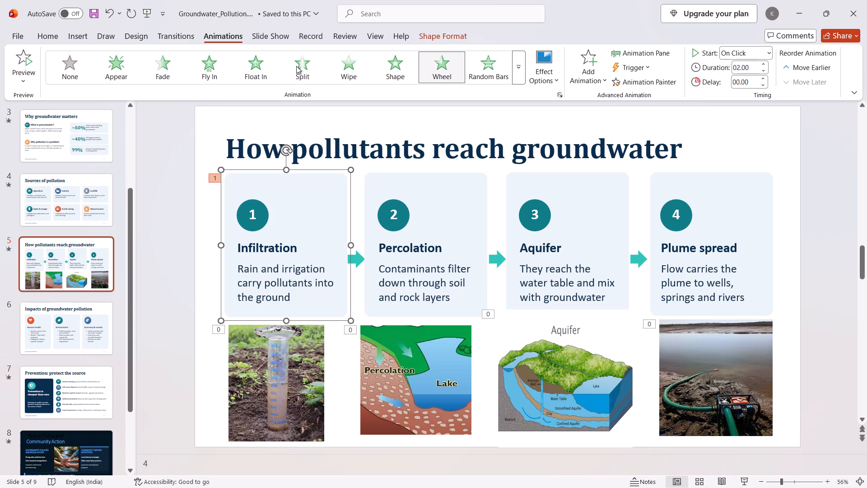
pyautogui.click(296, 66)
pyautogui.click(256, 67)
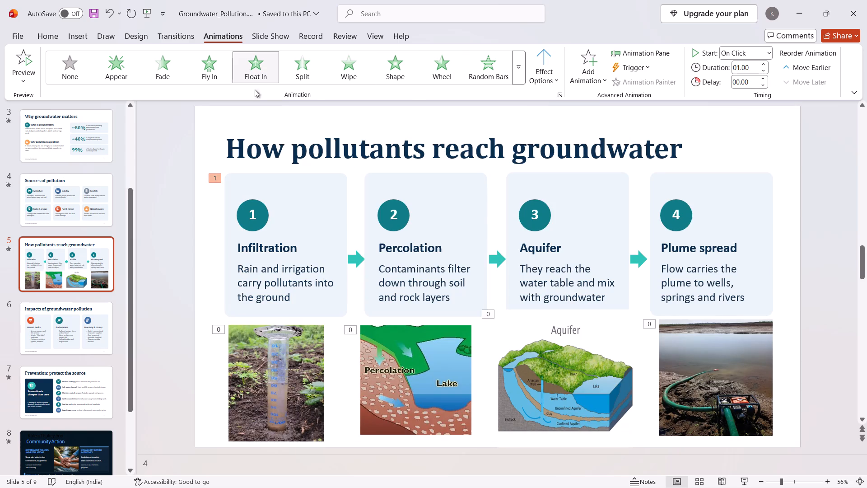
pyautogui.click(281, 290)
pyautogui.click(291, 211)
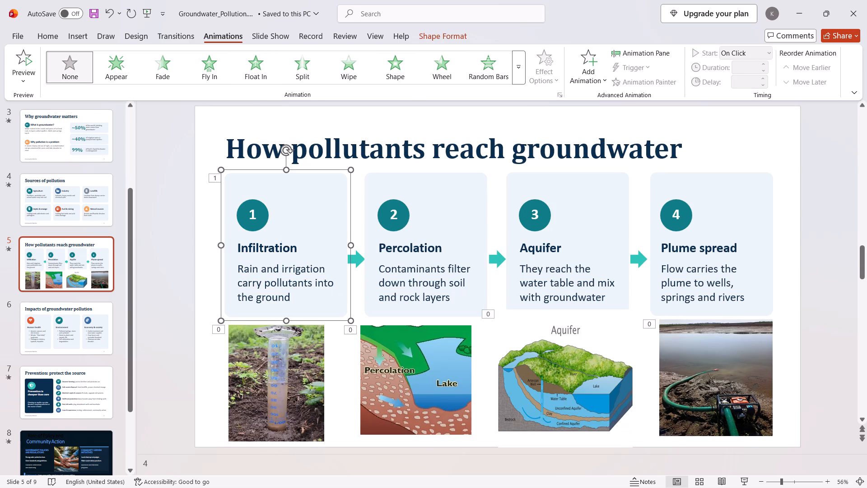
pyautogui.click(728, 56)
pyautogui.click(727, 80)
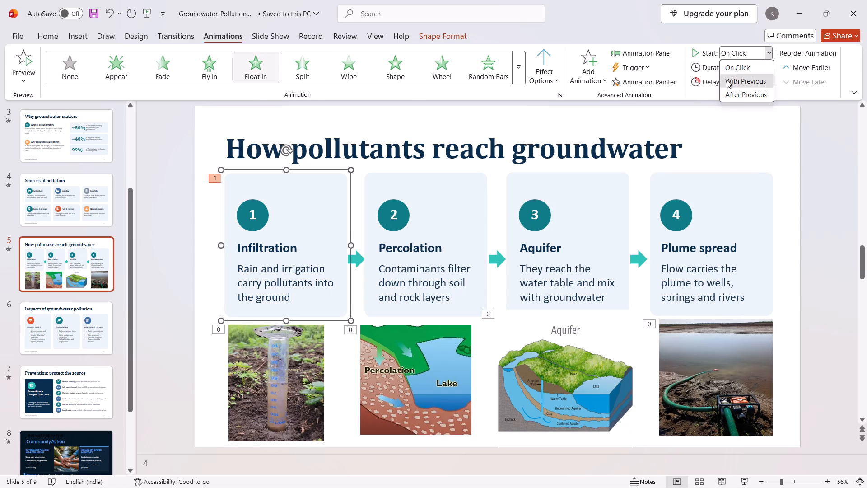
# Give the Percolation card's background shape a Float In animation that starts With Previous.
pyautogui.click(462, 189)
pyautogui.click(265, 69)
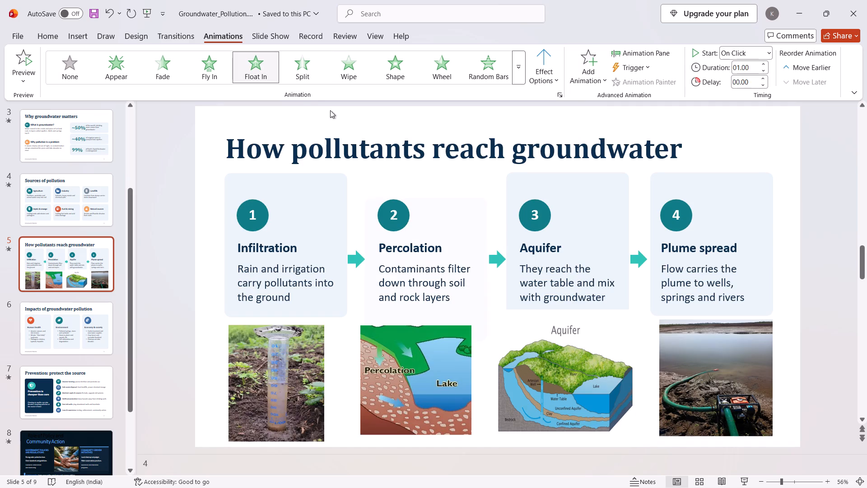
pyautogui.click(742, 62)
pyautogui.click(742, 56)
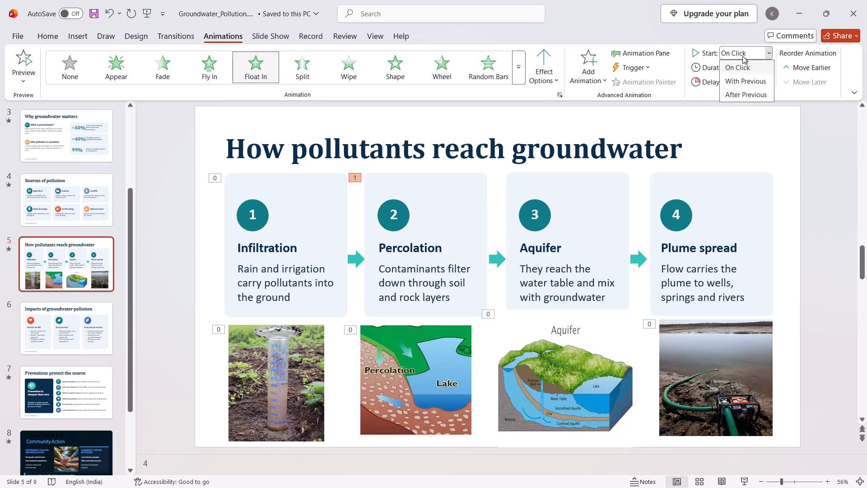
pyautogui.click(750, 81)
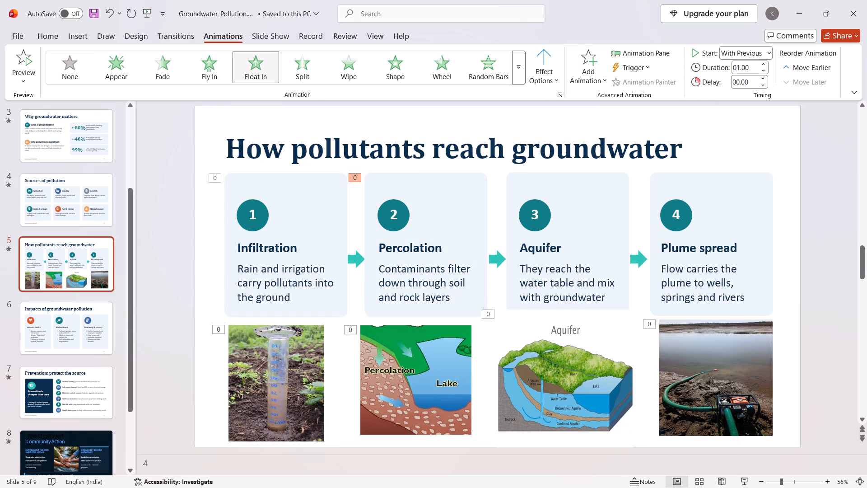
# Give the Aquifer card's background shape a Float In animation that starts With Previous.
pyautogui.click(575, 203)
pyautogui.click(255, 61)
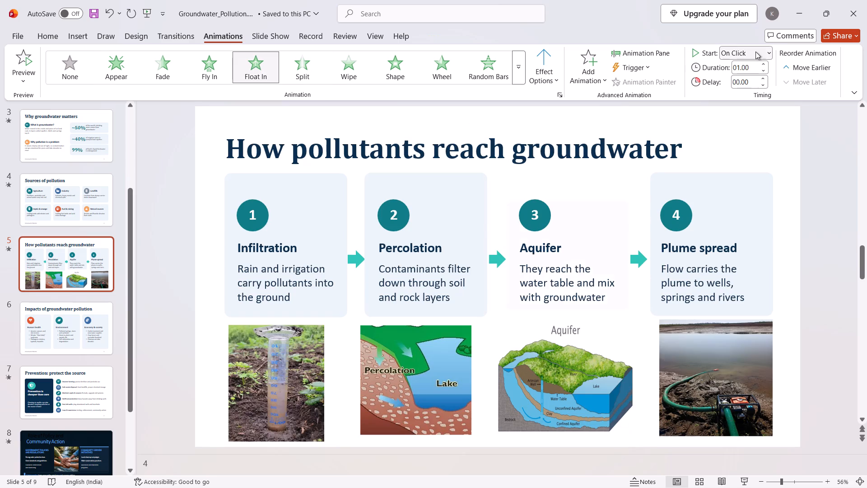
pyautogui.click(771, 46)
pyautogui.click(766, 53)
pyautogui.click(748, 84)
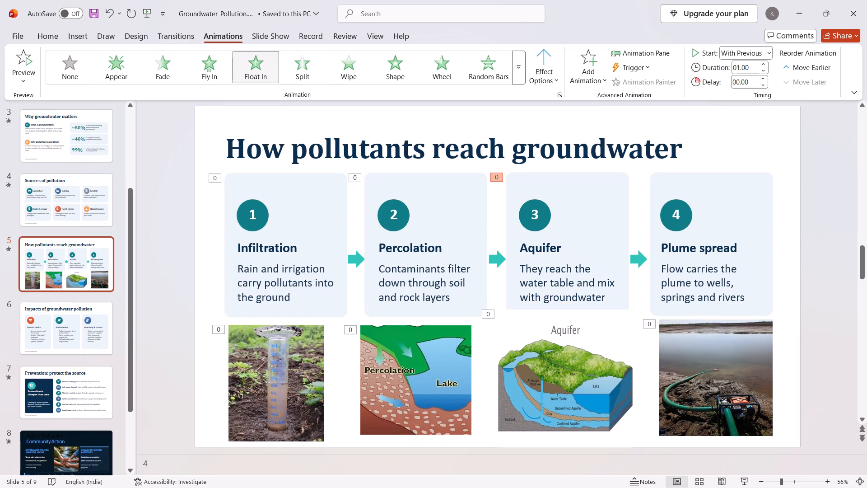
# Give the Plume spread card's background shape a Float In animation that starts With Previous.
pyautogui.click(737, 213)
pyautogui.click(256, 61)
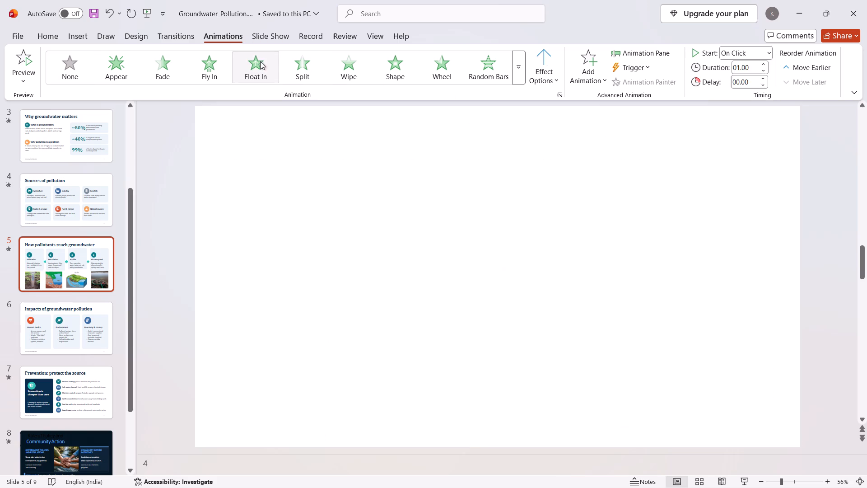
pyautogui.click(760, 53)
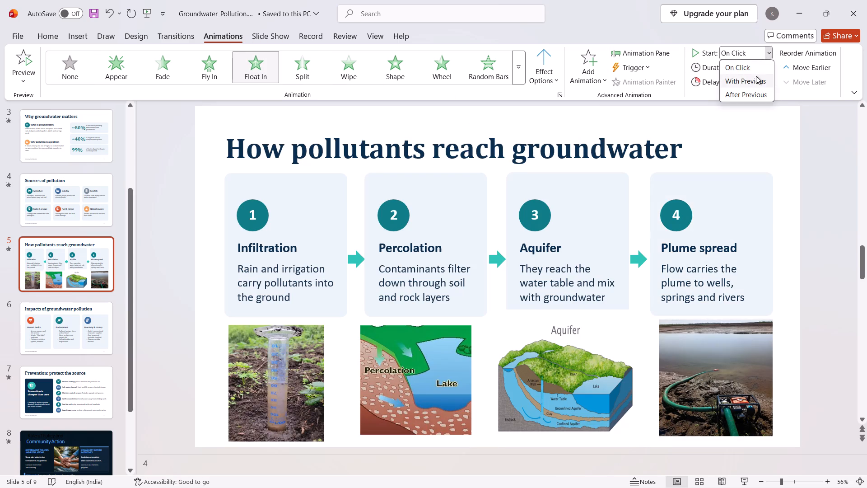
pyautogui.click(756, 76)
pyautogui.click(631, 129)
# Give the title "How pollutants reach groundwater" a Random Bars animation that starts With Previous.
pyautogui.click(690, 150)
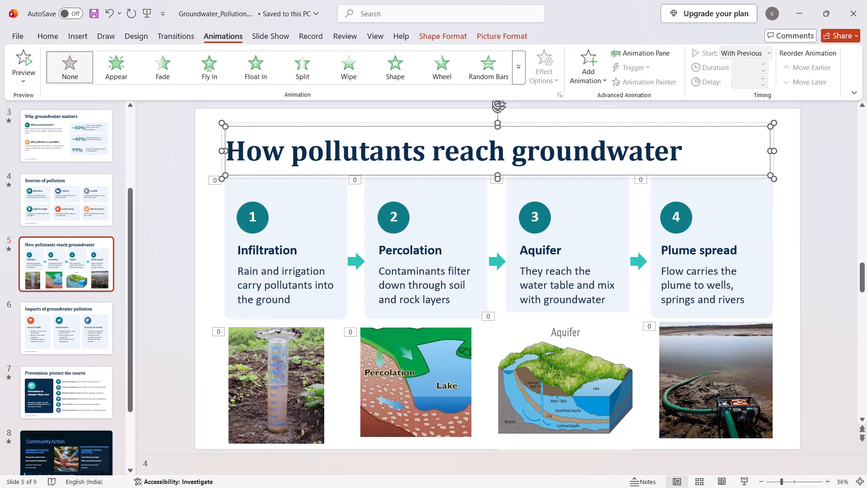
pyautogui.click(681, 149)
pyautogui.moveTo(681, 149); pyautogui.dragTo(197, 153)
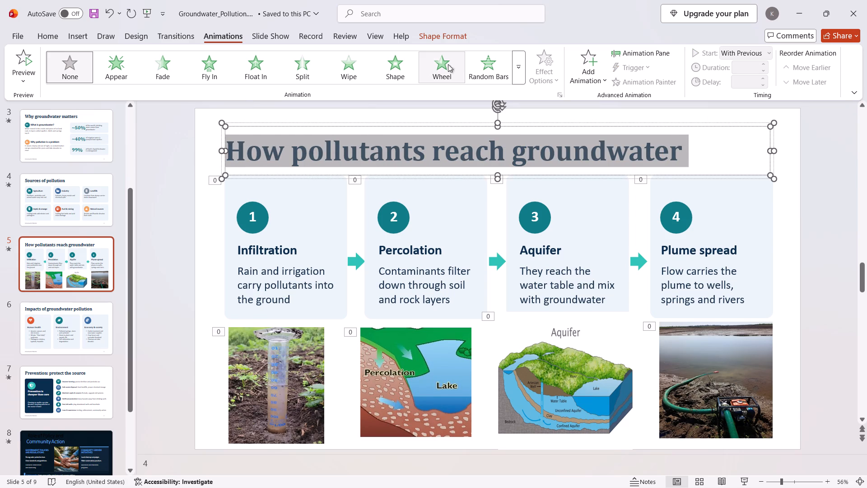
pyautogui.click(497, 63)
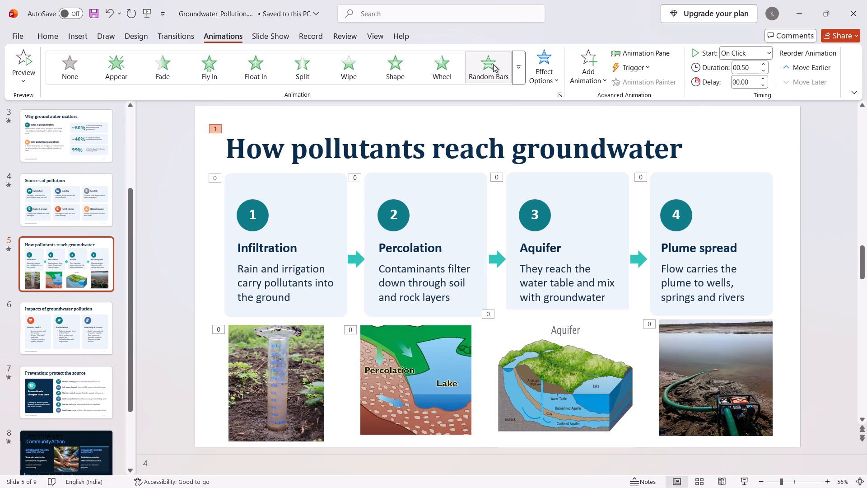
pyautogui.click(493, 64)
pyautogui.click(741, 52)
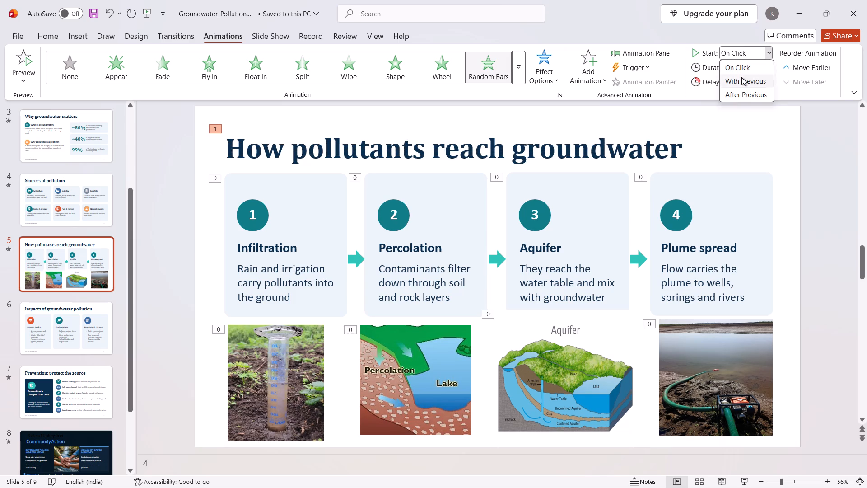
pyautogui.click(741, 77)
# Apply the Page Curl transition to slide 5, "How pollutants reach groundwater".
pyautogui.click(171, 37)
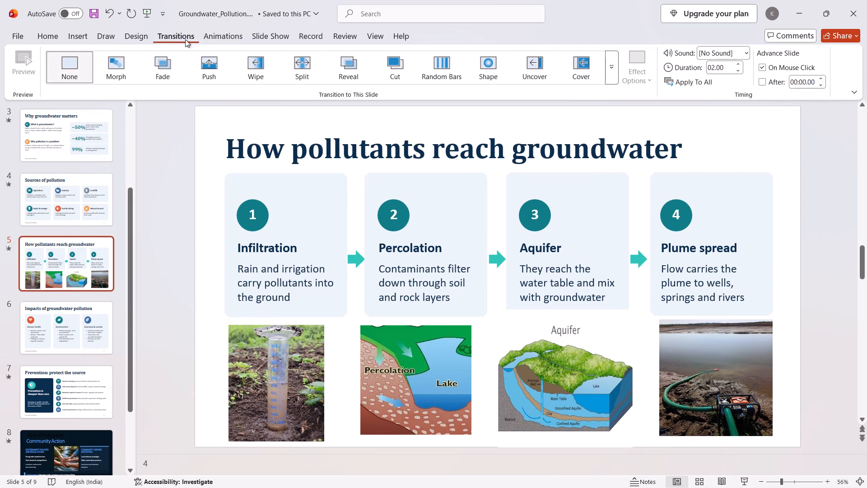
pyautogui.click(606, 63)
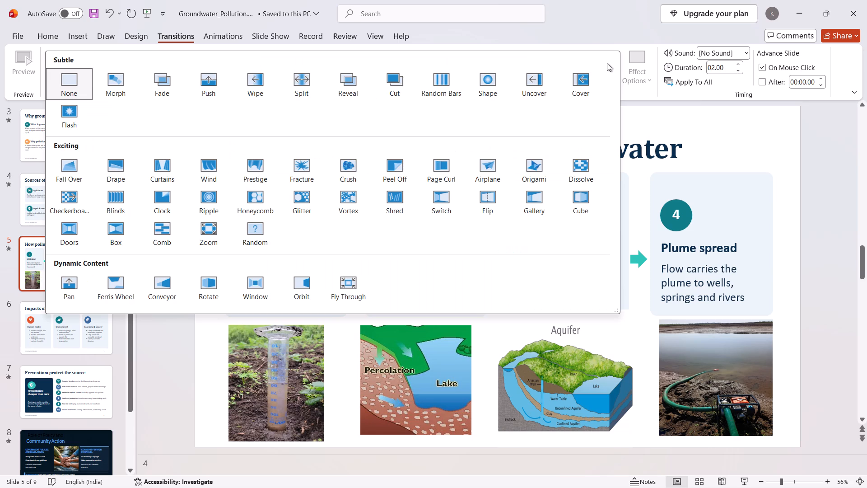
pyautogui.click(441, 157)
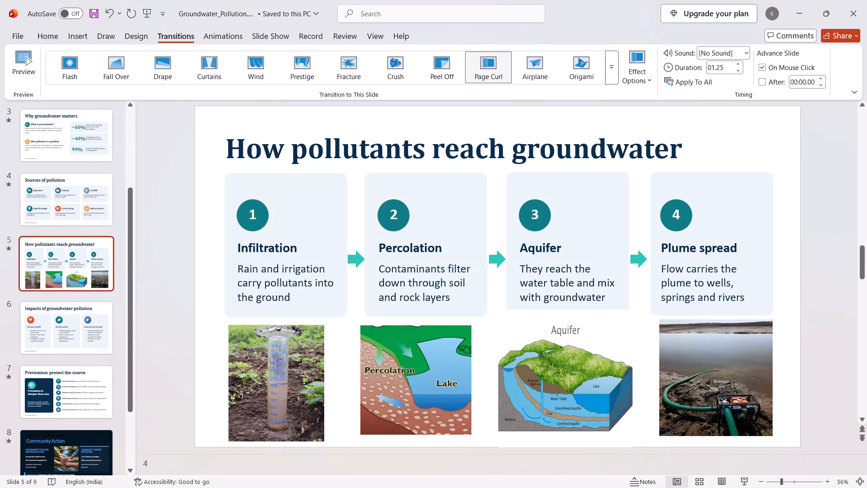
# Apply the Checkerboard transition to slide 6, "Impacts of groundwater pollution", after trying Split.
pyautogui.click(56, 334)
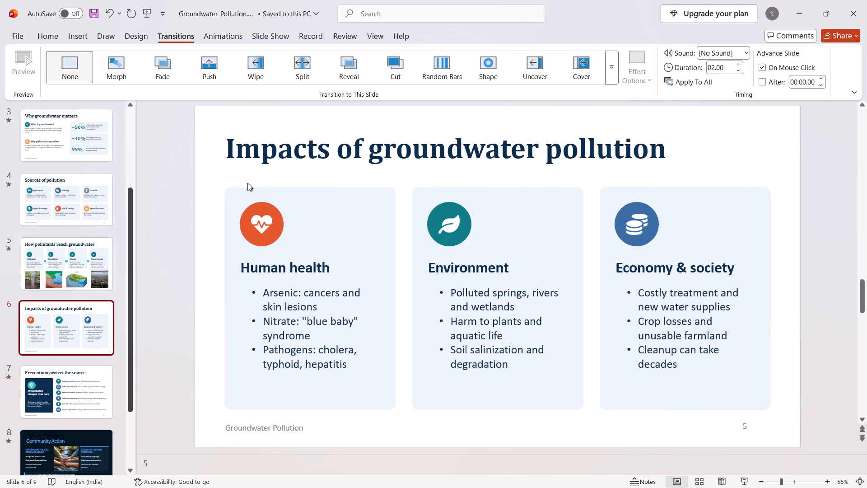
pyautogui.click(275, 161)
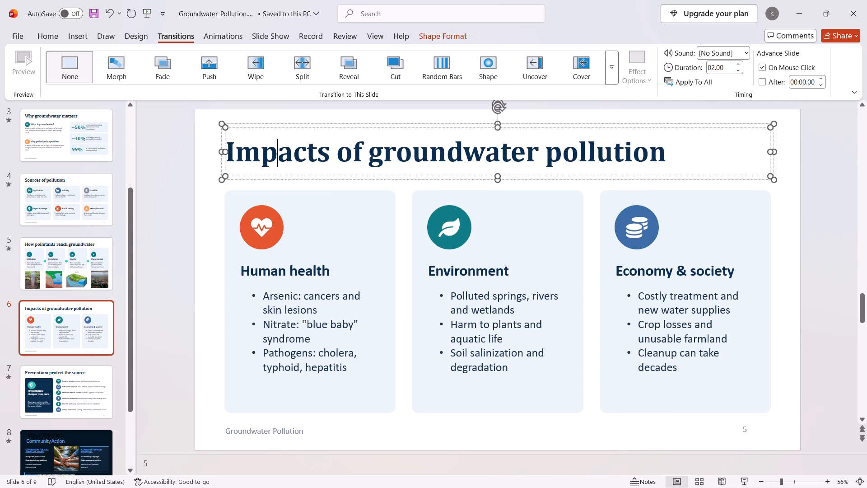
pyautogui.moveTo(664, 153); pyautogui.dragTo(191, 128)
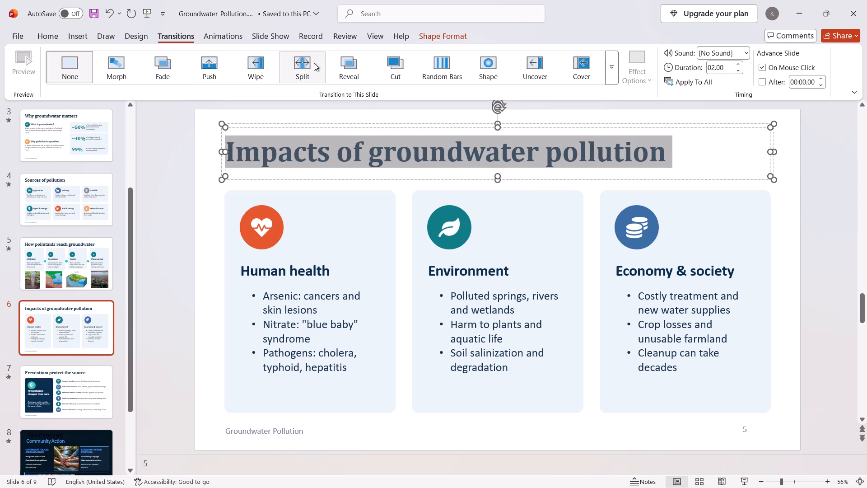
pyautogui.click(315, 63)
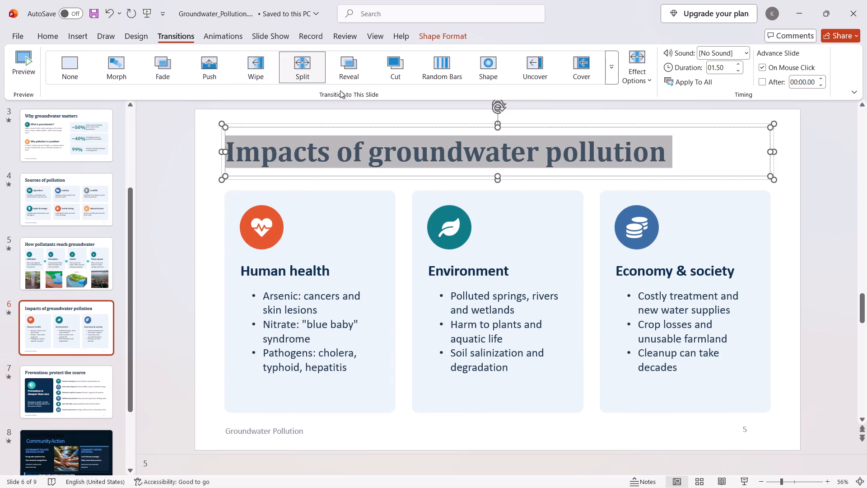
pyautogui.click(613, 68)
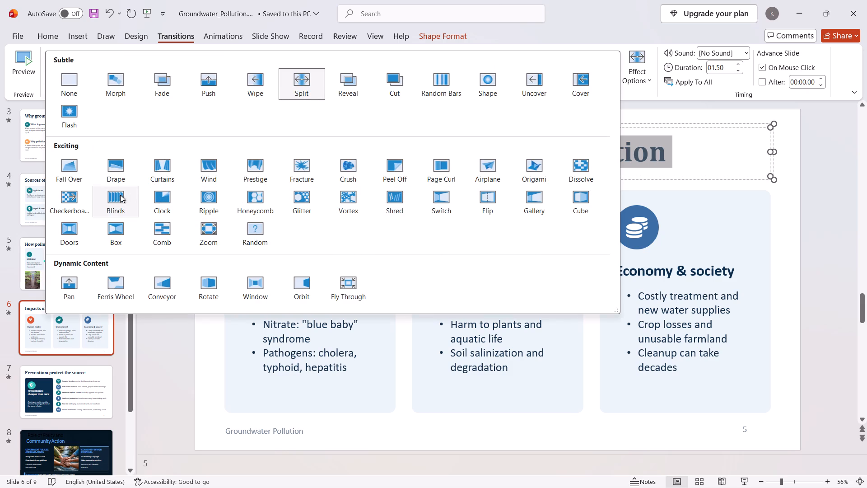
pyautogui.click(65, 194)
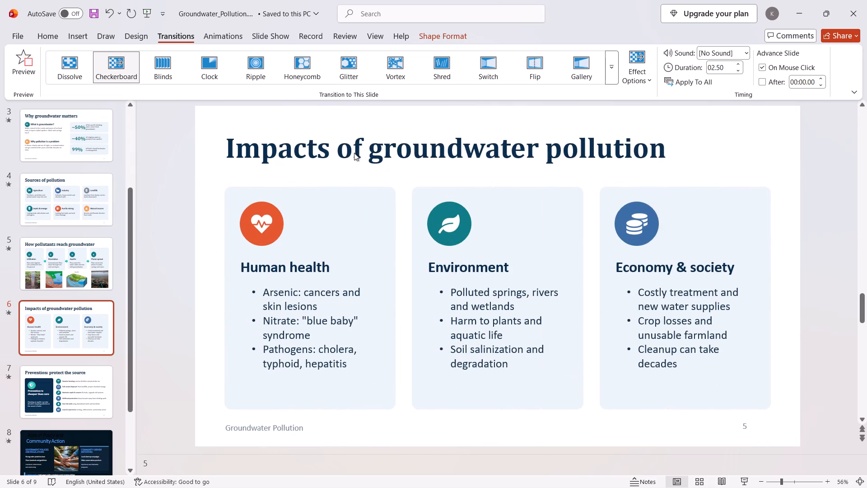
# Give the title "Impacts of groundwater pollution" a Zoom entrance animation, after trying Swivel.
pyautogui.click(384, 156)
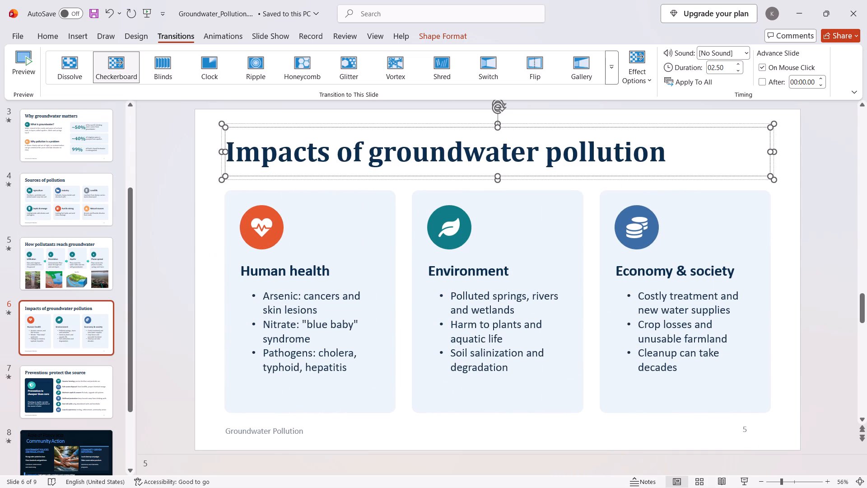
pyautogui.click(667, 152)
pyautogui.click(660, 154)
pyautogui.moveTo(660, 154); pyautogui.dragTo(213, 126)
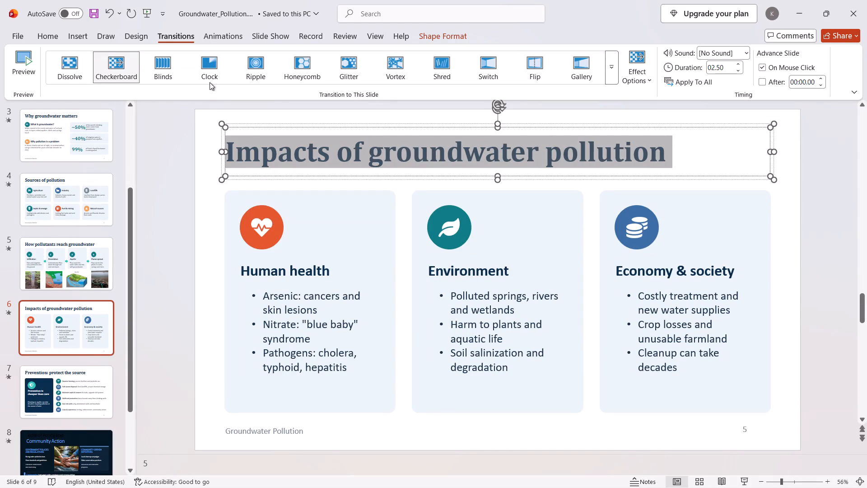
pyautogui.click(212, 37)
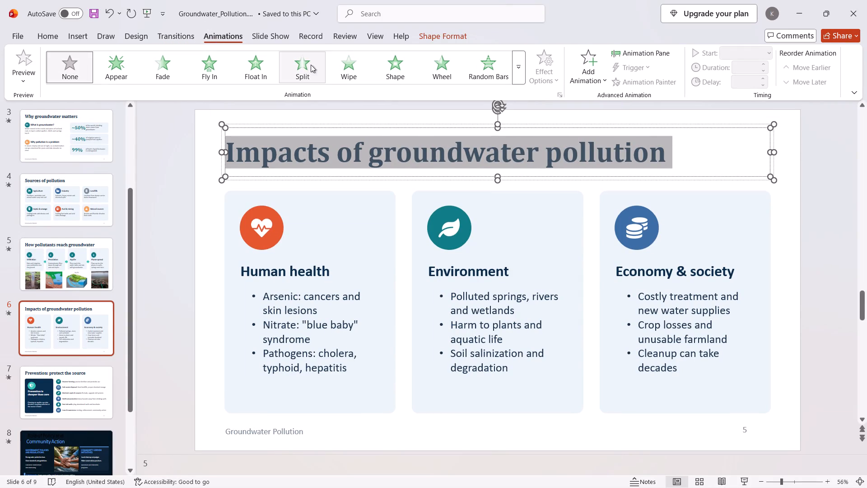
pyautogui.click(513, 66)
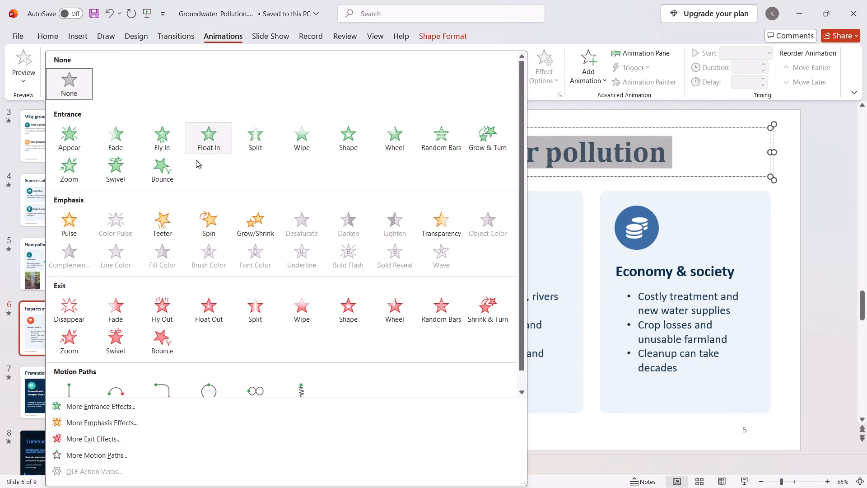
pyautogui.click(112, 163)
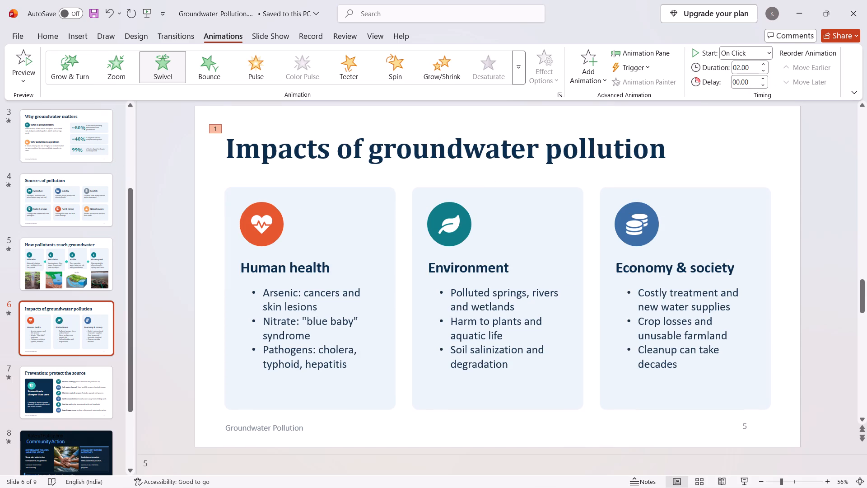
pyautogui.click(514, 71)
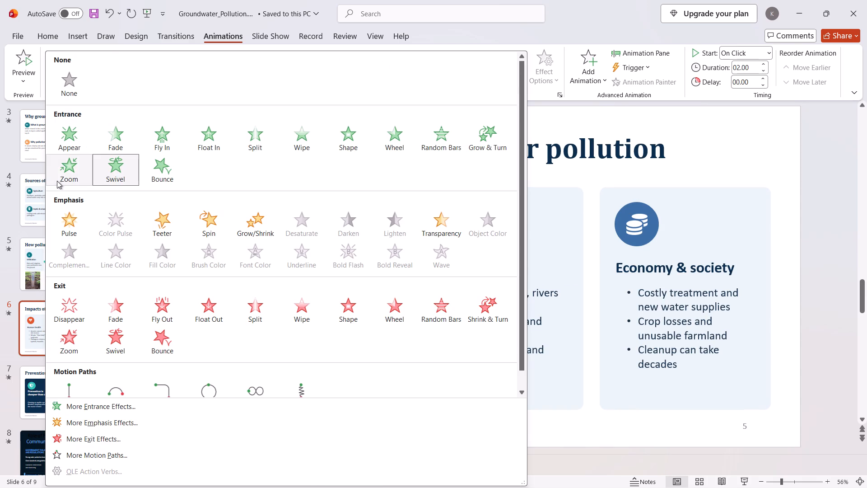
pyautogui.click(64, 165)
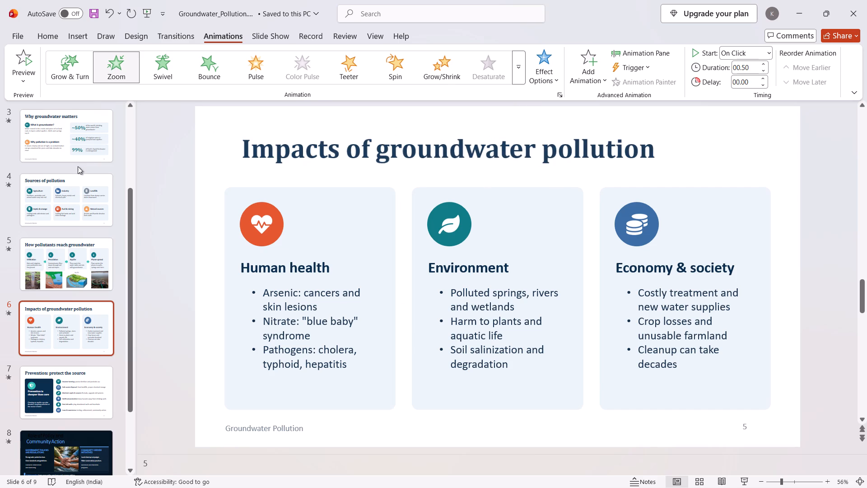
# Give the orange circle in the Human health card a Shape animation that starts With Previous.
pyautogui.click(286, 231)
pyautogui.click(274, 228)
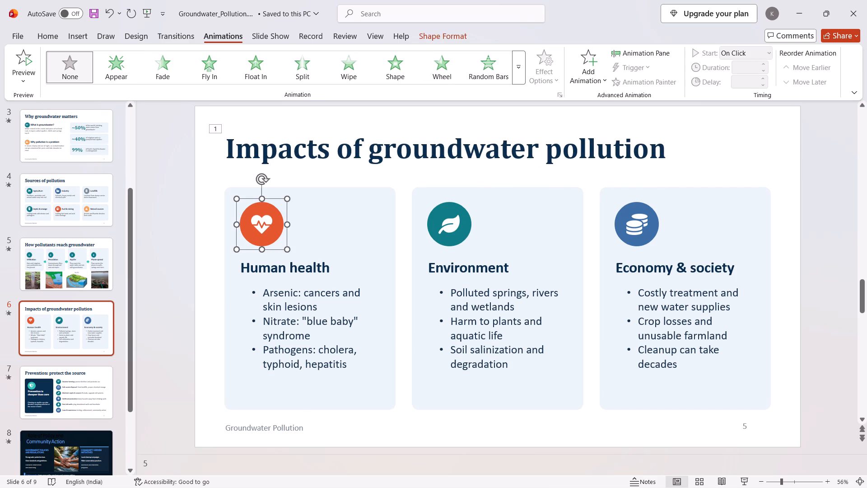
pyautogui.click(391, 72)
pyautogui.click(753, 53)
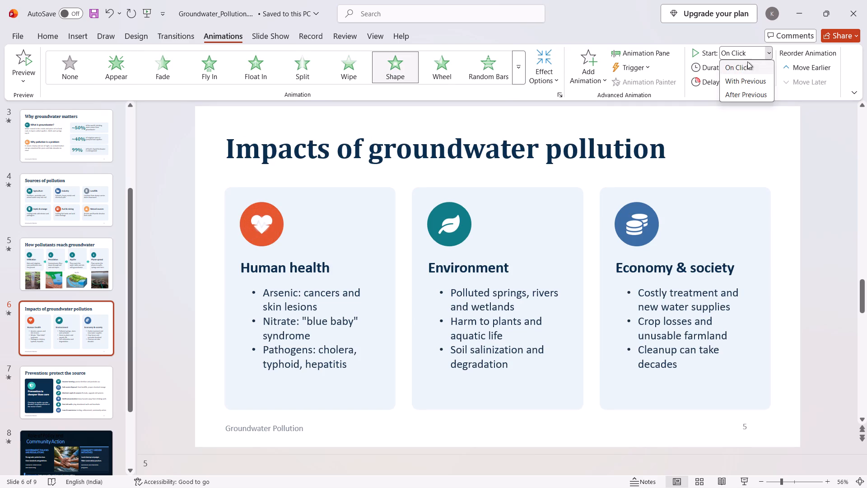
pyautogui.click(741, 84)
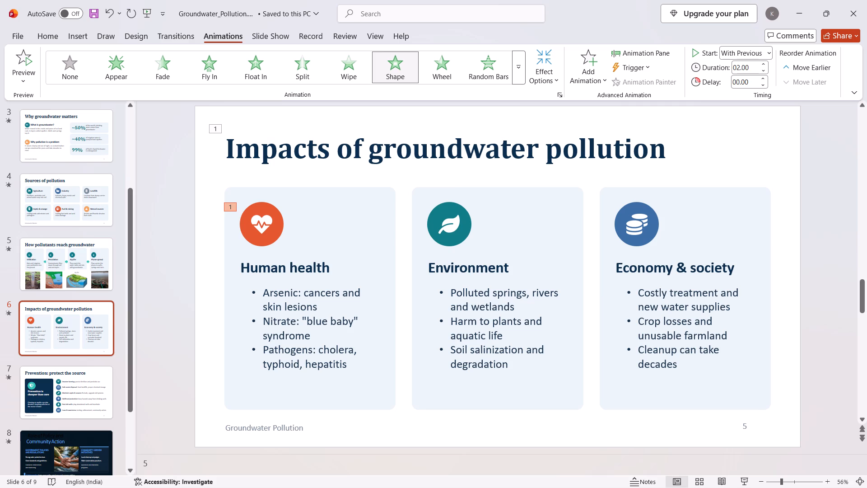
# Give the leaf icon in the Environment card a Shape animation that starts With Previous.
pyautogui.click(454, 229)
pyautogui.click(391, 67)
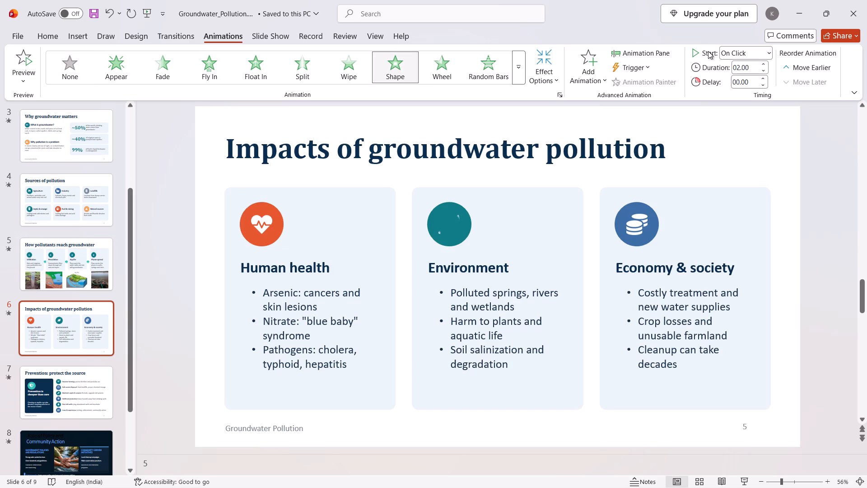
pyautogui.click(728, 54)
pyautogui.click(732, 84)
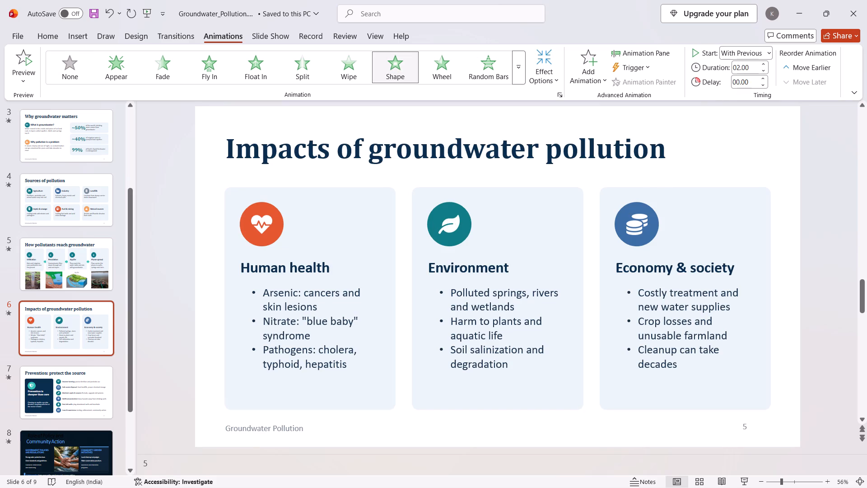
# Give the blue circle in the Economy & society card a Shape animation that starts With Previous.
pyautogui.click(648, 224)
pyautogui.click(402, 73)
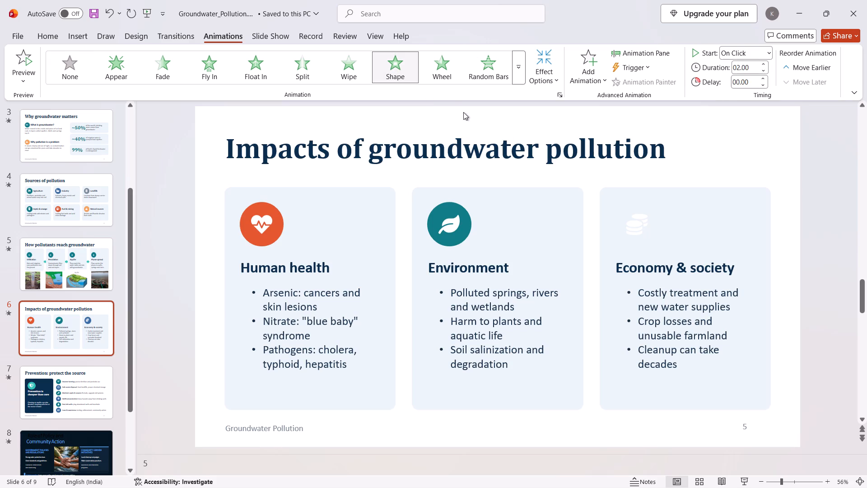
pyautogui.click(738, 55)
pyautogui.click(739, 80)
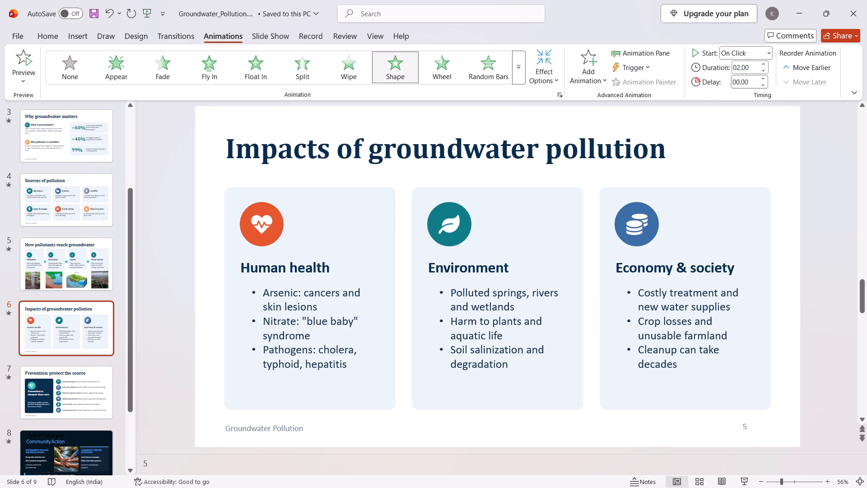
# Give the Human health heading a Fly In animation that starts With Previous.
pyautogui.click(308, 310)
pyautogui.click(308, 307)
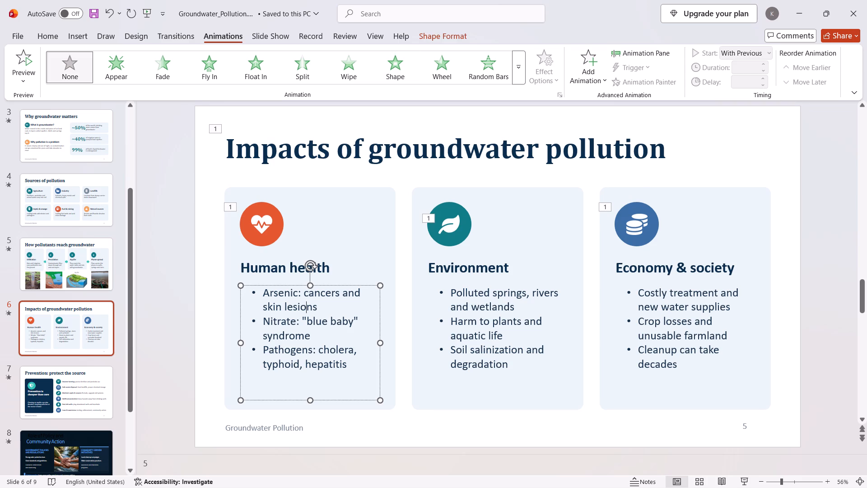
pyautogui.click(254, 269)
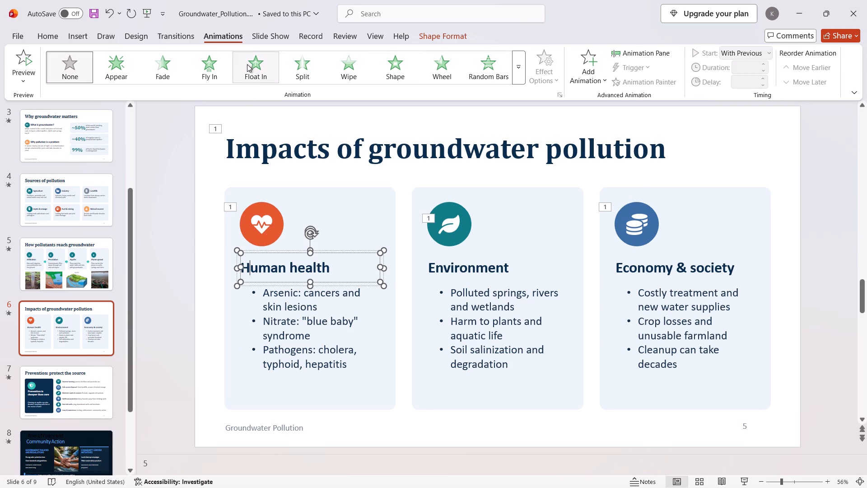
pyautogui.click(209, 63)
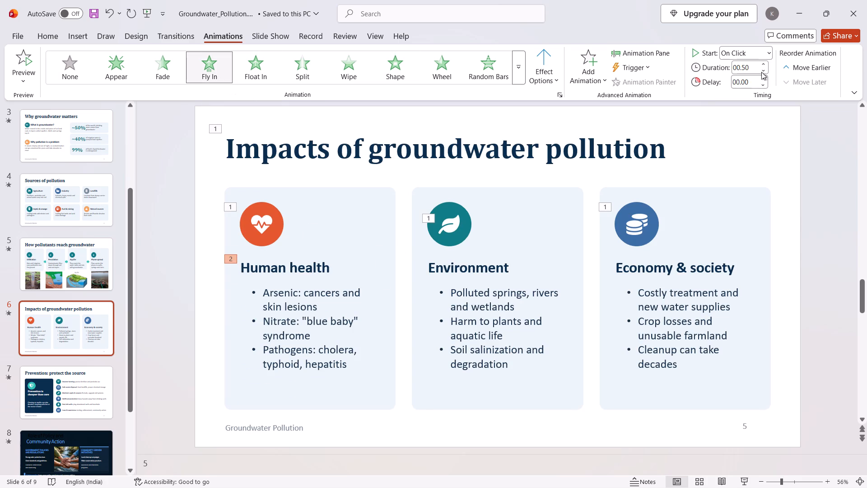
pyautogui.click(761, 54)
pyautogui.click(753, 81)
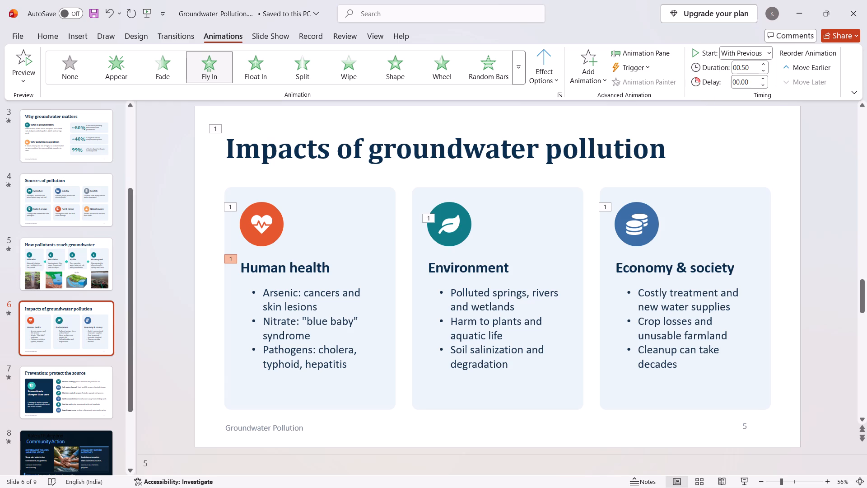
# Give the Environment heading a Fly In animation that starts With Previous.
pyautogui.click(492, 266)
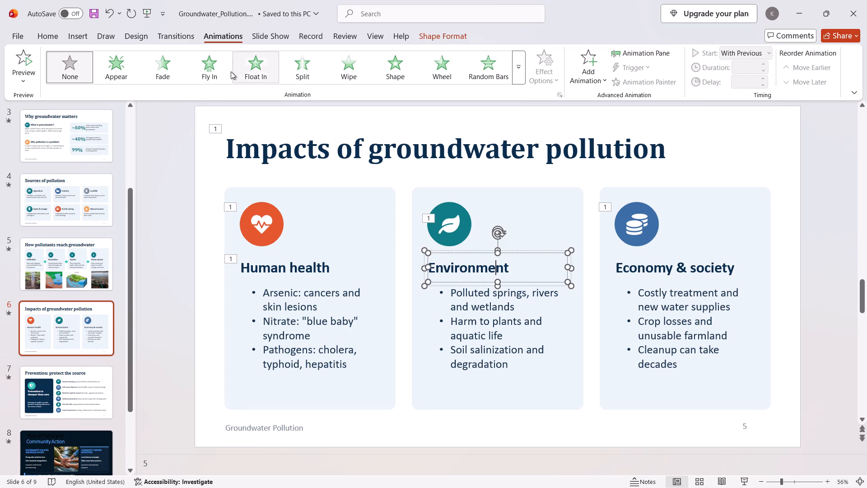
pyautogui.click(222, 69)
pyautogui.click(762, 54)
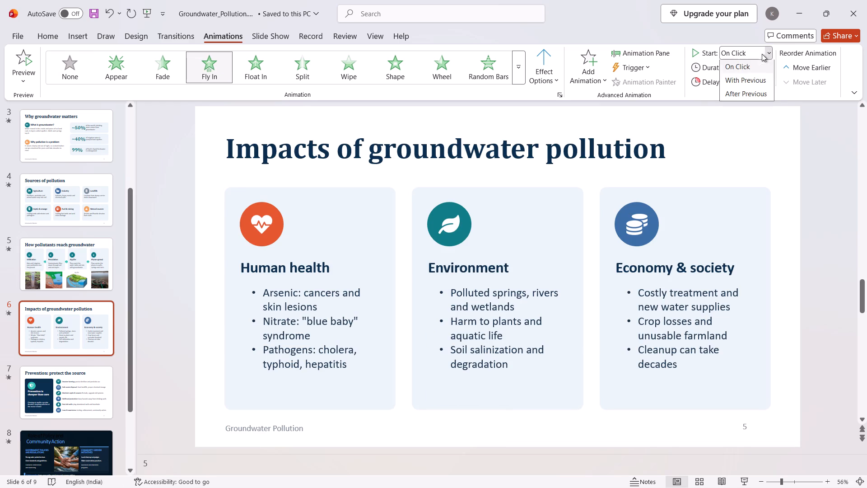
pyautogui.click(755, 84)
# Give the Economy & society heading a Fly In animation that starts With Previous.
pyautogui.click(688, 268)
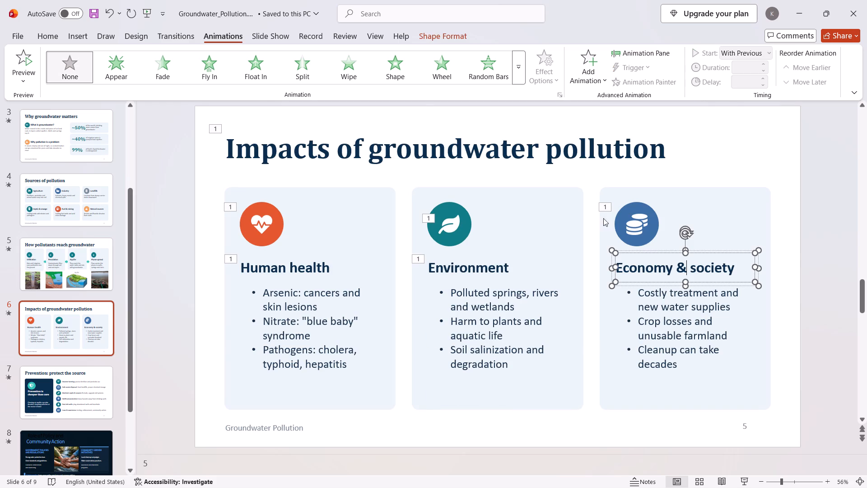
pyautogui.click(217, 71)
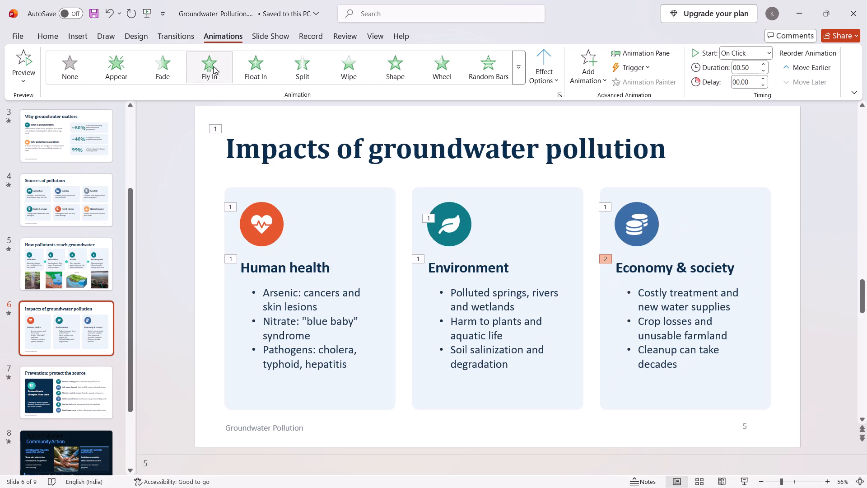
pyautogui.click(475, 263)
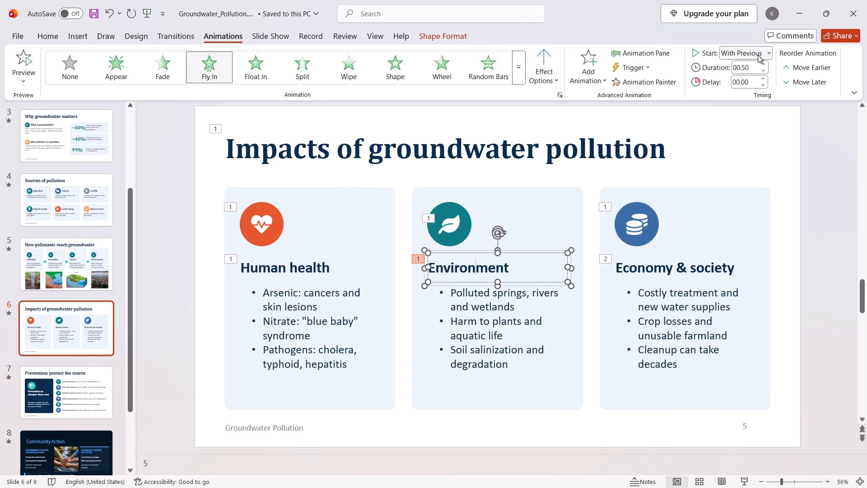
pyautogui.click(709, 266)
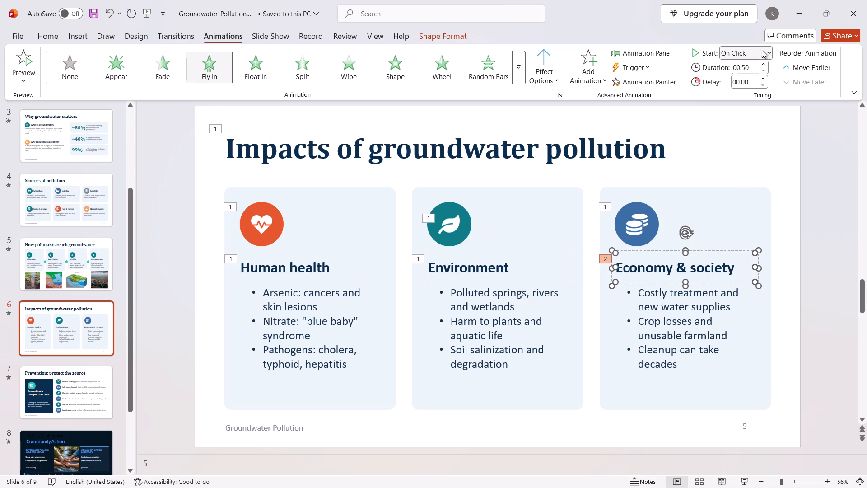
pyautogui.click(760, 49)
pyautogui.click(749, 78)
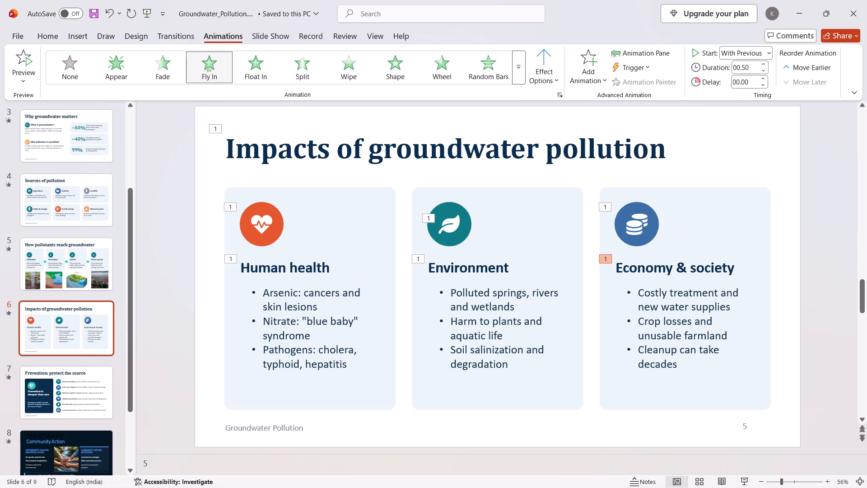
# Give the bullet list in the Human health card a Wipe animation that starts With Previous.
pyautogui.click(462, 221)
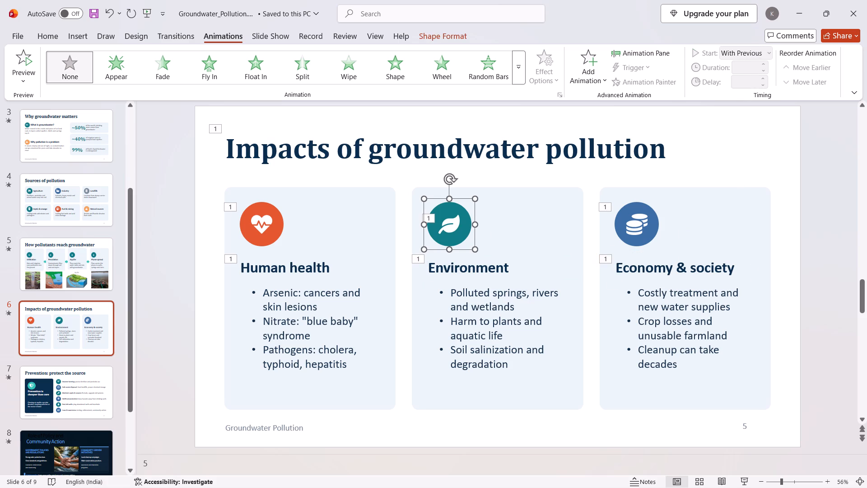
pyautogui.click(508, 317)
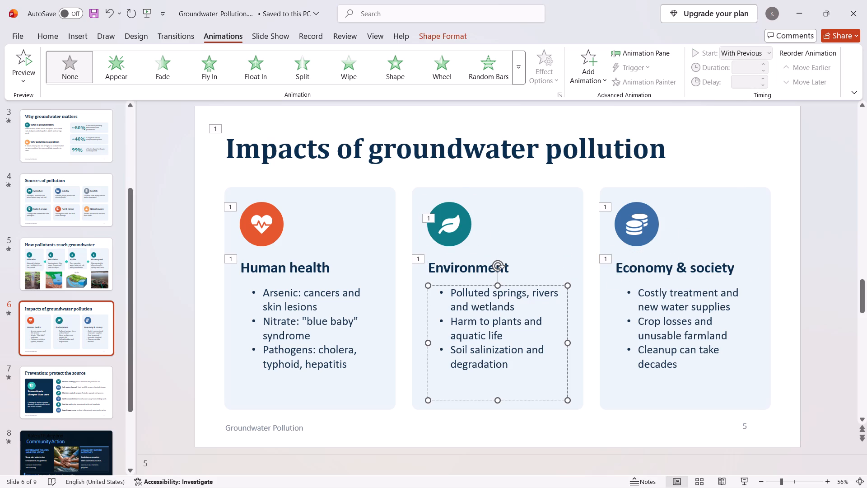
pyautogui.click(291, 306)
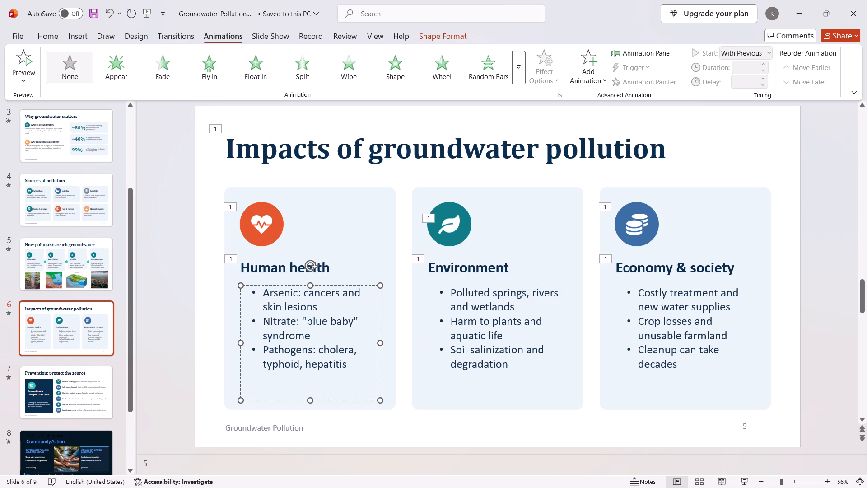
pyautogui.click(345, 70)
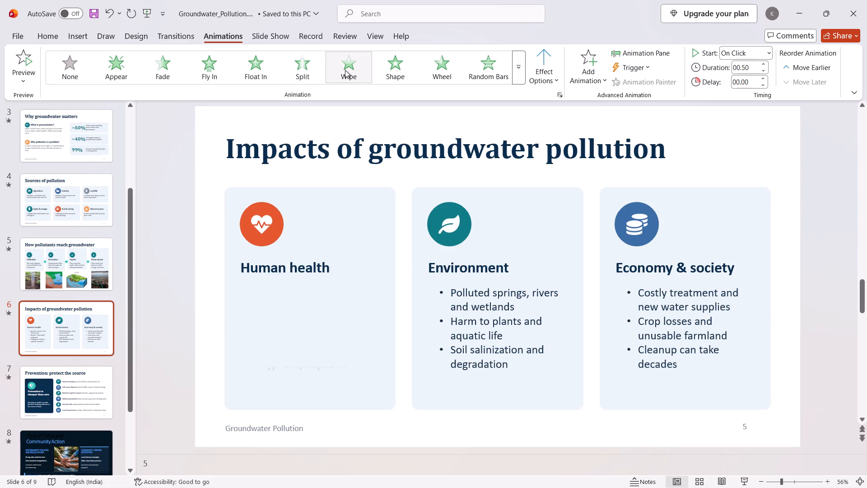
pyautogui.click(747, 56)
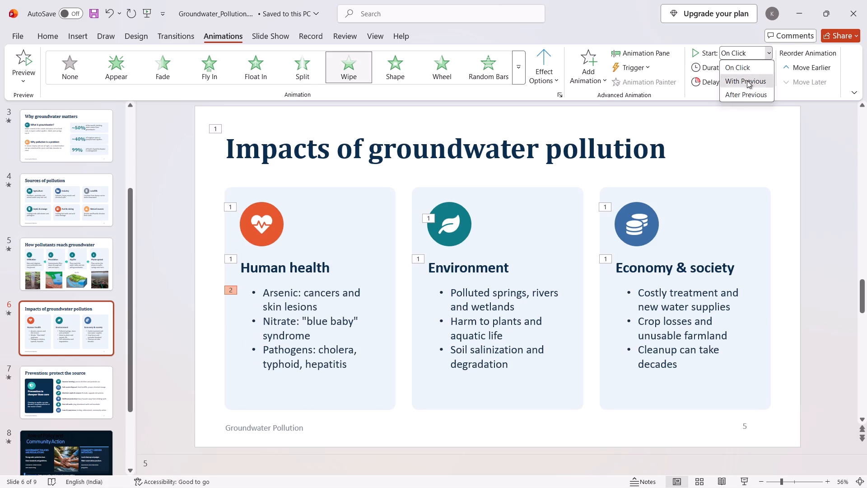
pyautogui.click(747, 80)
# Give the bullet list in the Environment card a Wipe animation that starts With Previous.
pyautogui.click(480, 313)
pyautogui.click(351, 71)
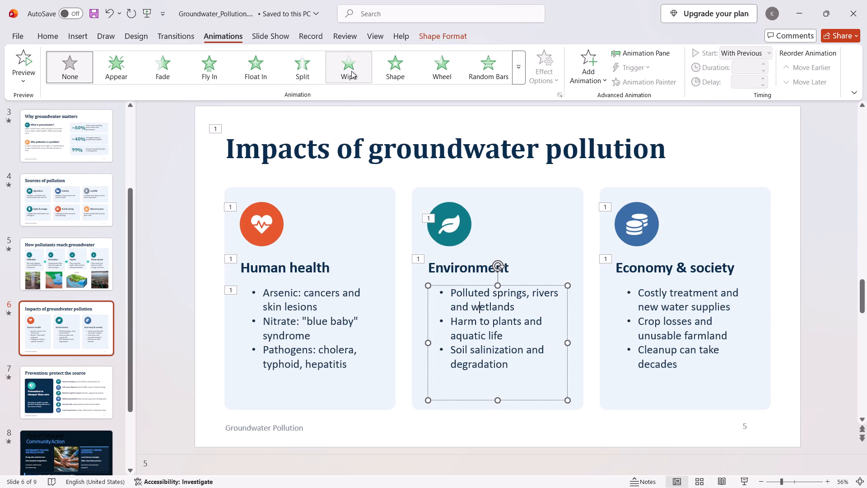
pyautogui.click(749, 45)
pyautogui.click(748, 55)
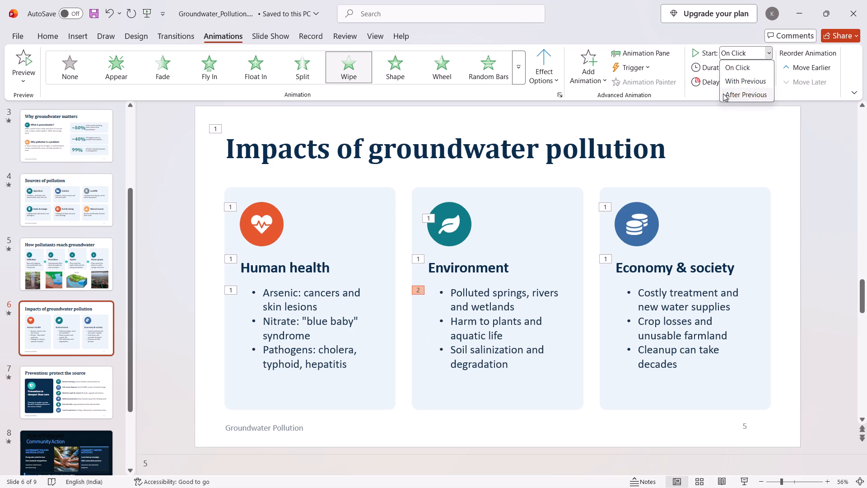
pyautogui.click(732, 79)
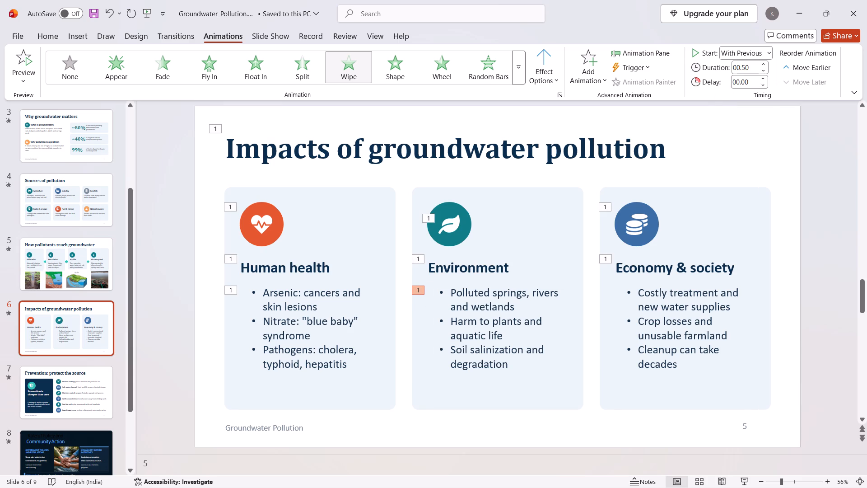
# Give the bullet list in the Economy & society card a Wipe animation that starts With Previous.
pyautogui.click(652, 294)
pyautogui.click(356, 64)
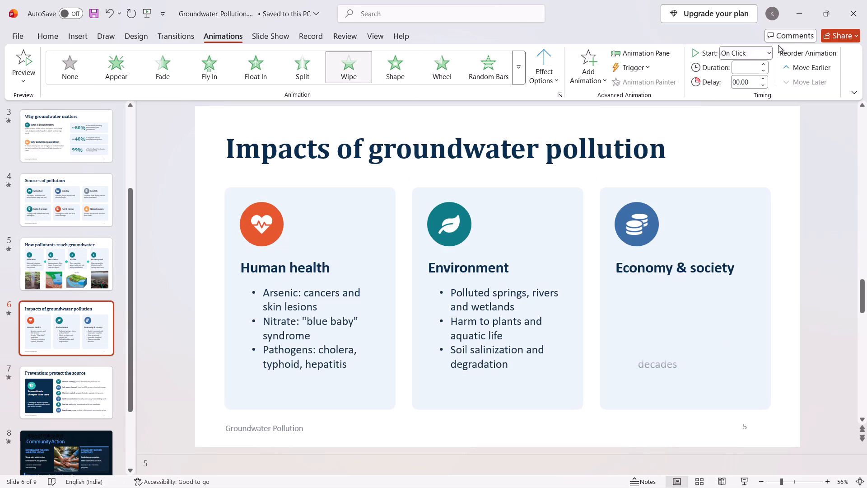
pyautogui.click(767, 48)
pyautogui.click(752, 81)
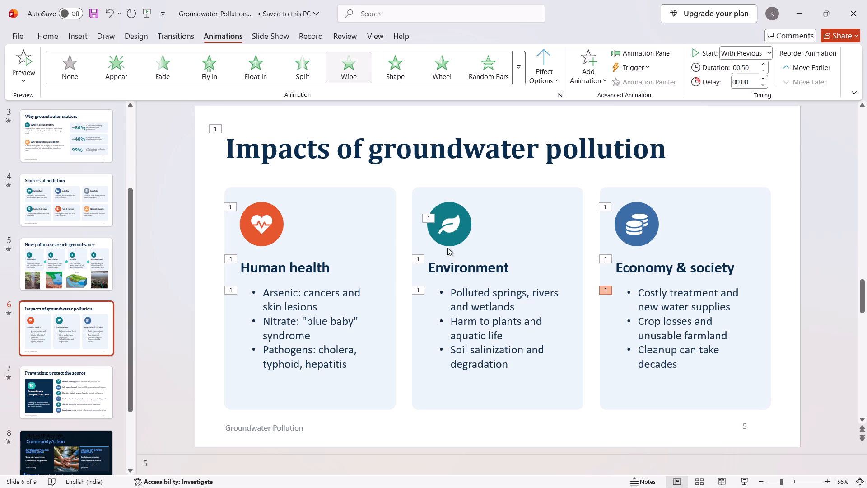
# Play the slide show from slide 5 through the Impacts of groundwater pollution slide to check its animations, and exit the show.
pyautogui.click(53, 266)
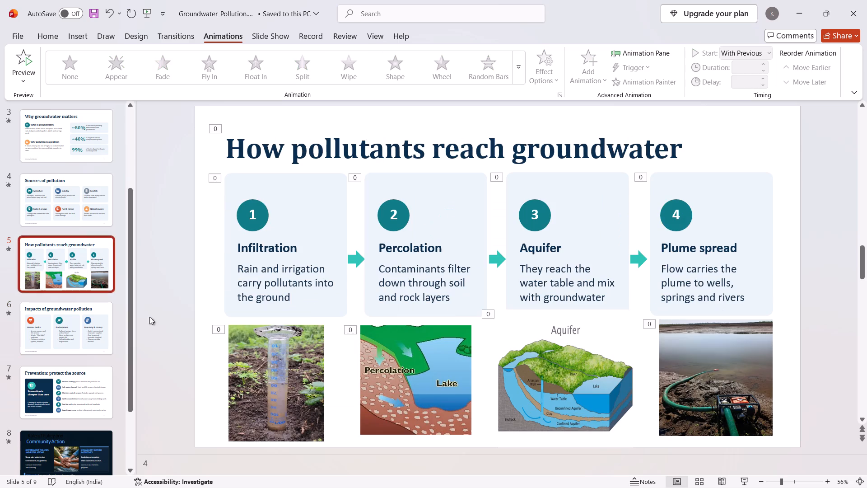
pyautogui.click(745, 481)
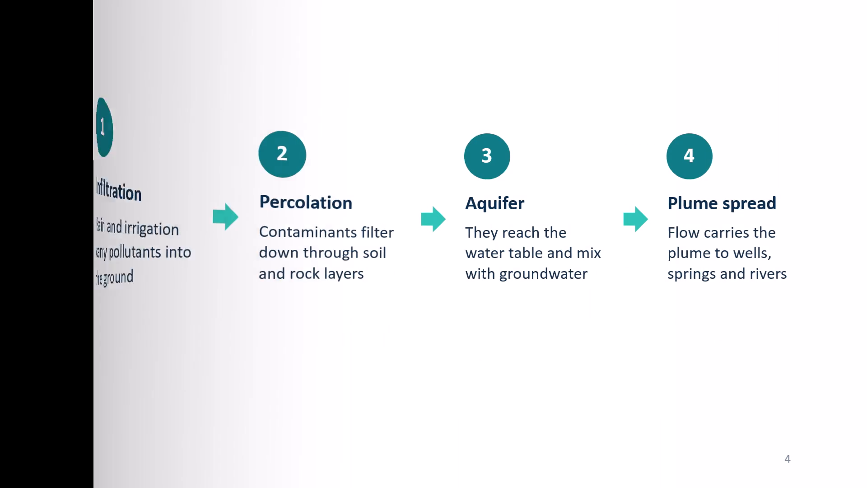
pyautogui.click(779, 277)
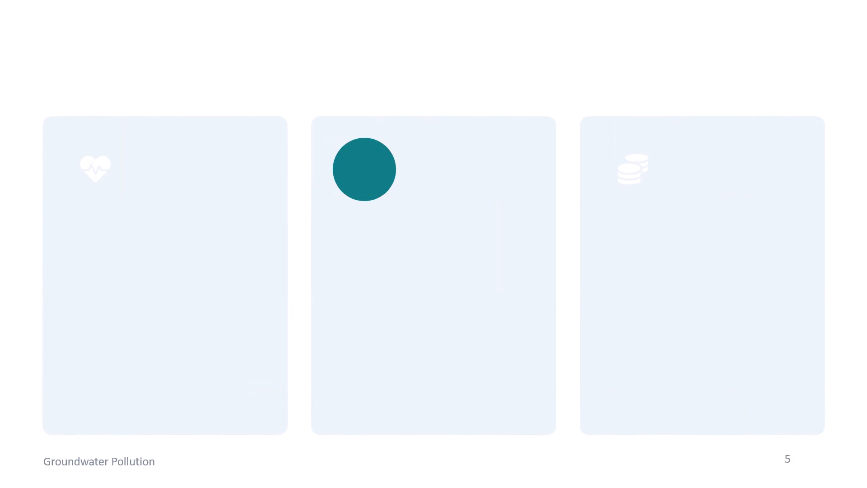
pyautogui.click(779, 277)
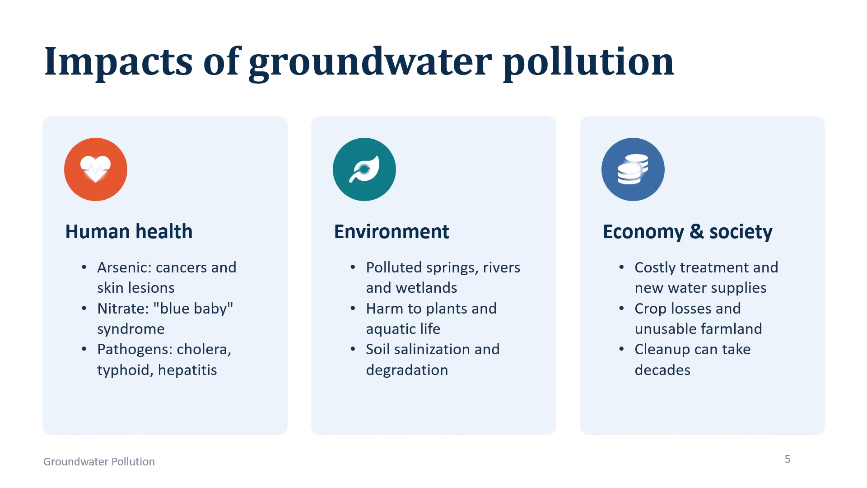
pyautogui.click(778, 277)
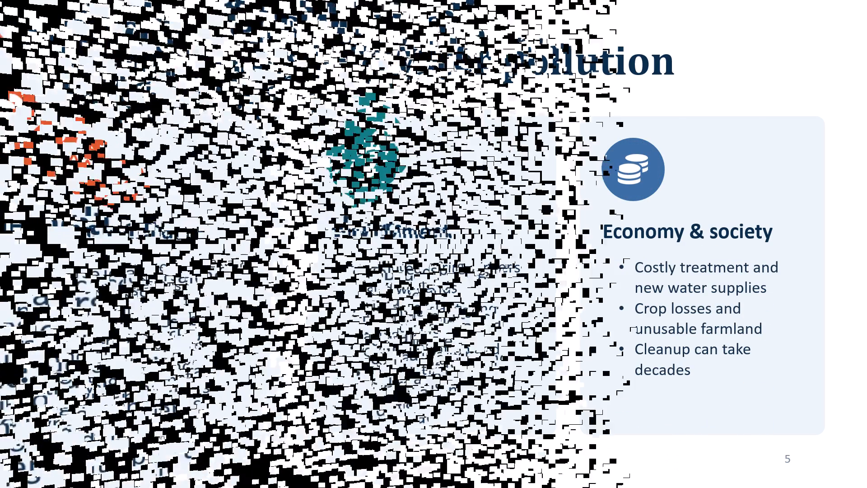
pyautogui.press('Escape')
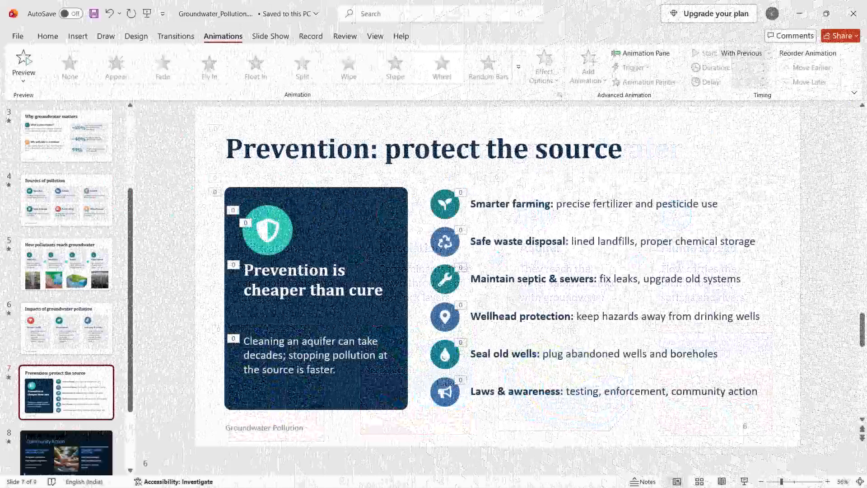
# Set the Zoom animation of the Impacts of groundwater pollution title on slide 6 to start With Previous.
pyautogui.click(56, 311)
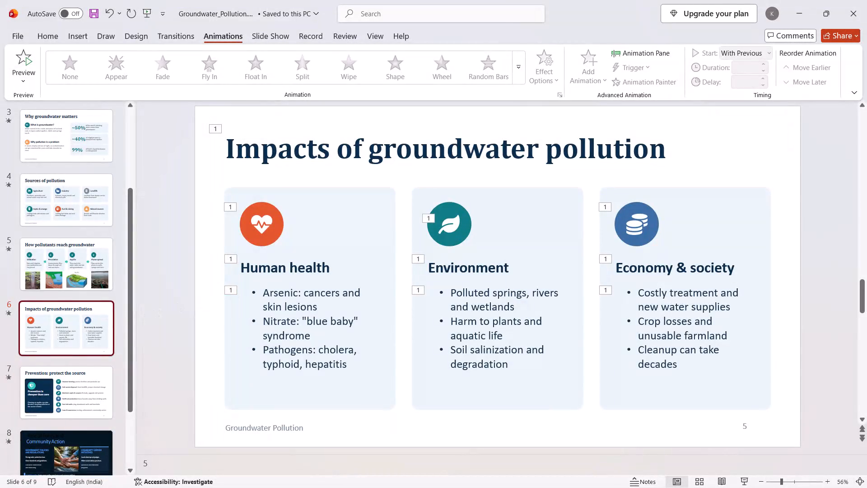
pyautogui.click(354, 235)
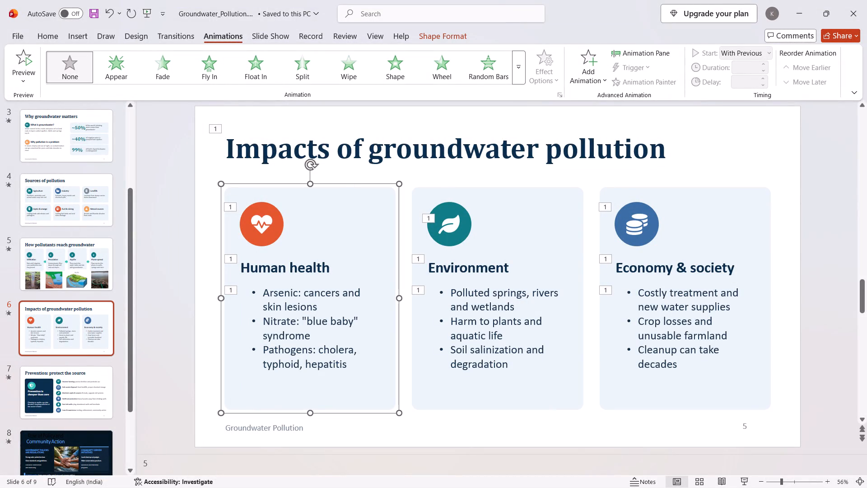
pyautogui.click(263, 221)
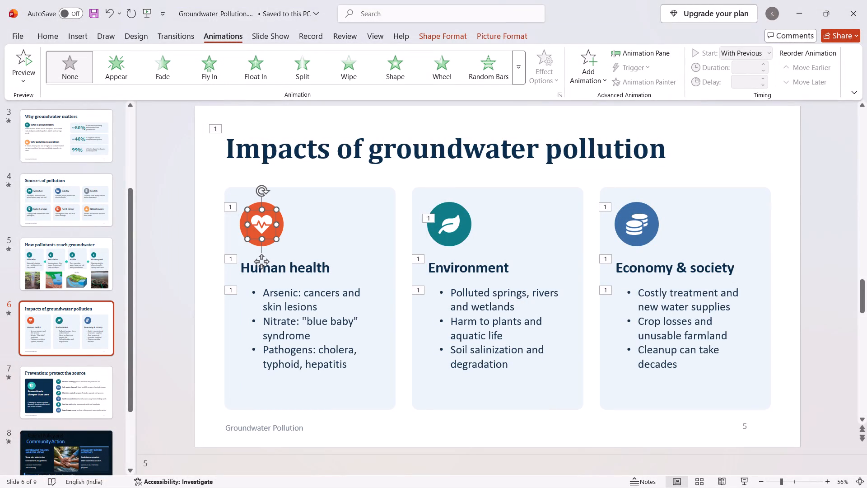
pyautogui.click(244, 196)
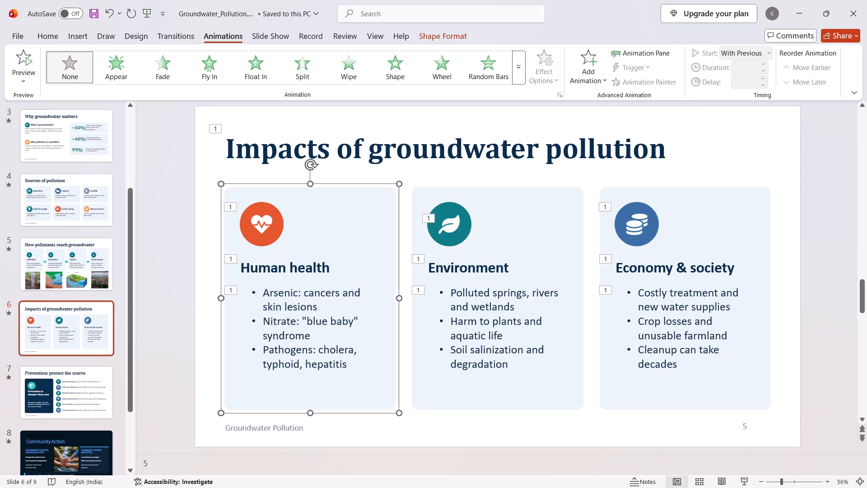
pyautogui.click(281, 141)
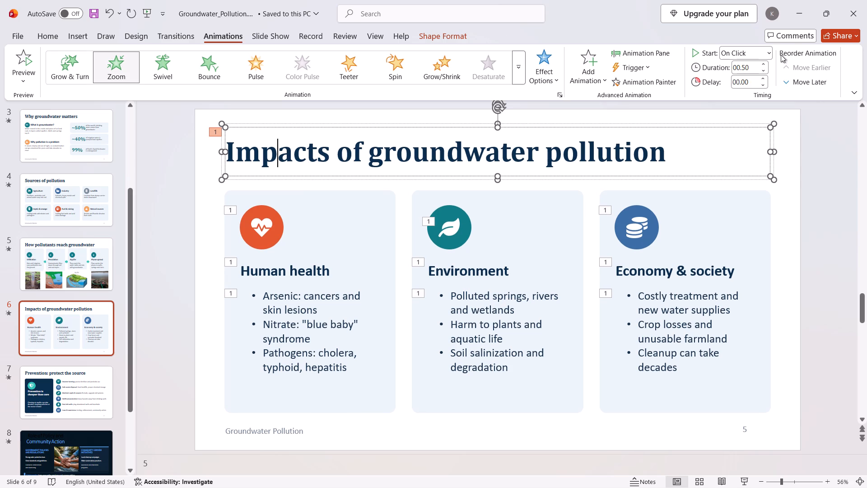
pyautogui.click(755, 46)
pyautogui.click(748, 81)
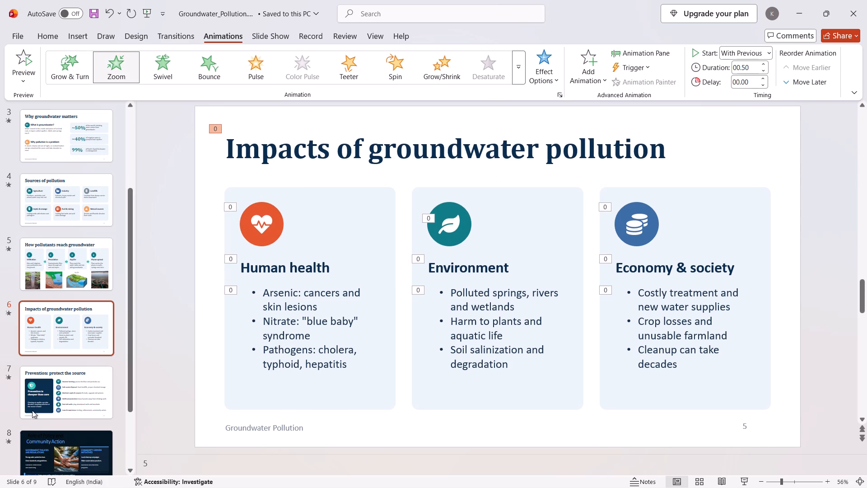
# Play the slide show from the title slide to the end to check all transitions and animations, and exit the show.
pyautogui.click(65, 408)
pyautogui.scroll(-5, 65, 408)
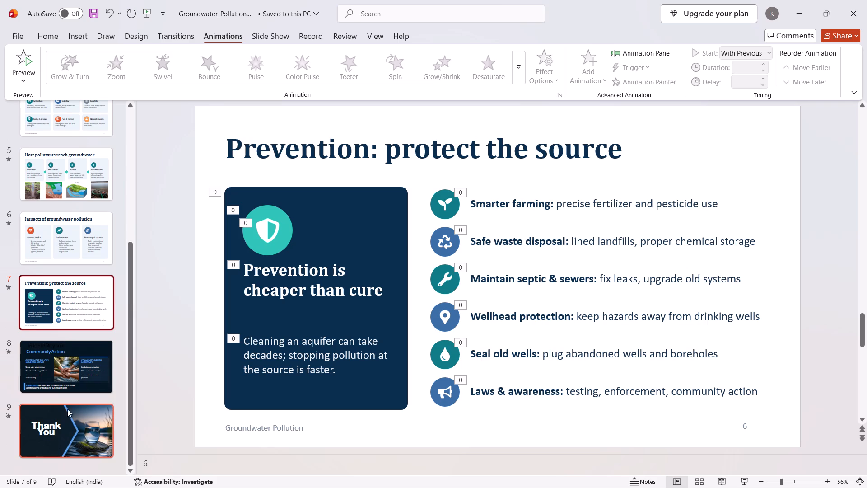
pyautogui.scroll(11, 109, 272)
pyautogui.click(93, 138)
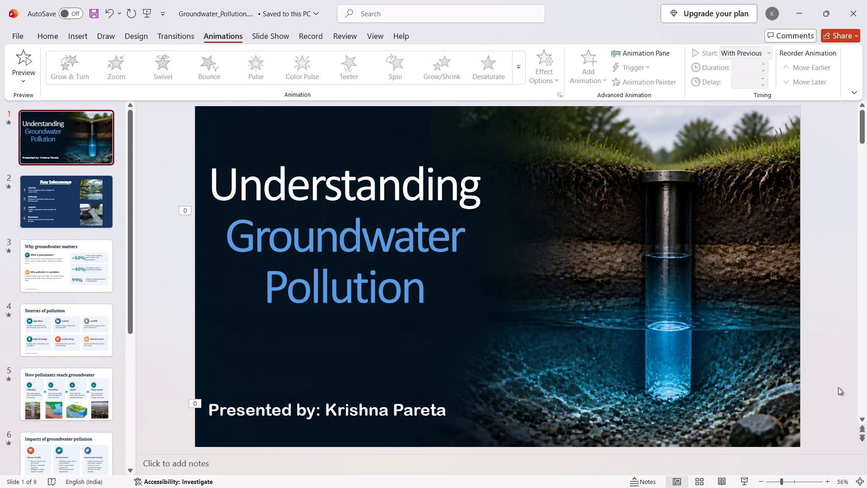
pyautogui.click(742, 481)
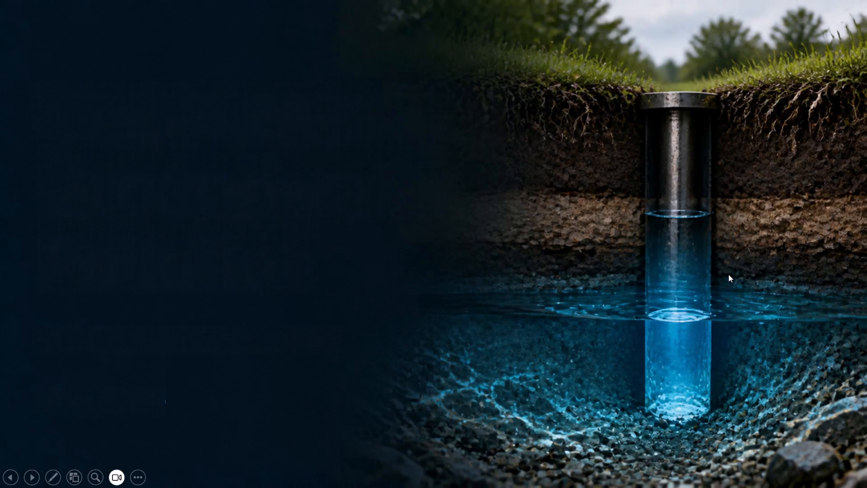
pyautogui.click(728, 276)
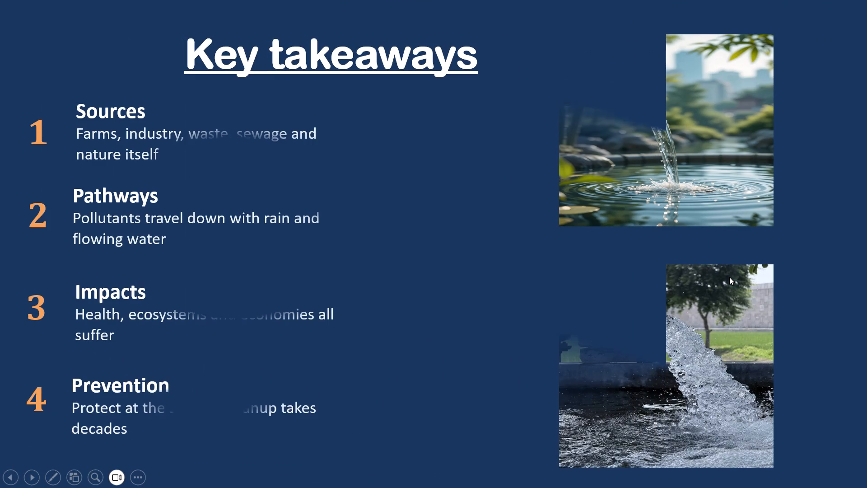
pyautogui.click(730, 279)
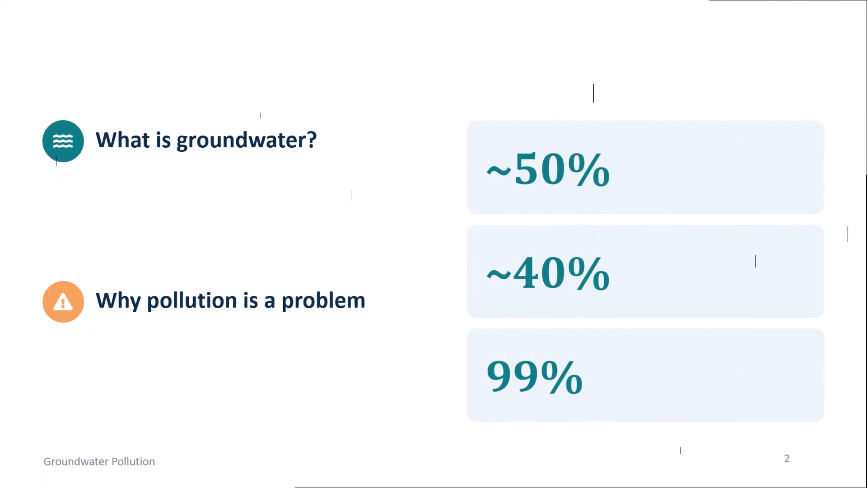
pyautogui.click(731, 277)
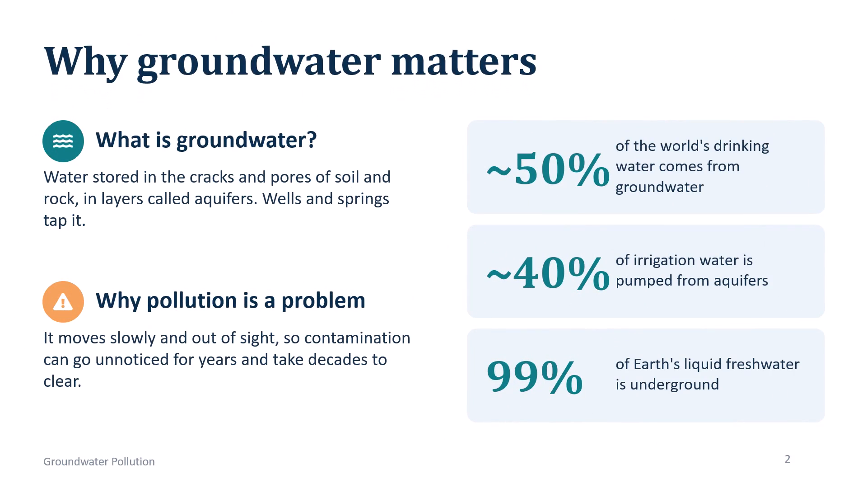
pyautogui.click(732, 277)
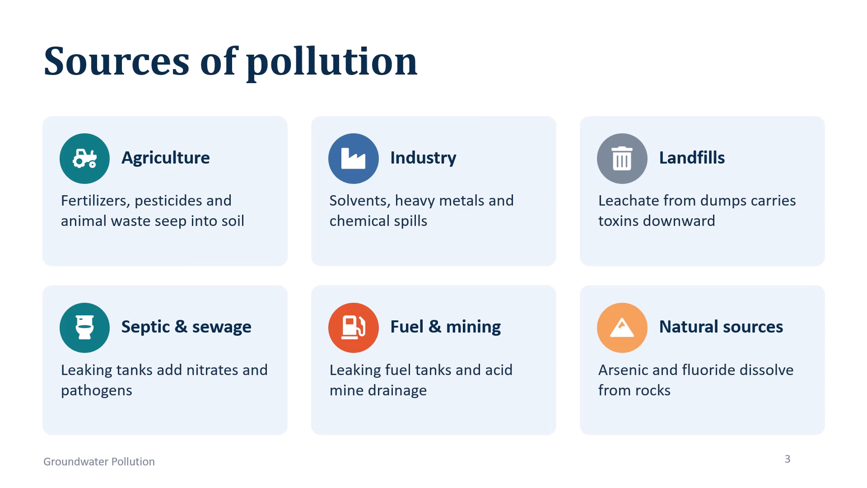
pyautogui.click(732, 277)
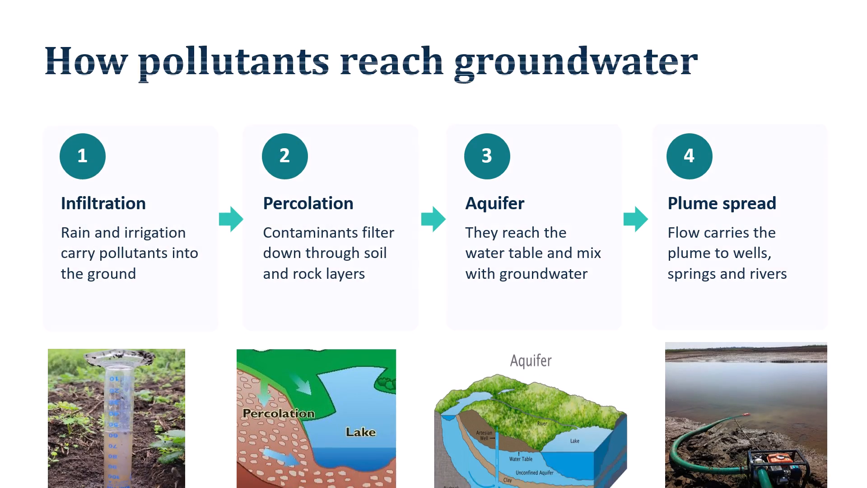
pyautogui.click(732, 277)
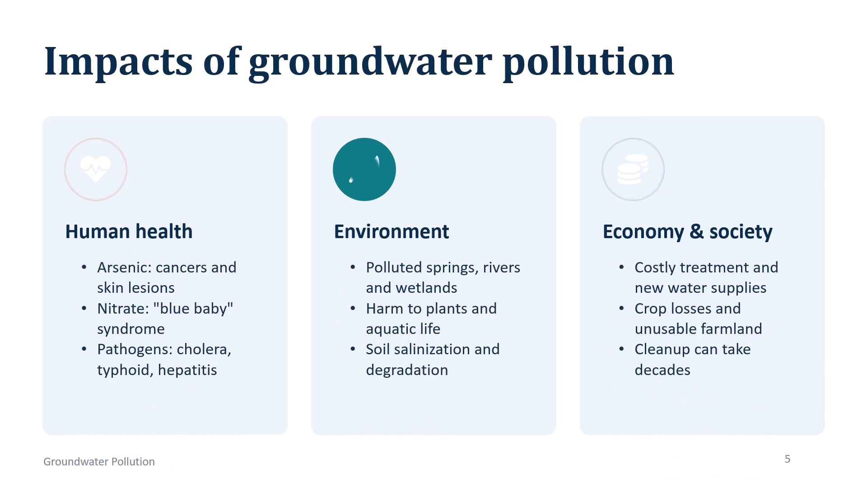
pyautogui.click(732, 282)
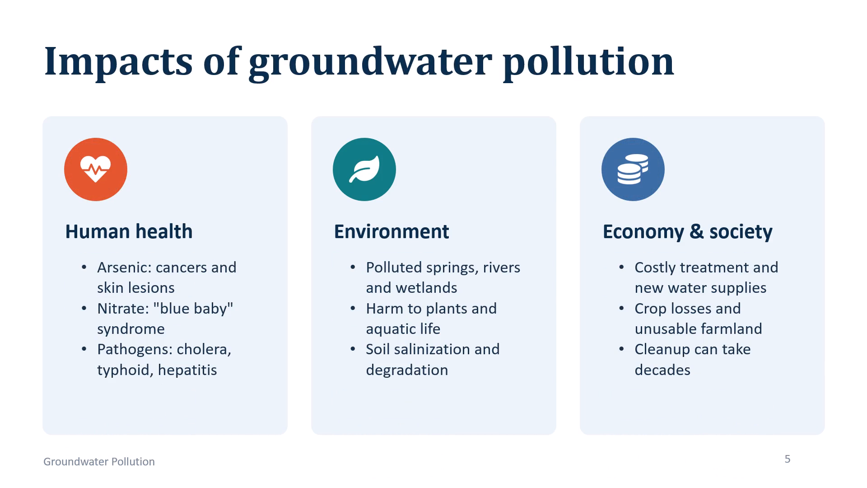
pyautogui.click(732, 282)
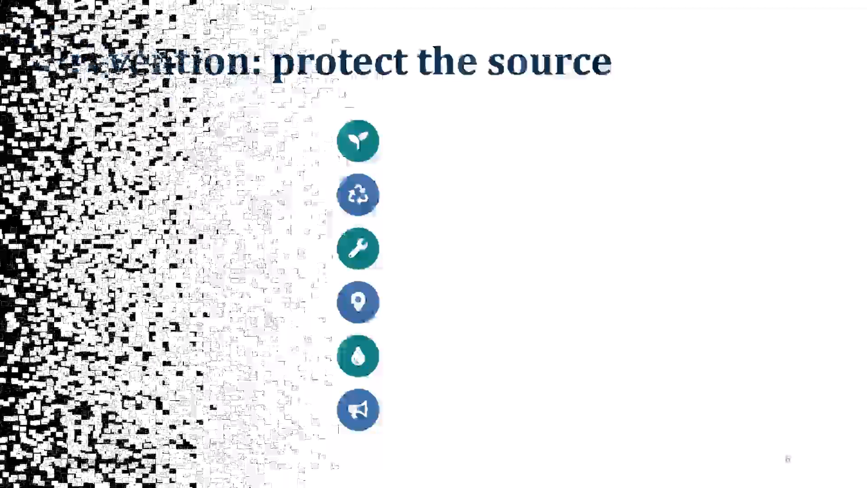
pyautogui.click(732, 282)
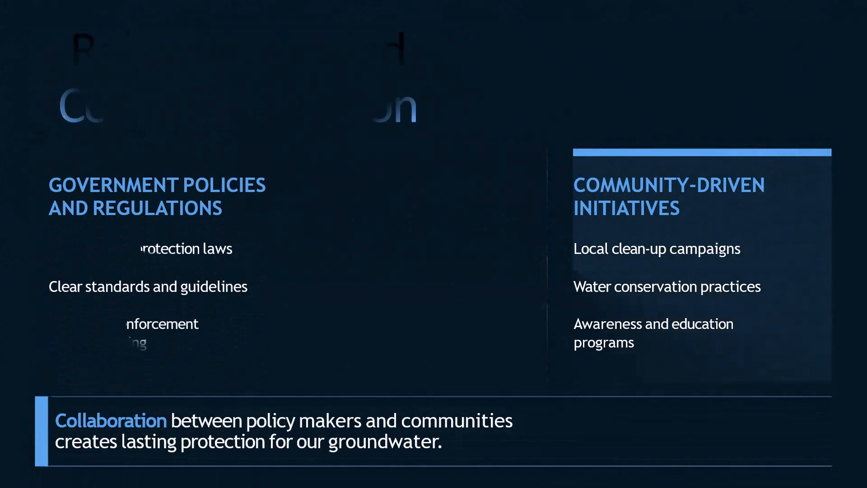
pyautogui.click(732, 282)
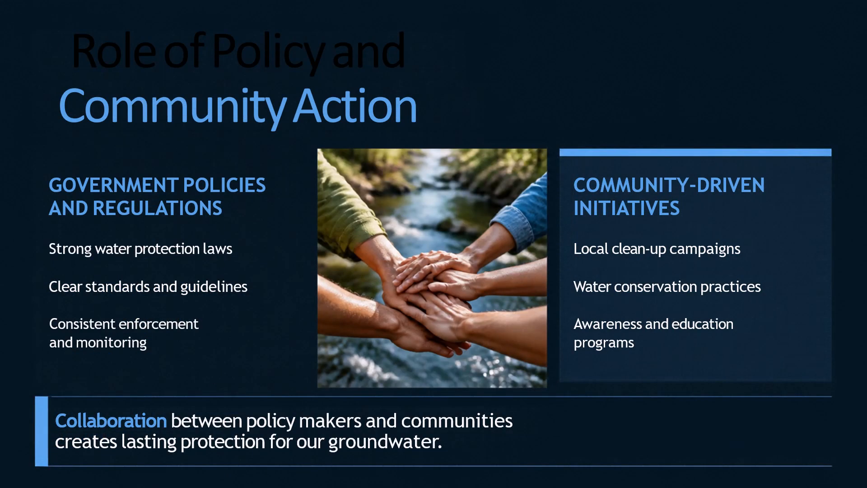
pyautogui.click(732, 282)
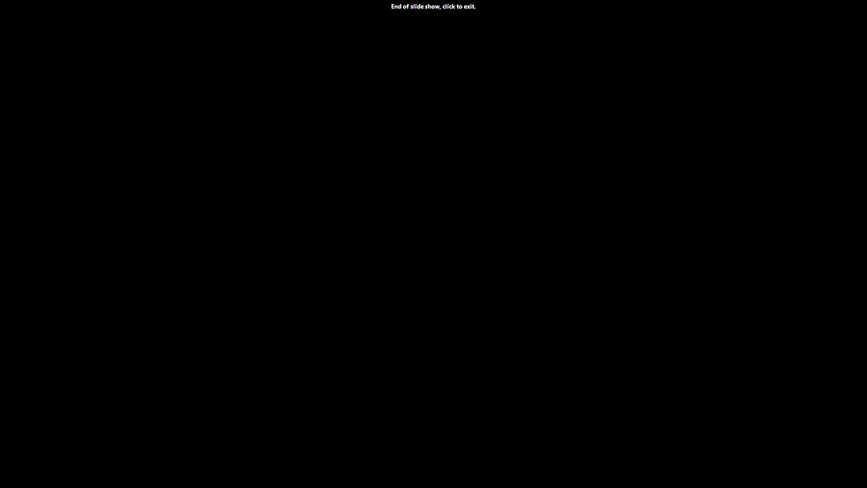
pyautogui.press('Escape')
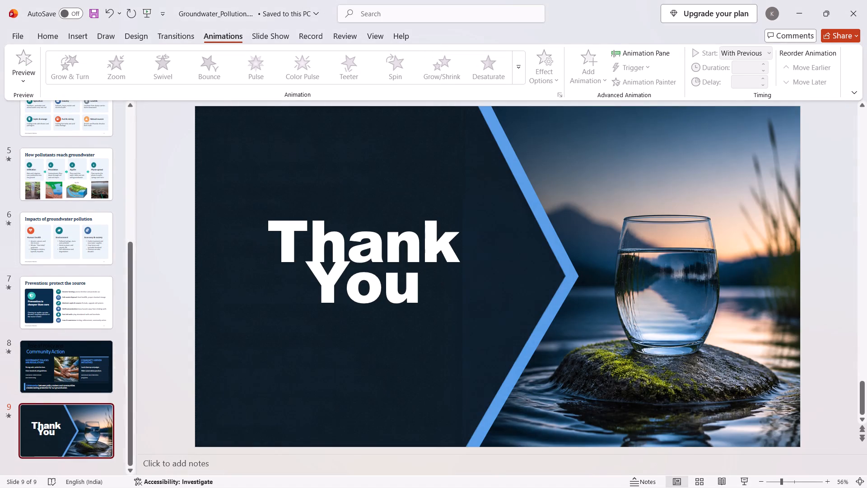
# Give the "Clear standards and guidelines" text on slide 8 a Wheel animation that starts With Previous.
pyautogui.click(56, 352)
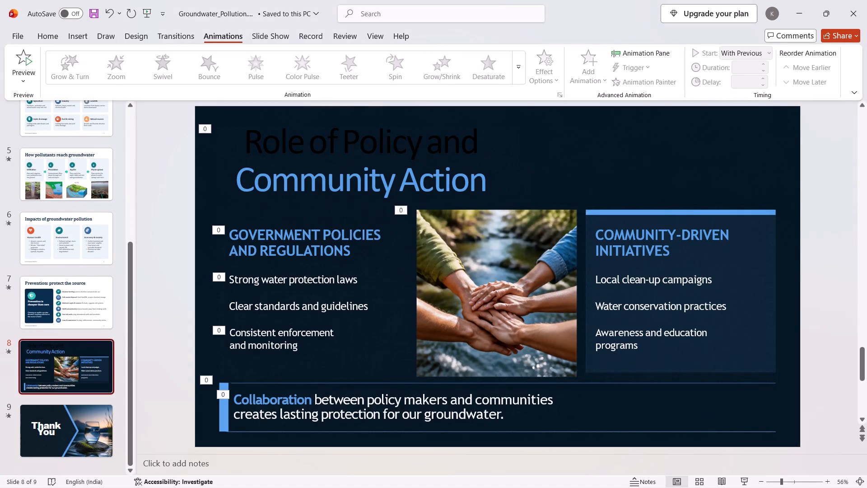
pyautogui.click(275, 305)
pyautogui.click(278, 311)
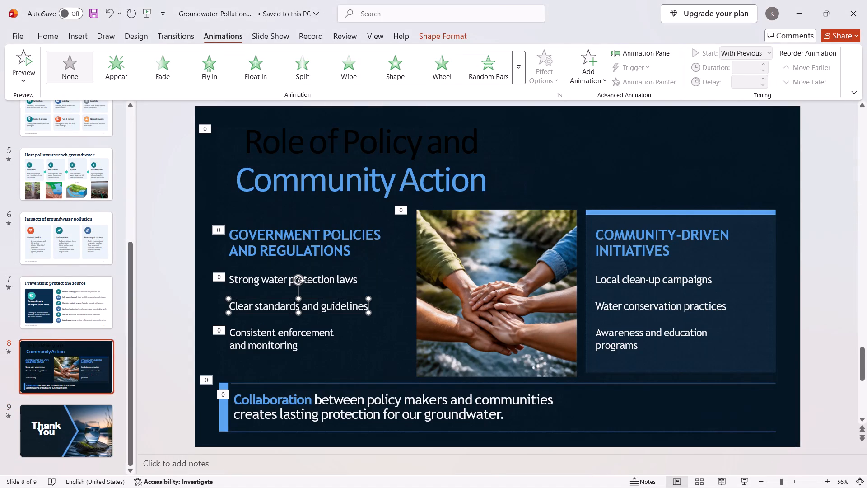
pyautogui.click(260, 278)
pyautogui.click(276, 311)
pyautogui.click(450, 72)
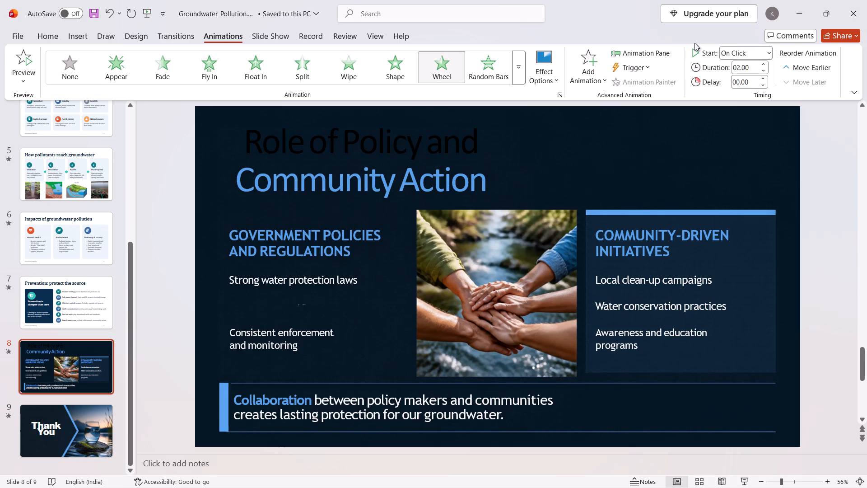
pyautogui.click(742, 52)
pyautogui.click(743, 80)
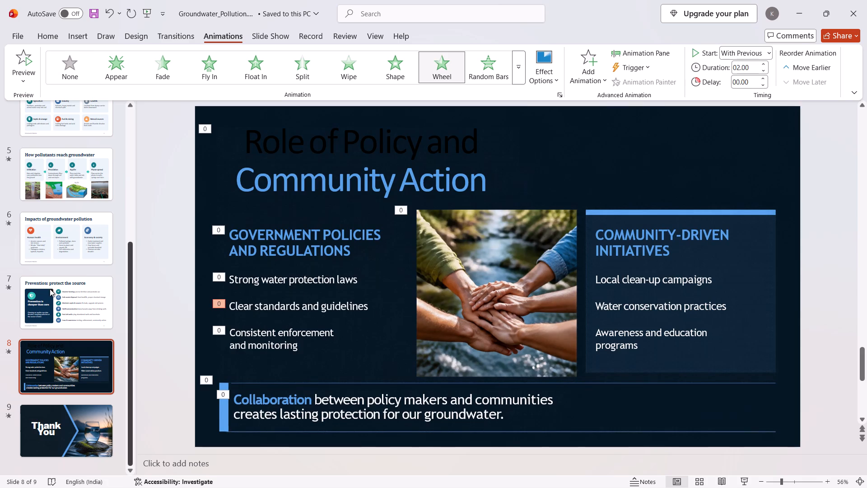
# Try the Crush transition on slide 4, Sources of pollution, and replace it with the Prestige transition.
pyautogui.scroll(10, 44, 296)
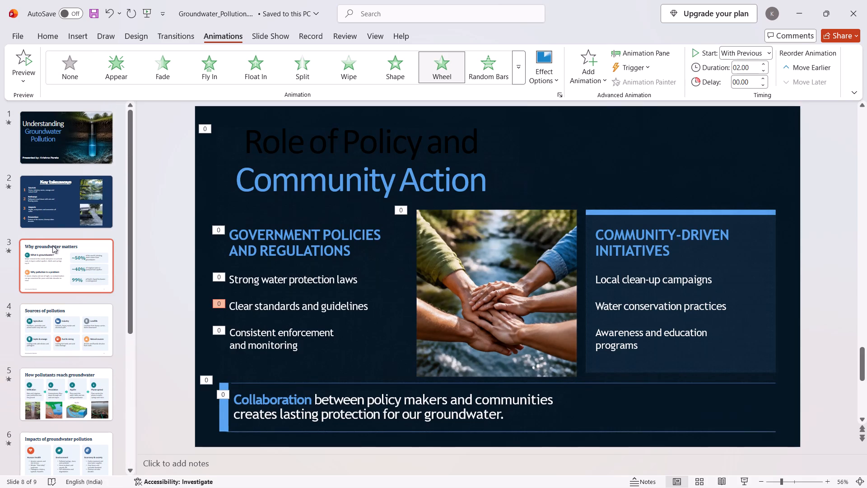
pyautogui.click(49, 259)
pyautogui.click(173, 36)
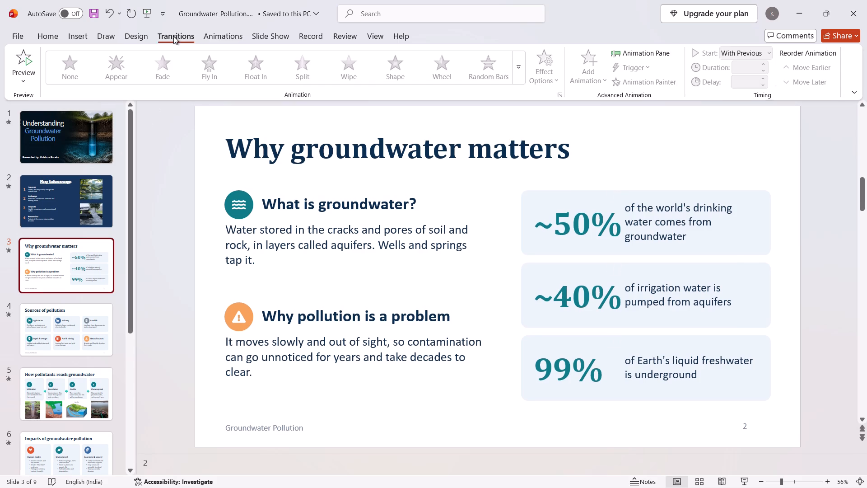
pyautogui.click(100, 335)
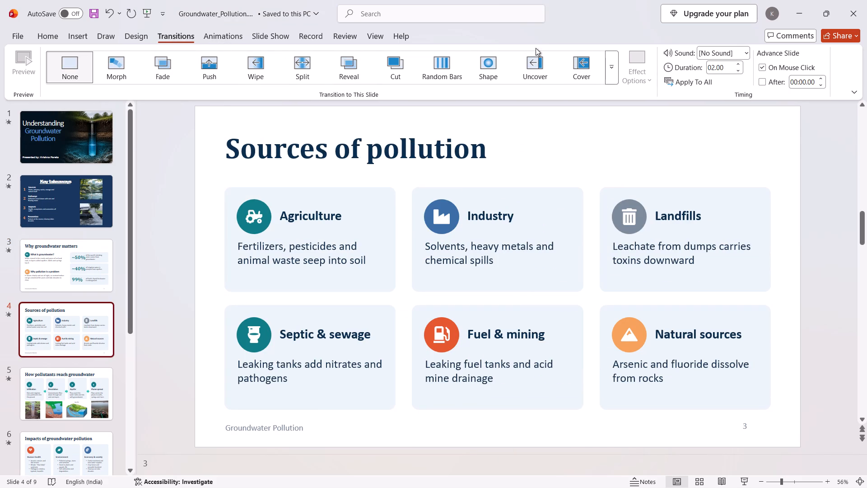
pyautogui.click(618, 65)
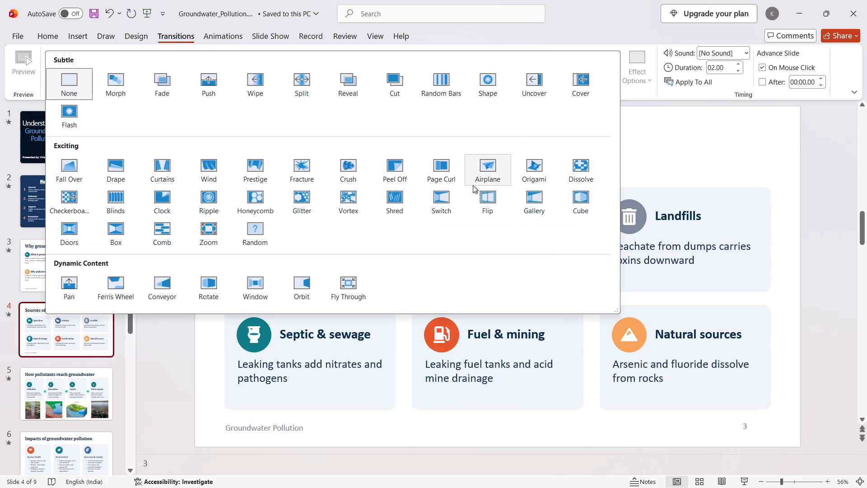
pyautogui.click(348, 164)
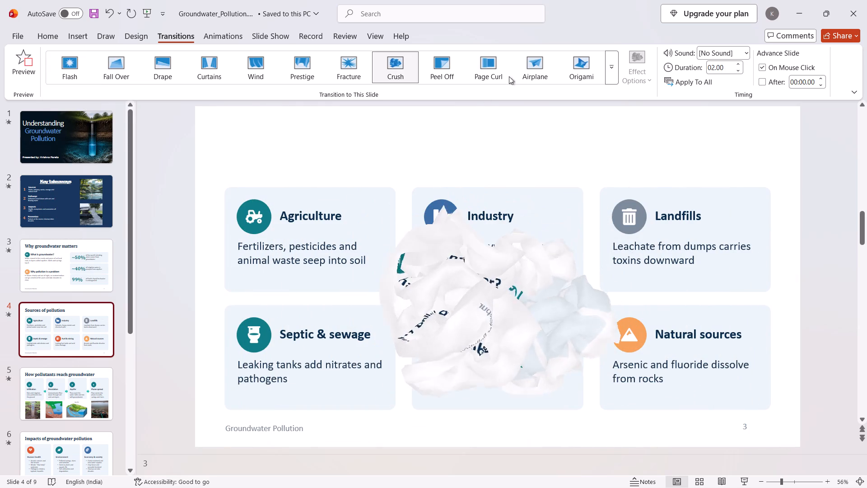
pyautogui.click(616, 63)
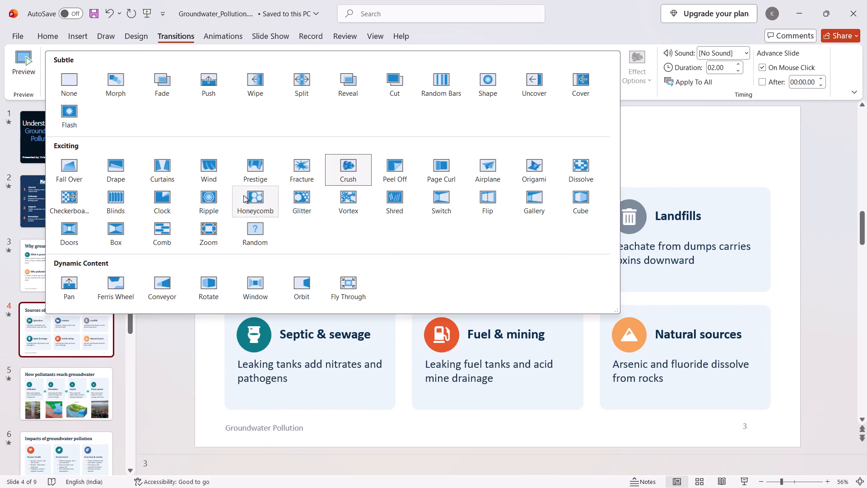
pyautogui.click(250, 160)
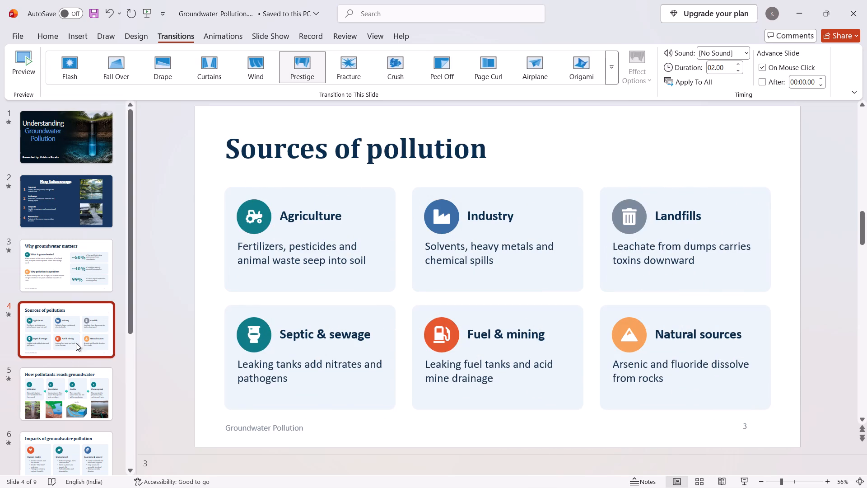
# Check the transitions assigned to slides 5 and 3, look over the Why groundwater matters title, and return to slide 4.
pyautogui.click(66, 391)
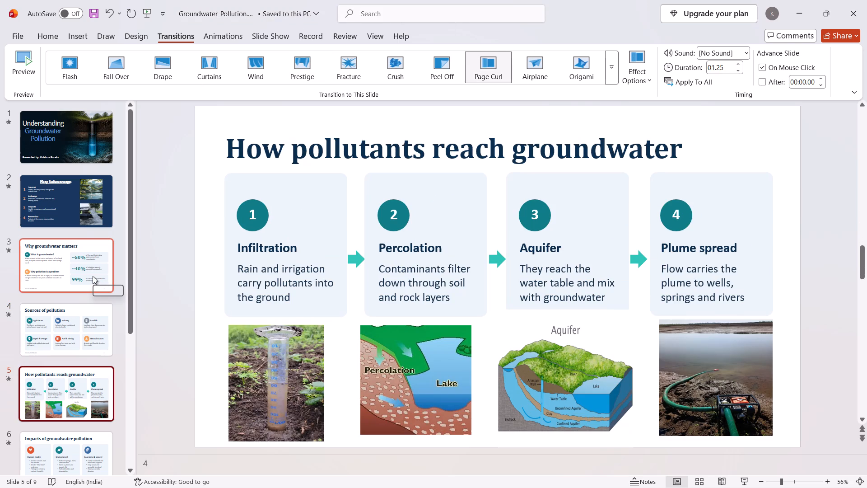
pyautogui.scroll(4, 64, 206)
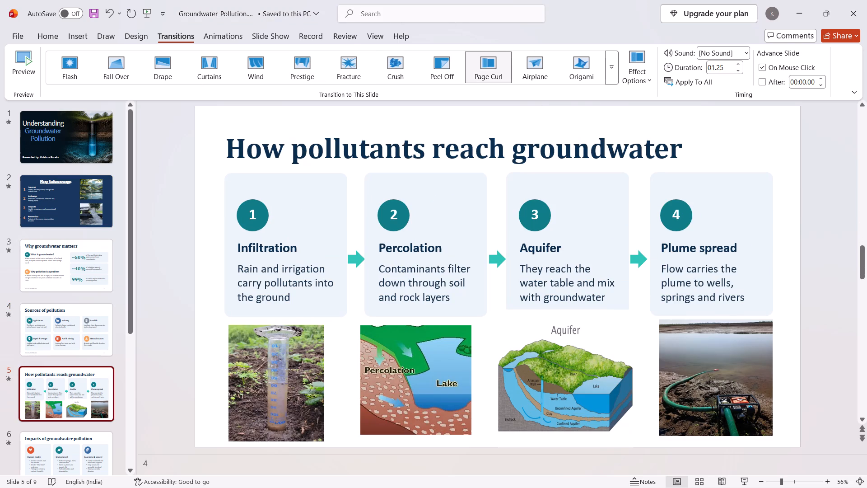
pyautogui.scroll(5, 77, 272)
pyautogui.moveTo(97, 261); pyautogui.dragTo(103, 272)
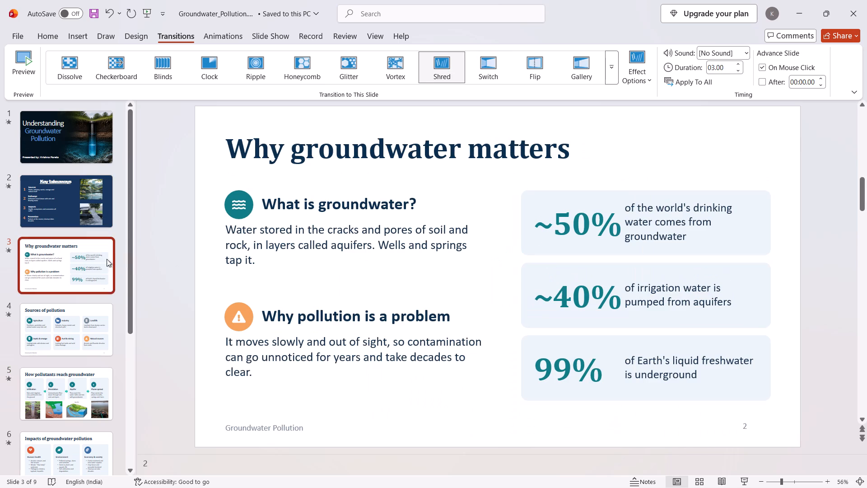
pyautogui.click(291, 159)
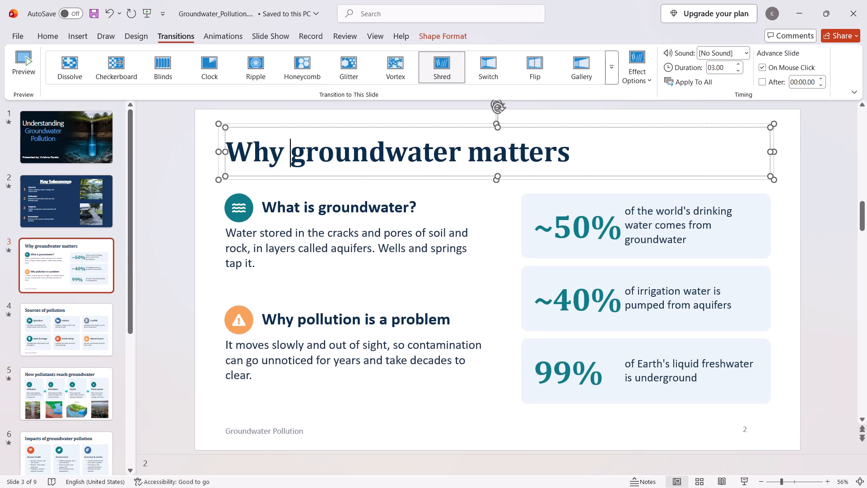
pyautogui.click(574, 150)
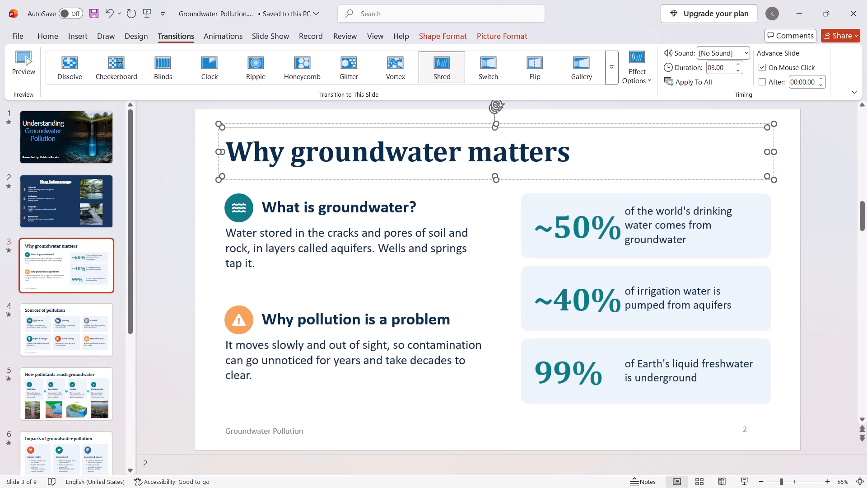
pyautogui.moveTo(562, 153); pyautogui.dragTo(531, 155)
pyautogui.click(569, 154)
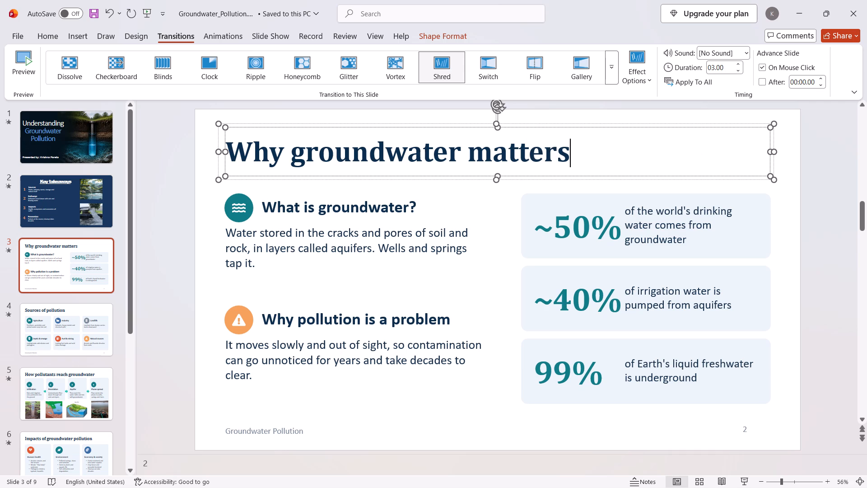
pyautogui.click(57, 338)
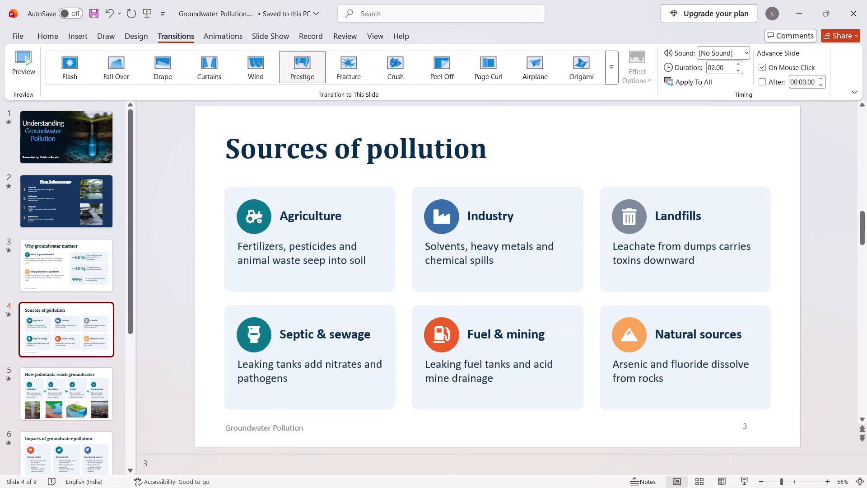
# Save the Groundwater_Pollution.pptx presentation with slide 5, How pollutants reach groundwater, open.
pyautogui.click(256, 154)
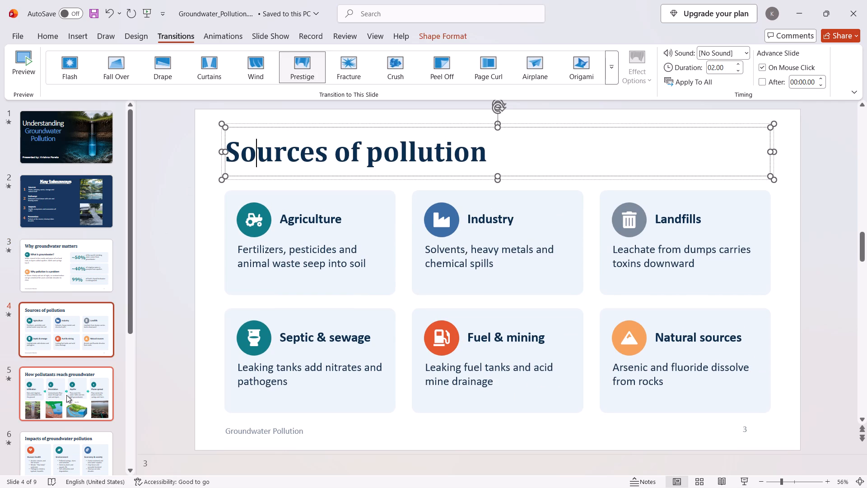
pyautogui.click(67, 396)
pyautogui.click(20, 37)
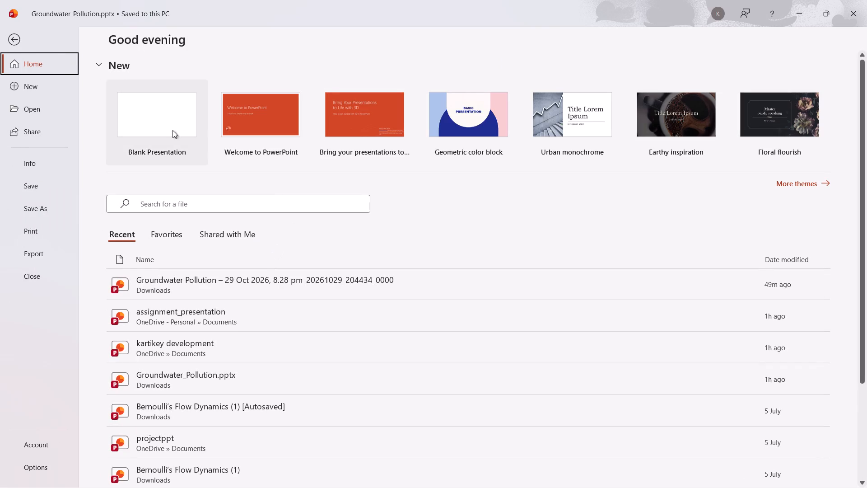
pyautogui.click(16, 38)
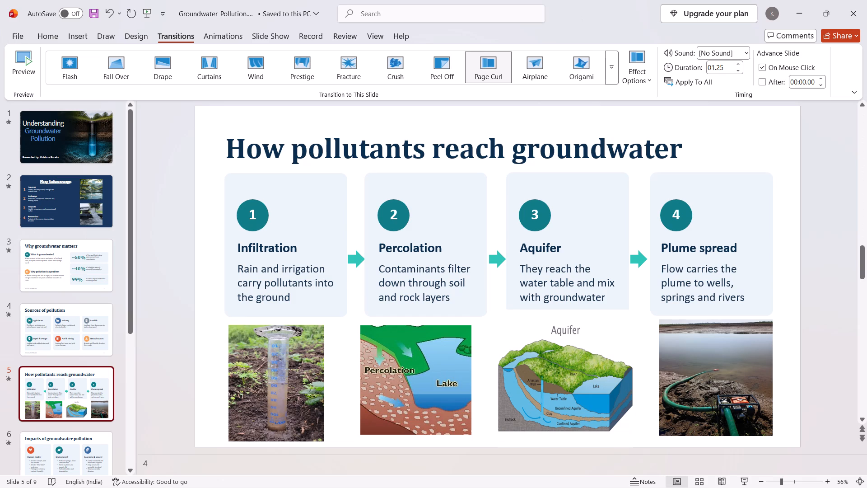
pyautogui.click(338, 234)
pyautogui.hotkey('ctrl', 's')
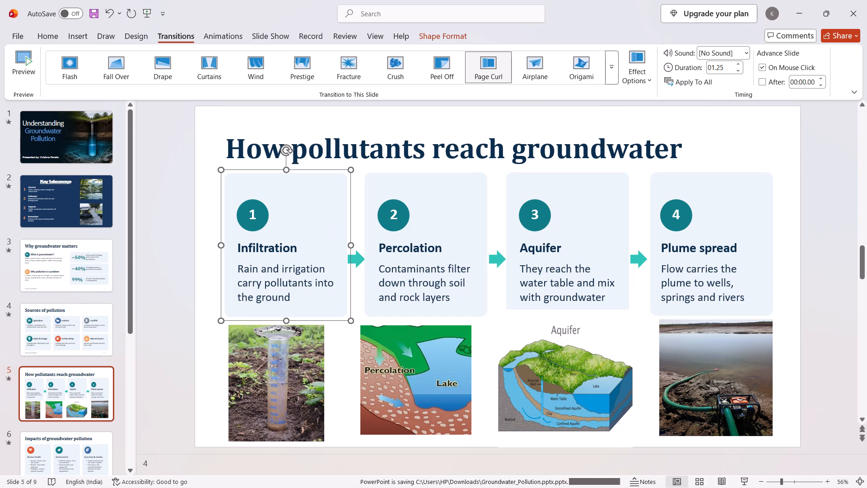
# Open a copy of Groundwater_Pollution.pptx from the recent files and dismiss the embedded fonts notice.
pyautogui.click(310, 15)
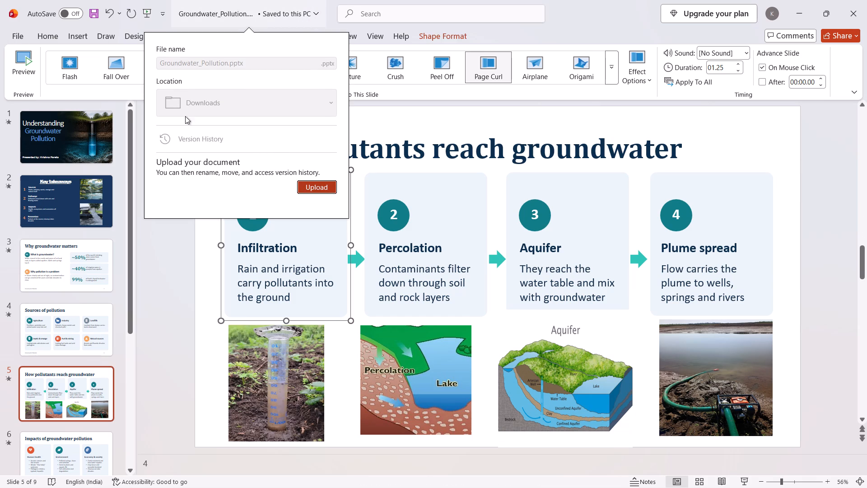
pyautogui.click(19, 37)
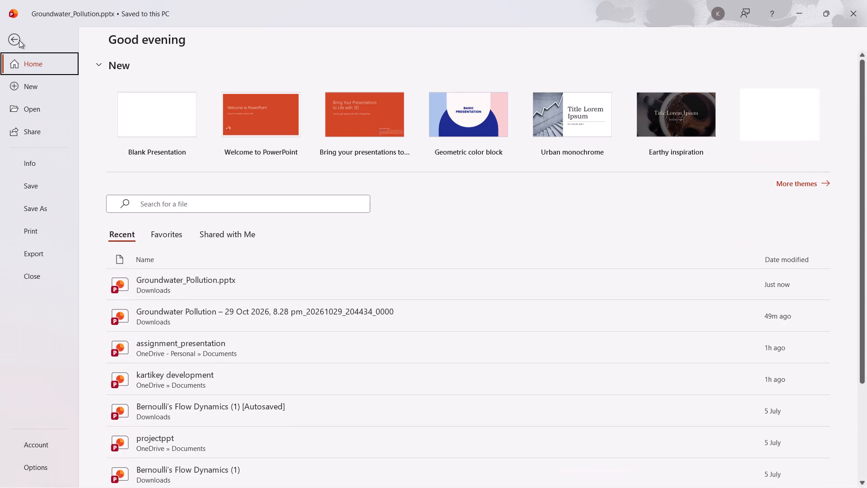
pyautogui.click(200, 282)
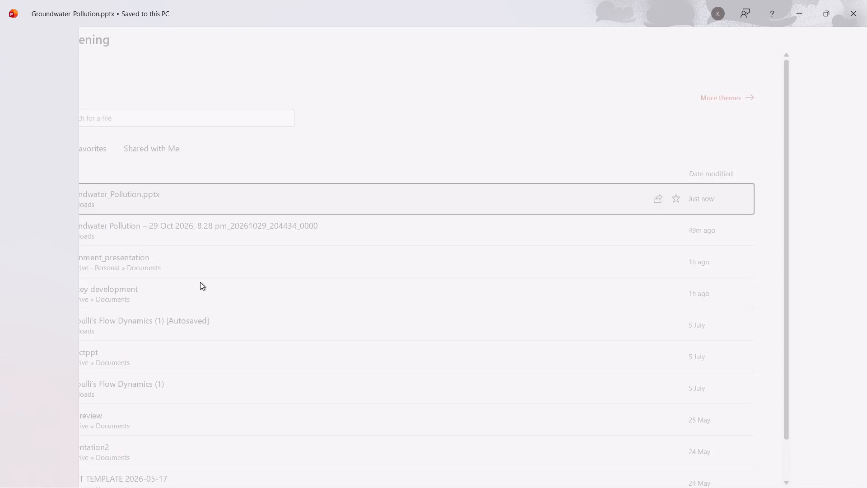
pyautogui.click(19, 40)
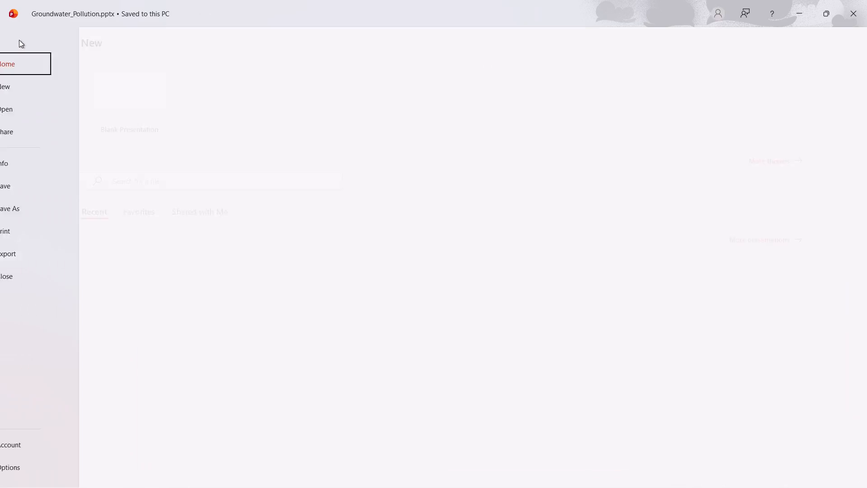
pyautogui.rightClick(415, 275)
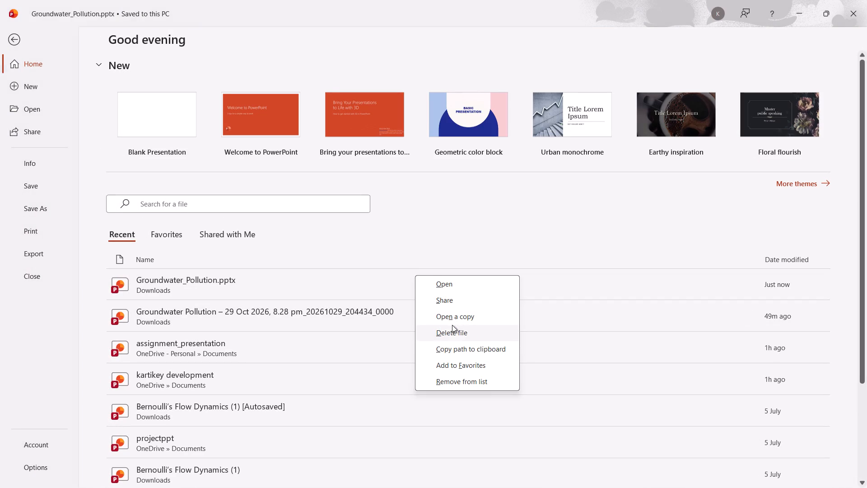
pyautogui.click(454, 318)
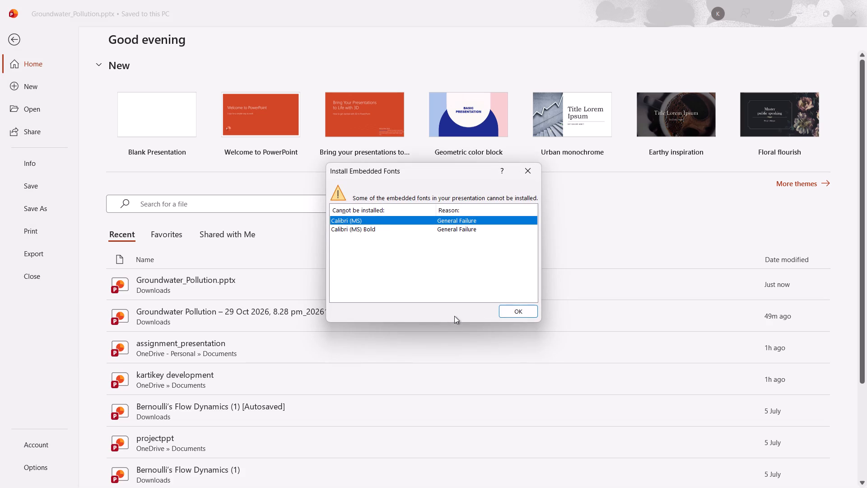
pyautogui.click(529, 168)
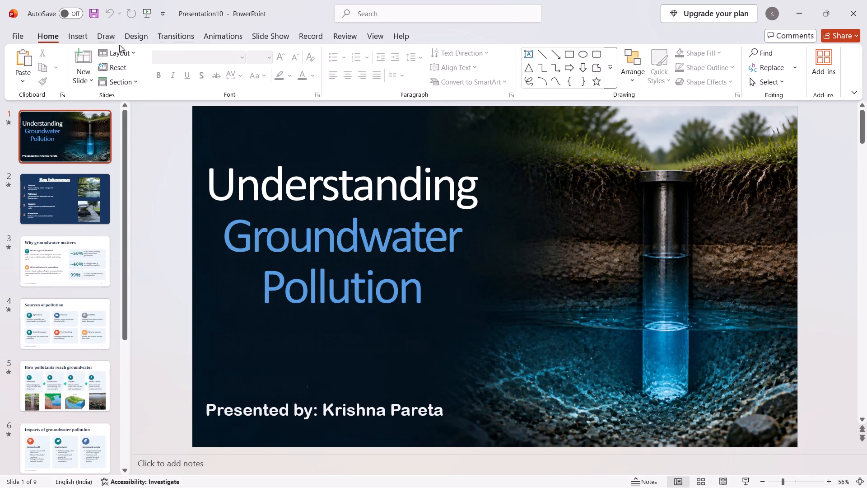
# Start the copied presentation's slide show from its title slide and exit it.
pyautogui.click(286, 209)
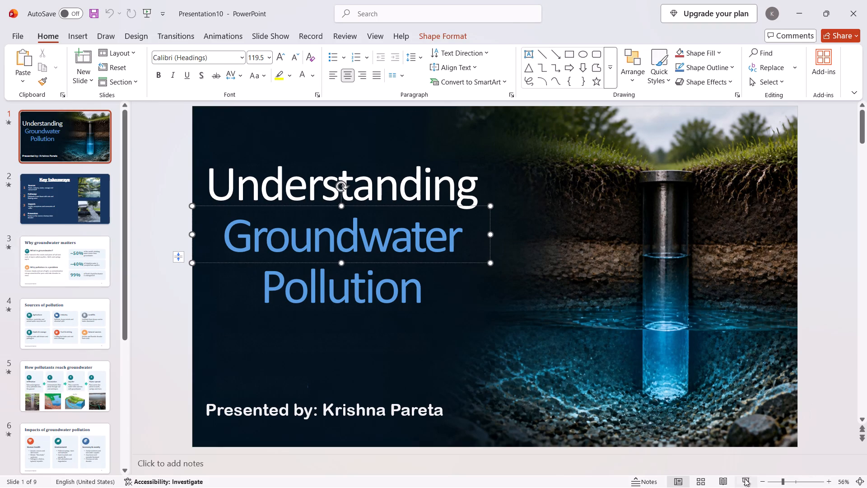
pyautogui.click(743, 485)
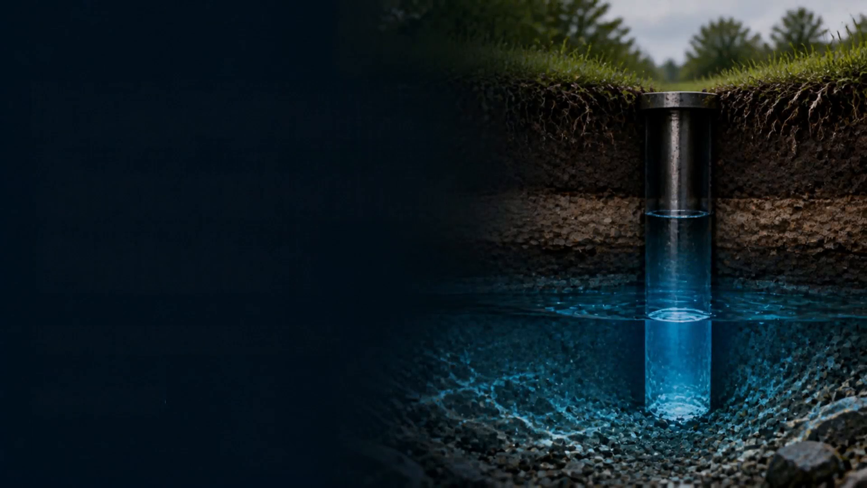
pyautogui.press('Escape')
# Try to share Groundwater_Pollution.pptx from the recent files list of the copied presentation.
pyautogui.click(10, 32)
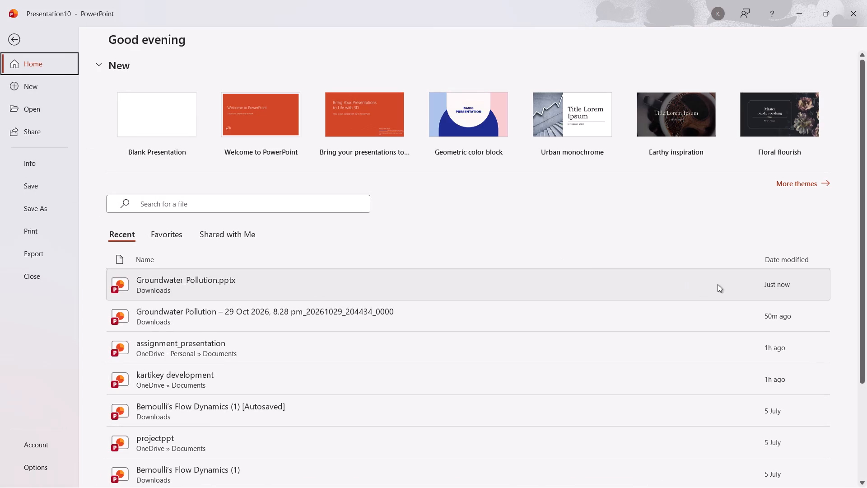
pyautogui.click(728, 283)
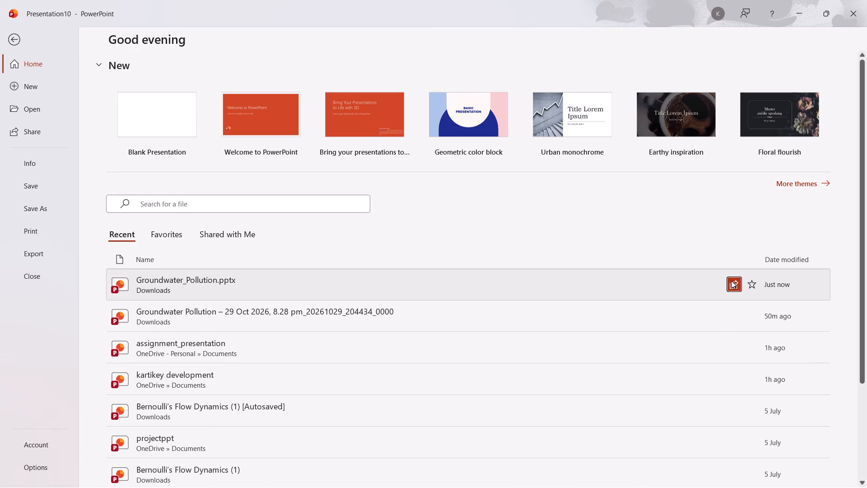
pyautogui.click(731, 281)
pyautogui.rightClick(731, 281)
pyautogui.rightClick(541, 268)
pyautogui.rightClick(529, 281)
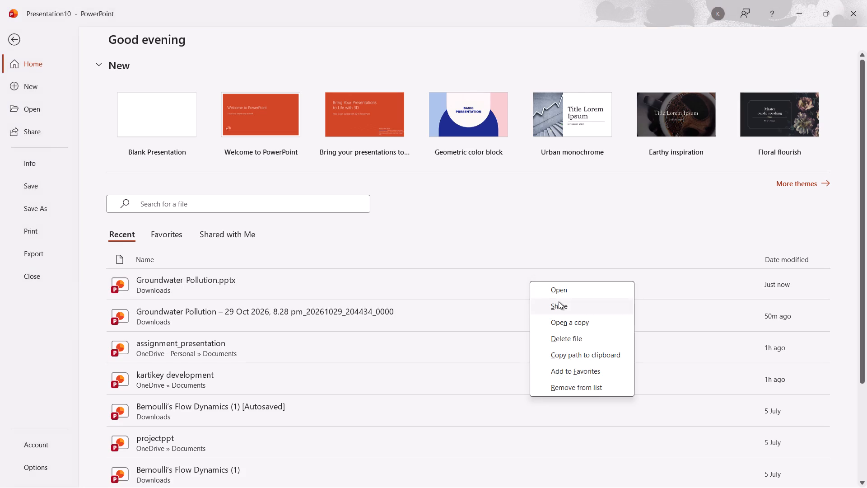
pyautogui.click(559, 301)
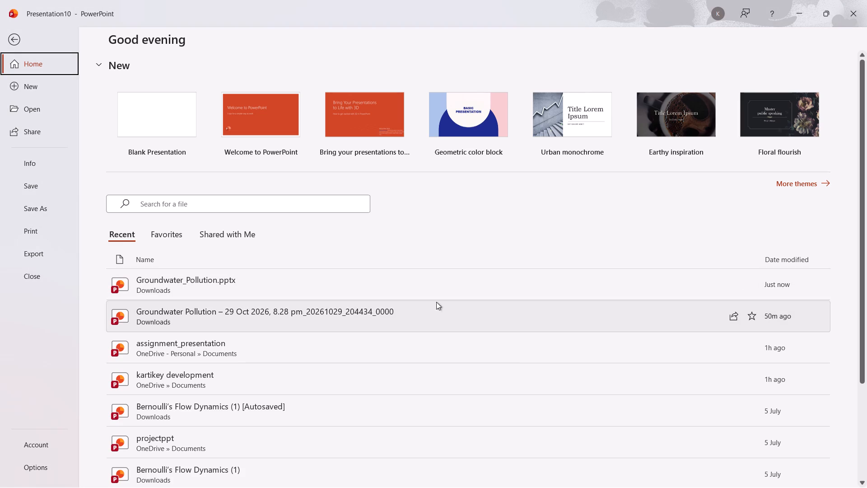
# Switch back to the original Groundwater_Pollution.pptx through the recent files list and return to its slide view.
pyautogui.click(373, 259)
pyautogui.doubleClick(350, 282)
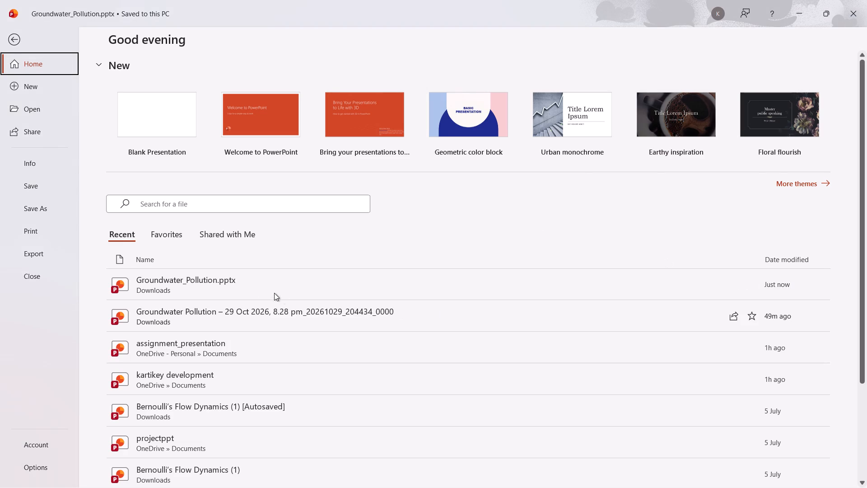
pyautogui.click(245, 278)
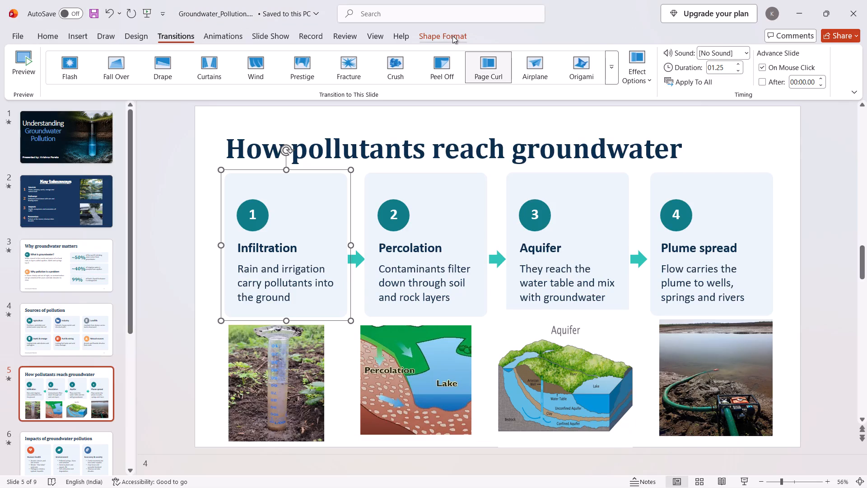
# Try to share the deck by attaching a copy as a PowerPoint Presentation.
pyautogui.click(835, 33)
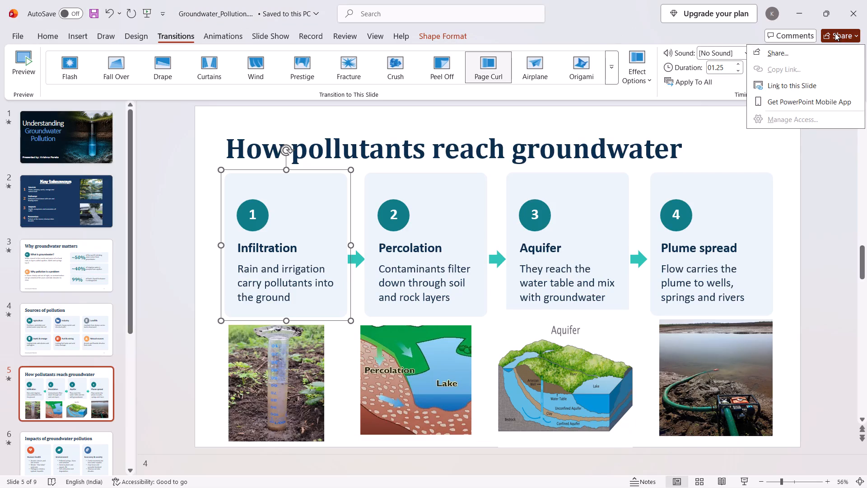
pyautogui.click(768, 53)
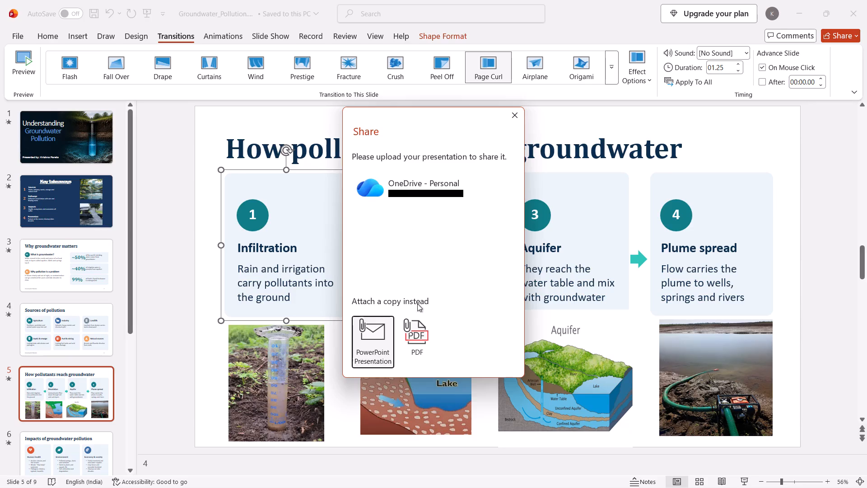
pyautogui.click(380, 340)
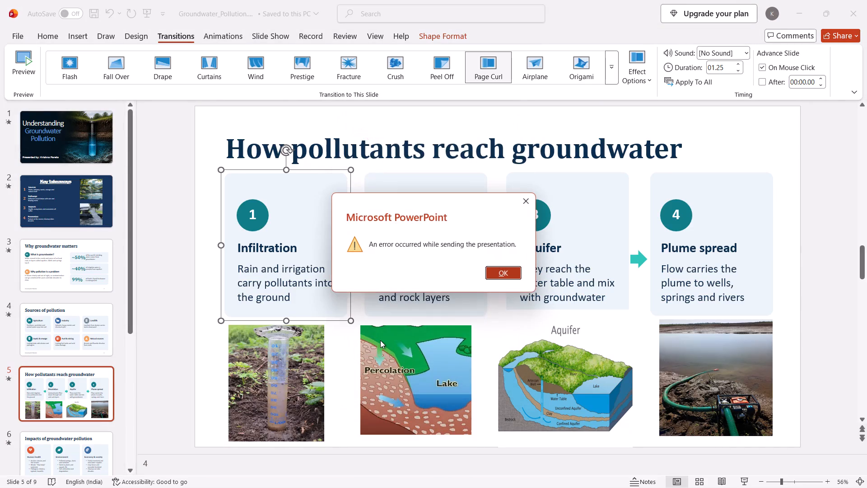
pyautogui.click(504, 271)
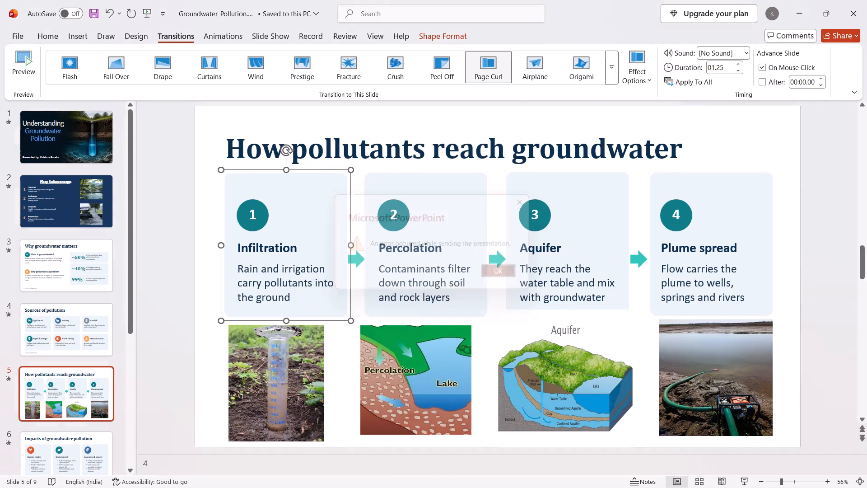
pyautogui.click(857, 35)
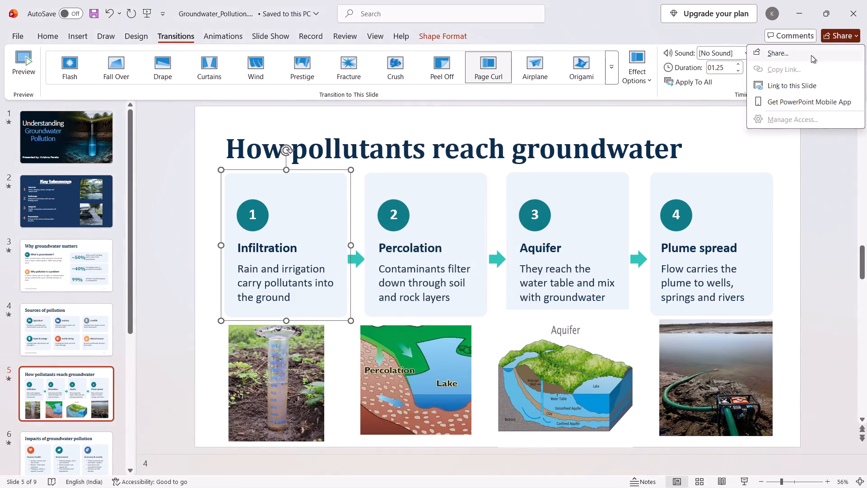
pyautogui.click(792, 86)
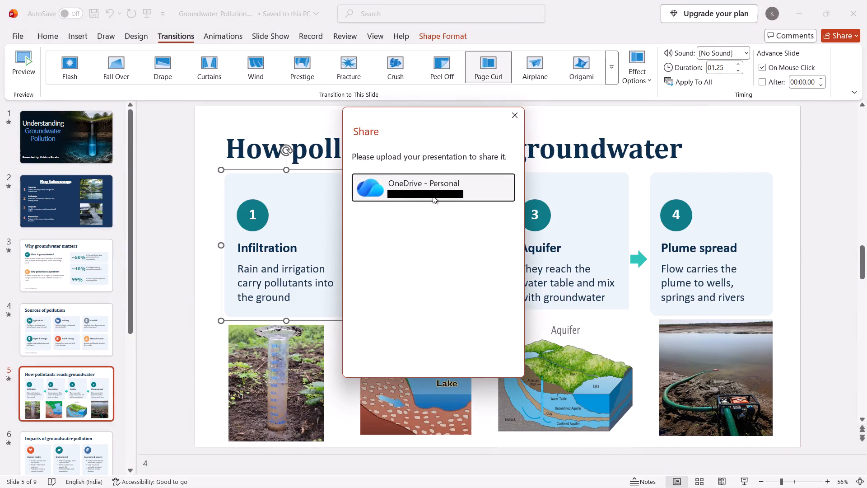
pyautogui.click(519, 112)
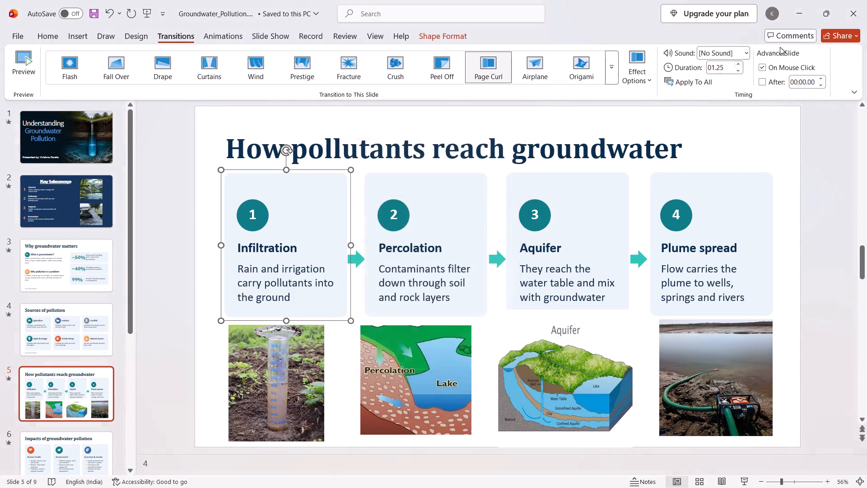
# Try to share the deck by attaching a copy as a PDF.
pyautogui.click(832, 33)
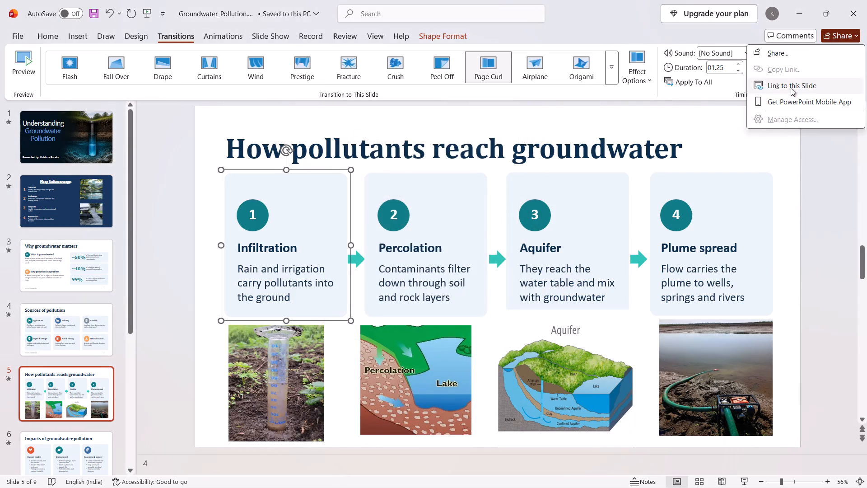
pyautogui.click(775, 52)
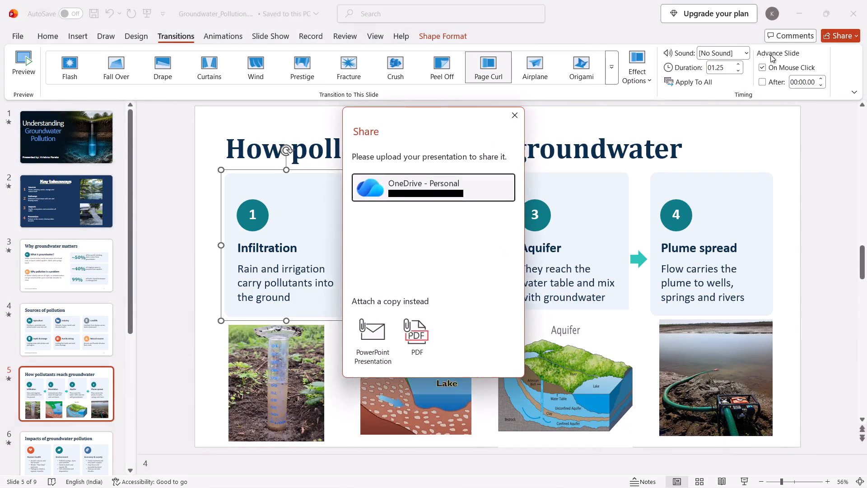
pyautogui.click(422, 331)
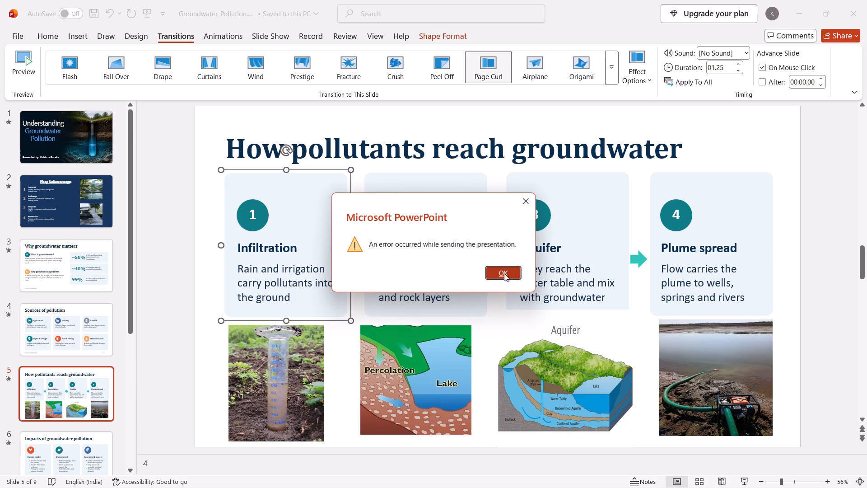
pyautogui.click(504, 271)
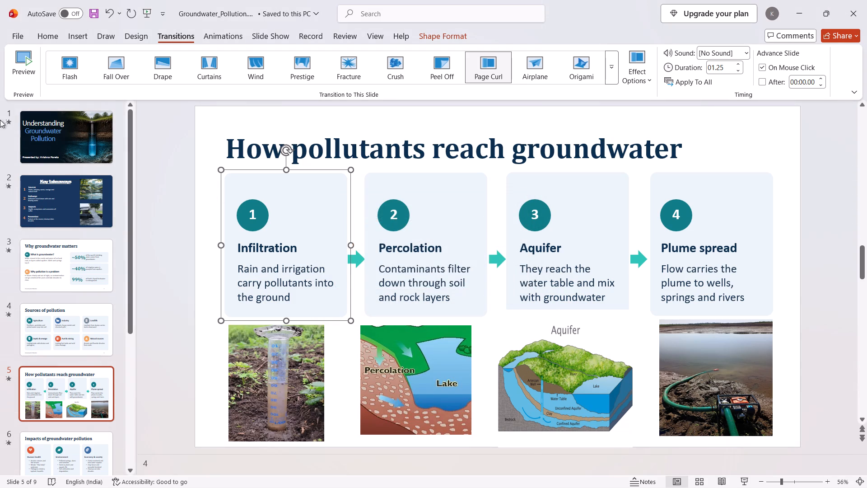
# Share Groundwater_Pollution.pptx from the recent files list by uploading it to the personal OneDrive.
pyautogui.click(11, 37)
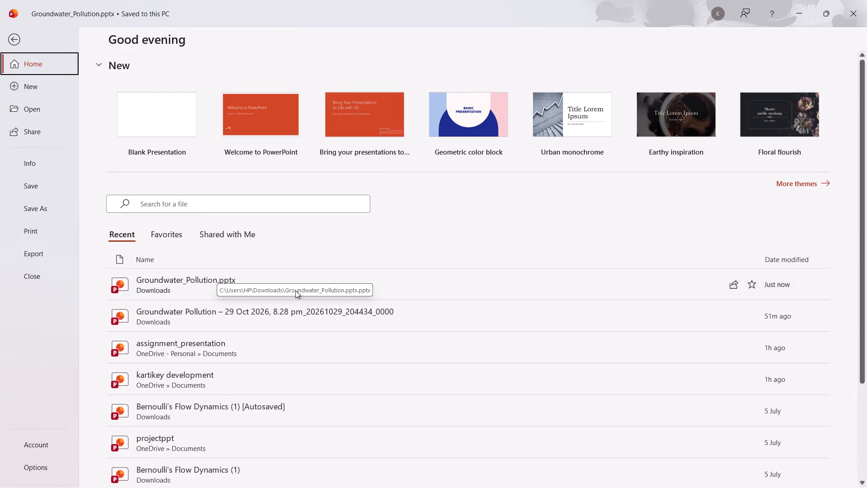
pyautogui.click(734, 286)
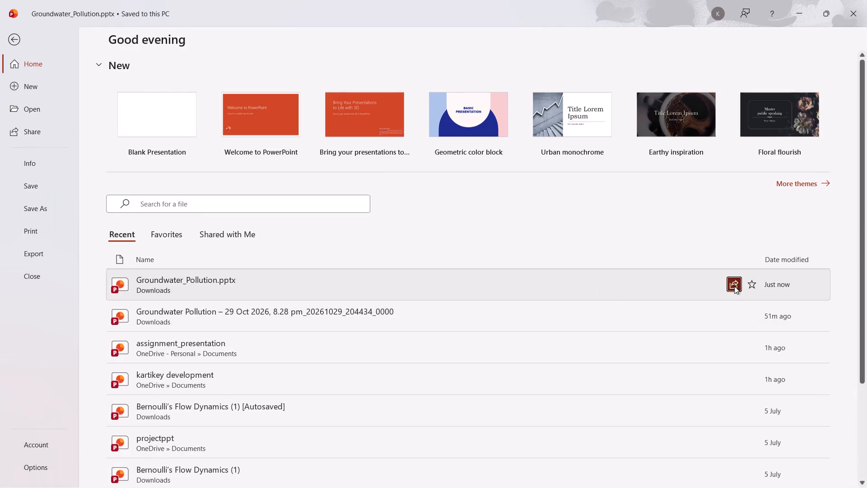
pyautogui.click(418, 187)
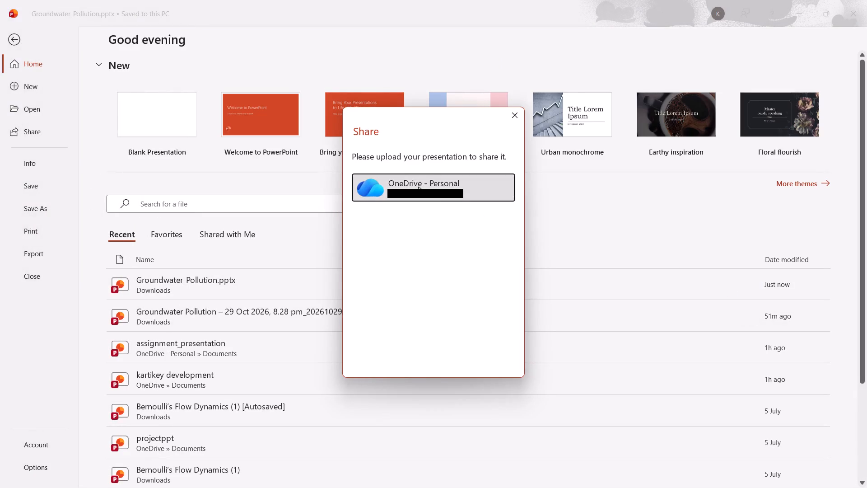
pyautogui.click(418, 187)
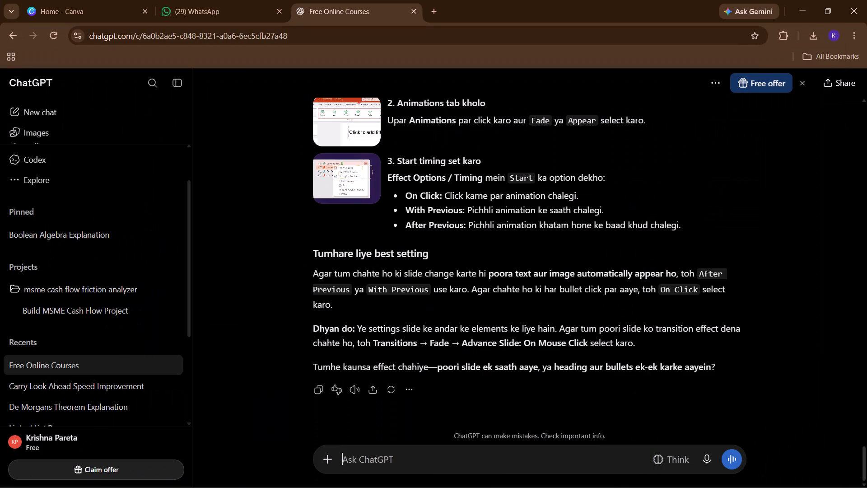
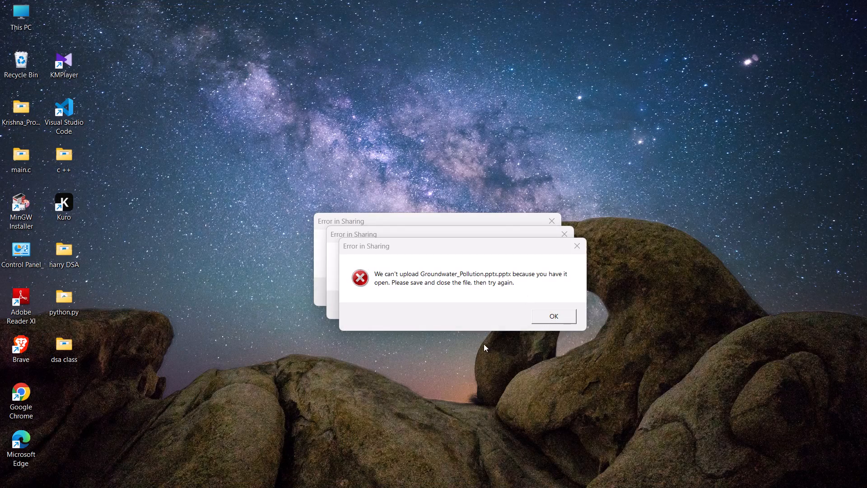
# Dismiss all three stacked Error in Sharing messages about uploading Groundwater_Pollution.pptx.pptx.
pyautogui.click(574, 244)
pyautogui.click(555, 236)
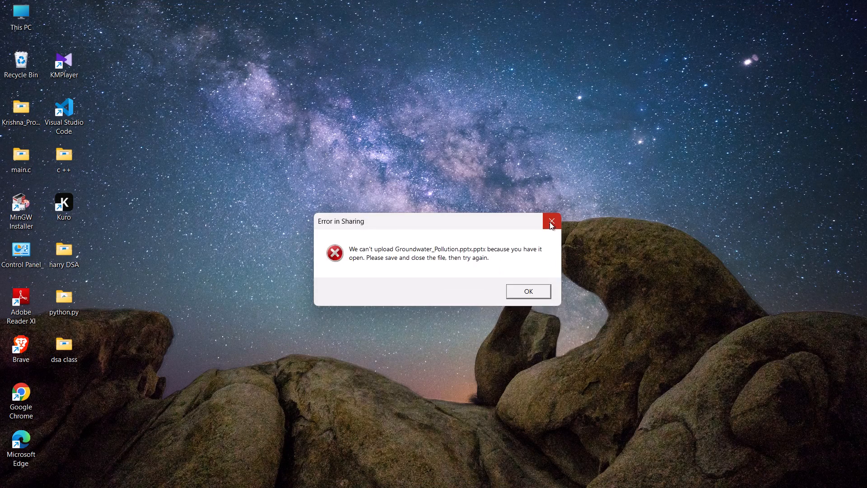
pyautogui.click(550, 222)
# Open the Shut Down Windows dialog from the desktop.
pyautogui.hotkey('alt', 'F4')
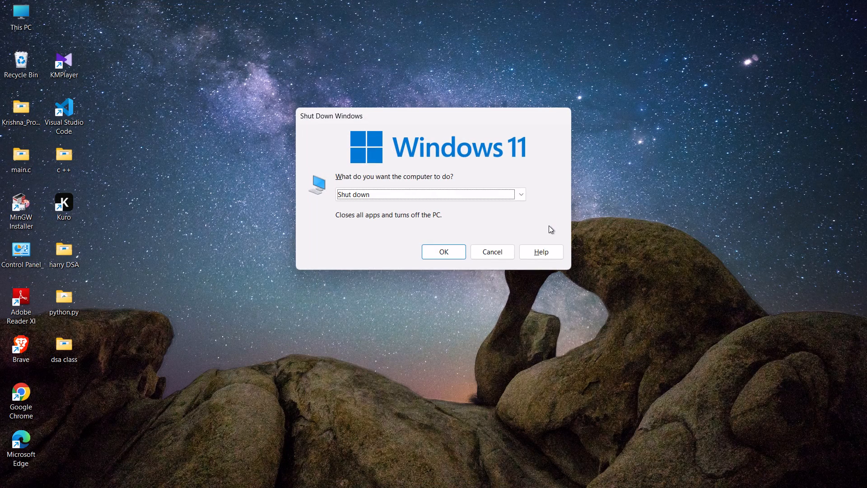